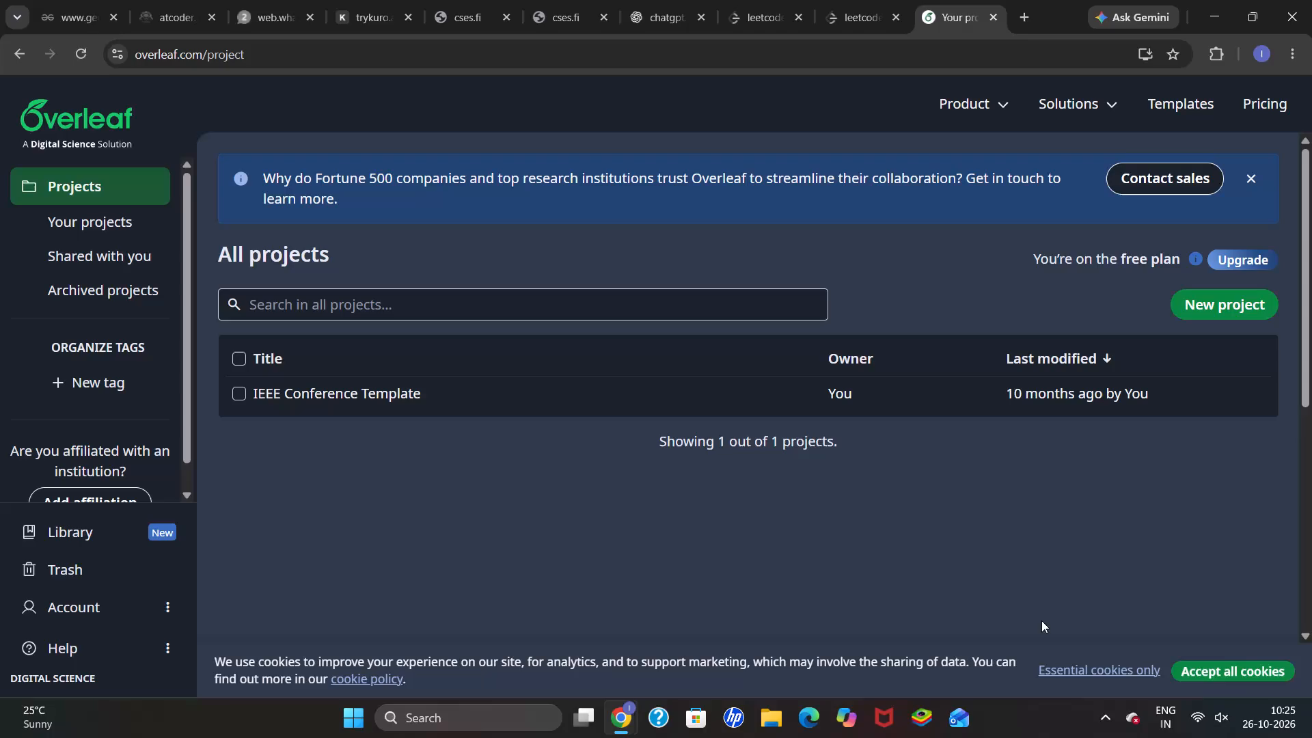
left_click(1173, 114)
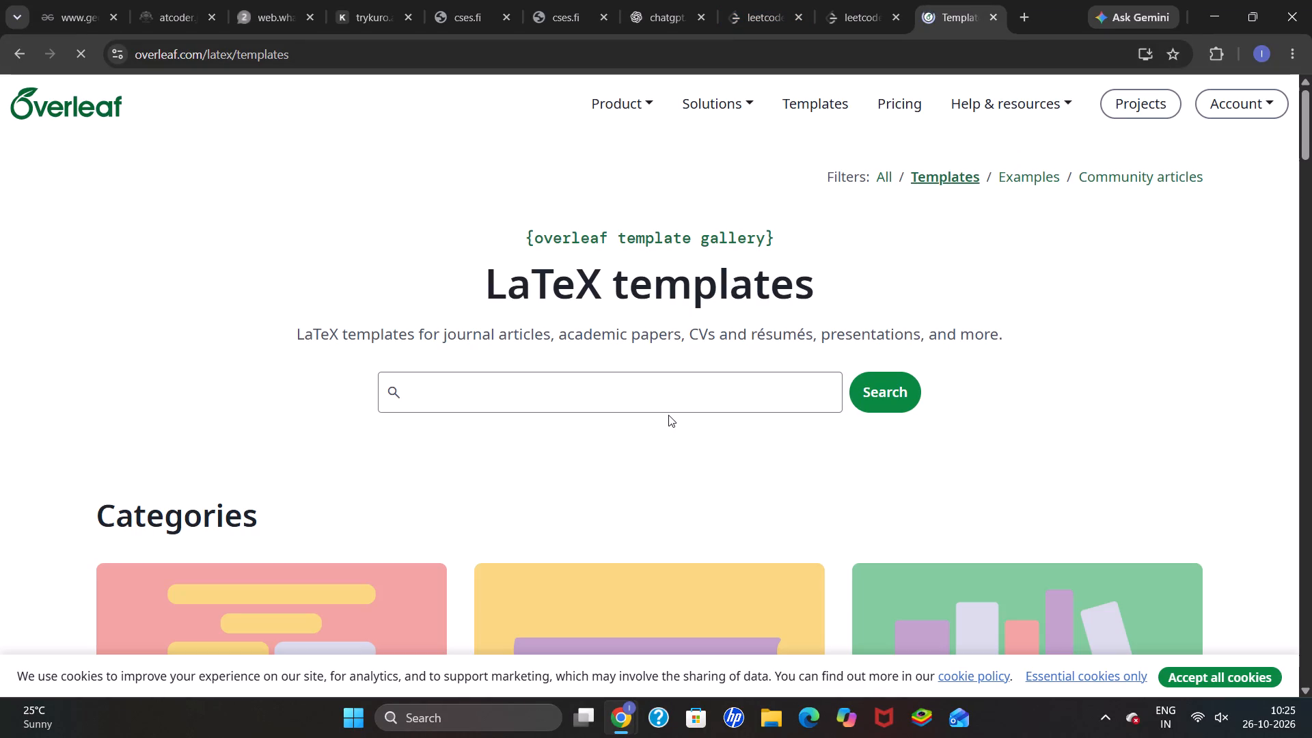
left_click(689, 381)
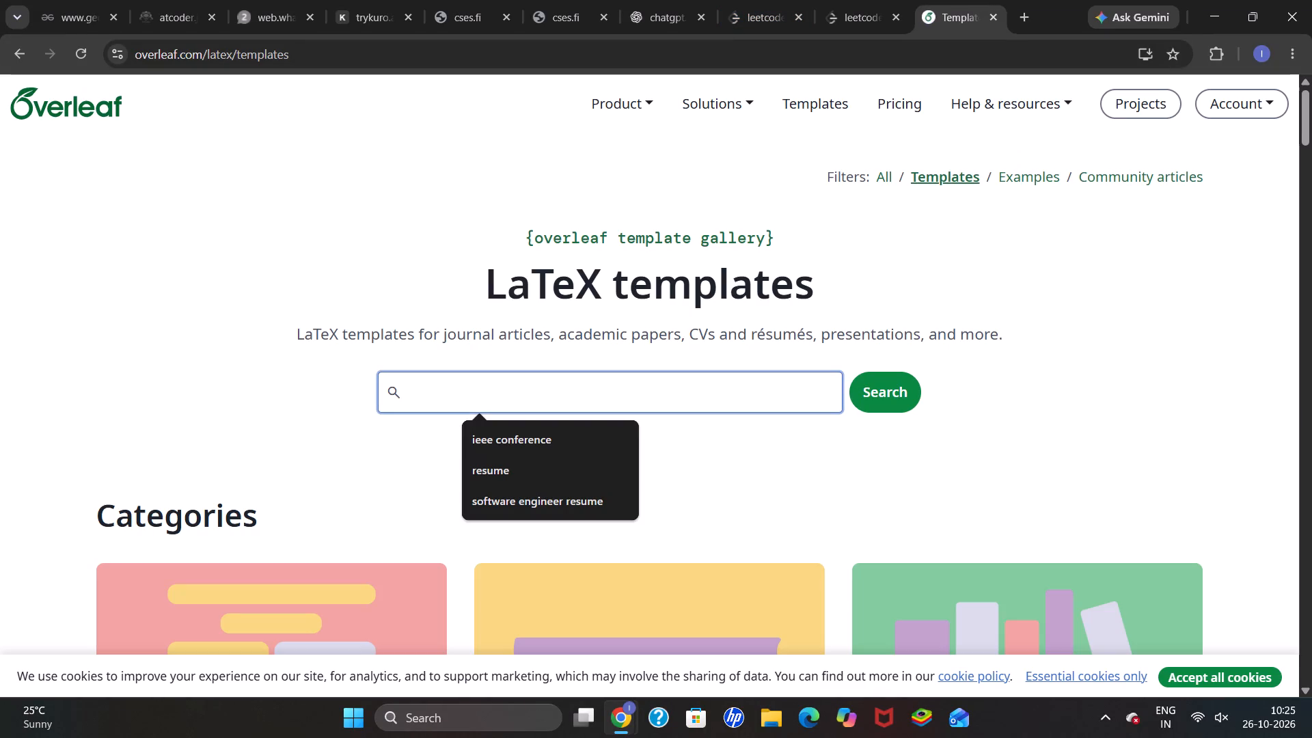
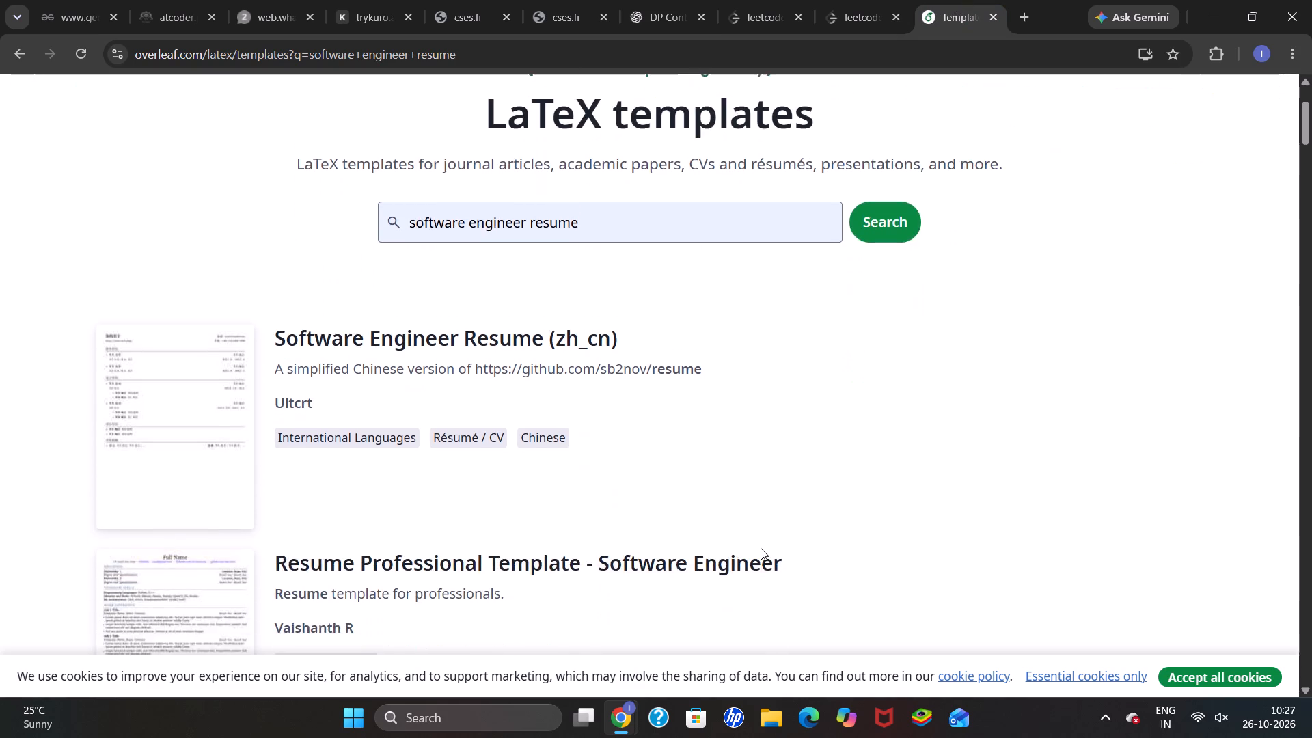
scroll(761, 548, "down", 3)
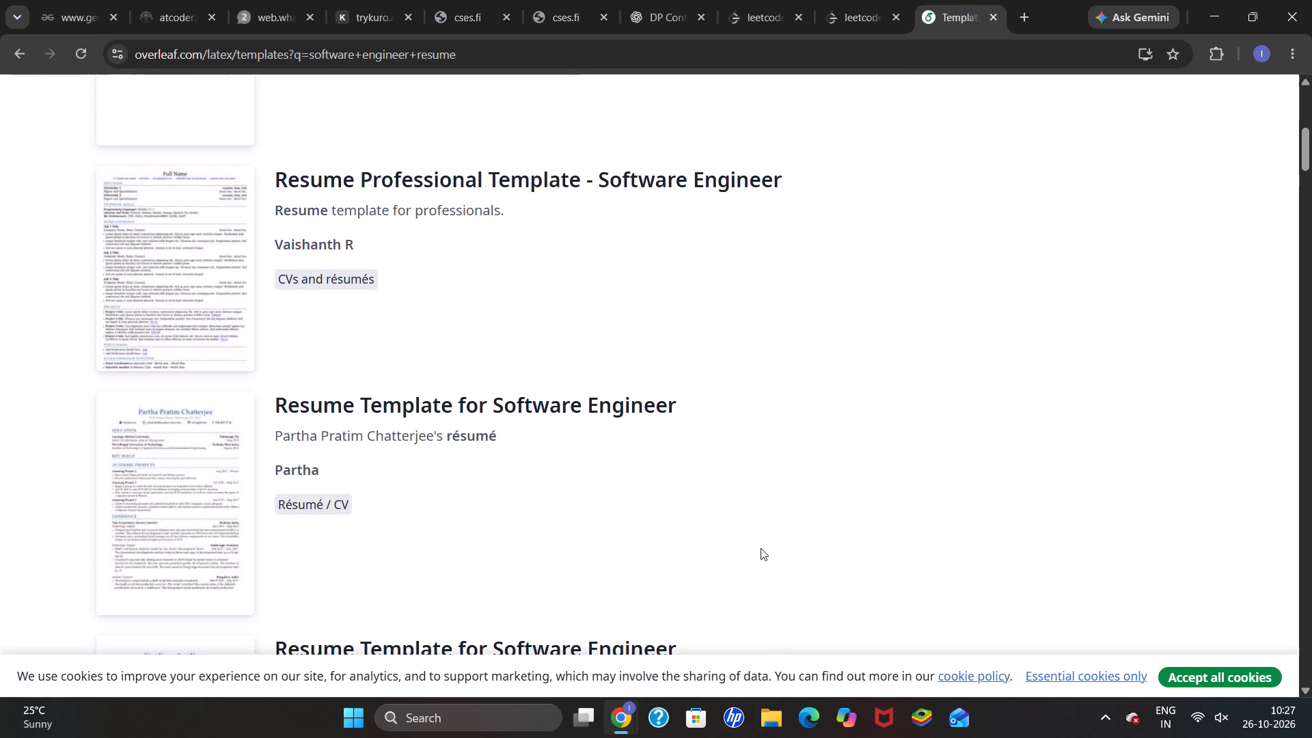
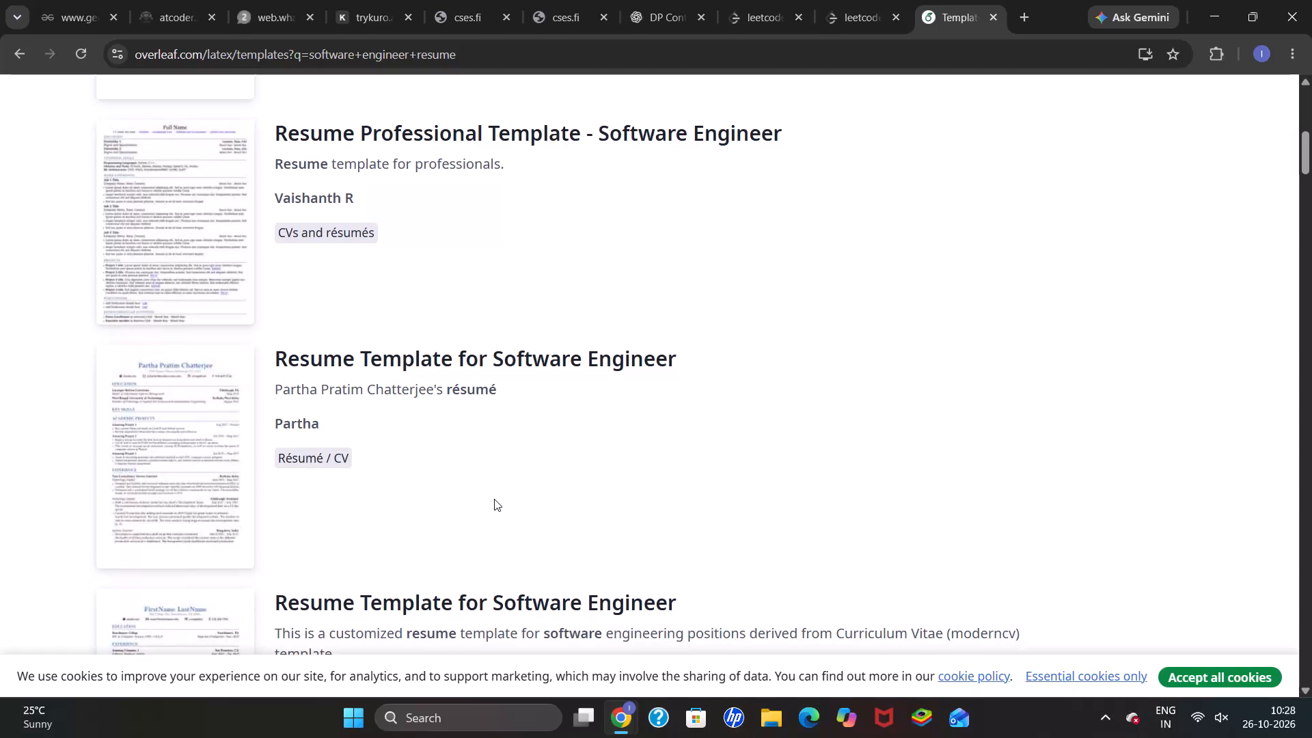
scroll(494, 499, "down", 1)
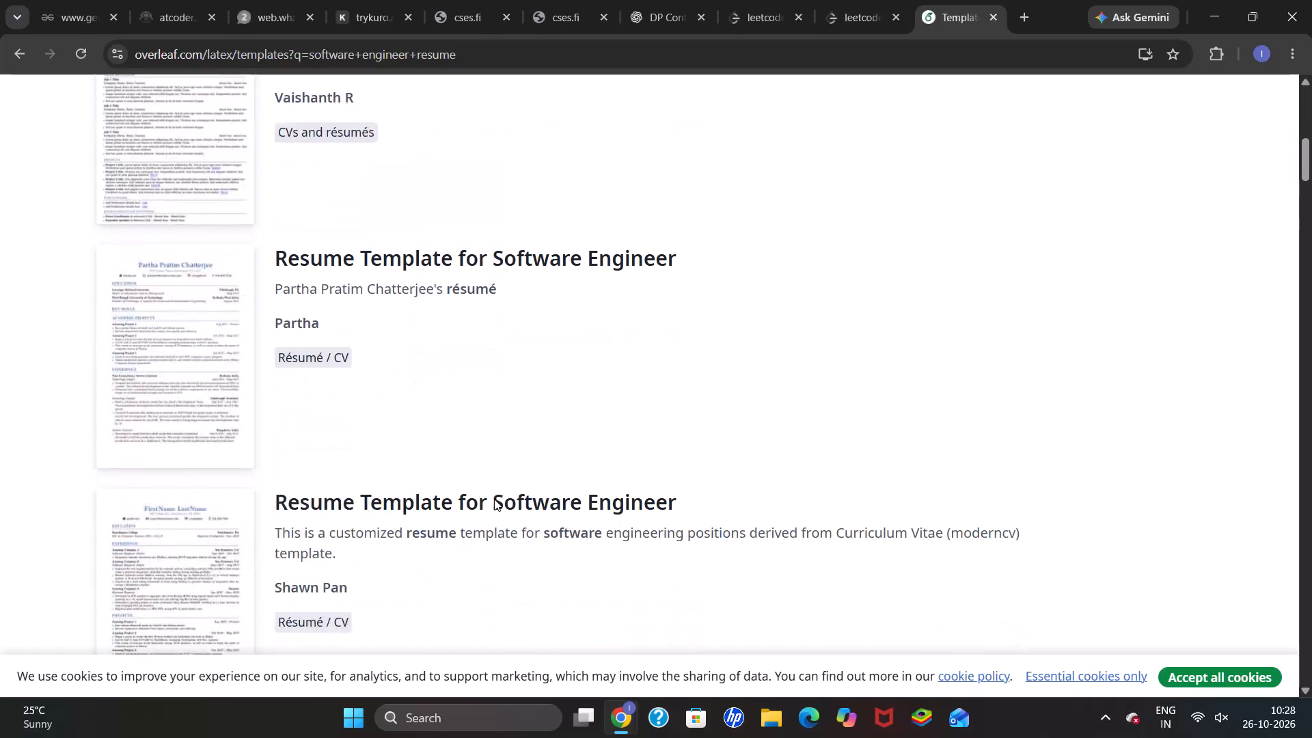
scroll(494, 499, "down", 1)
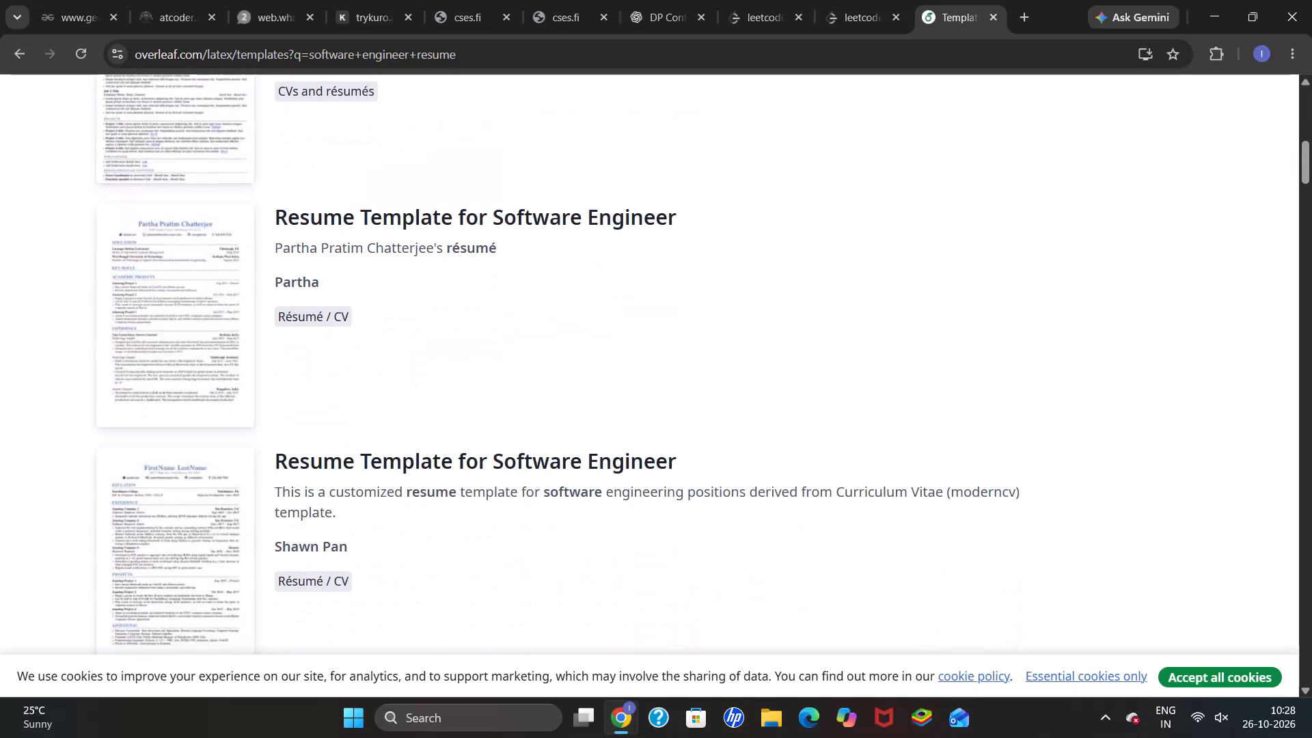
scroll(494, 499, "down", 1)
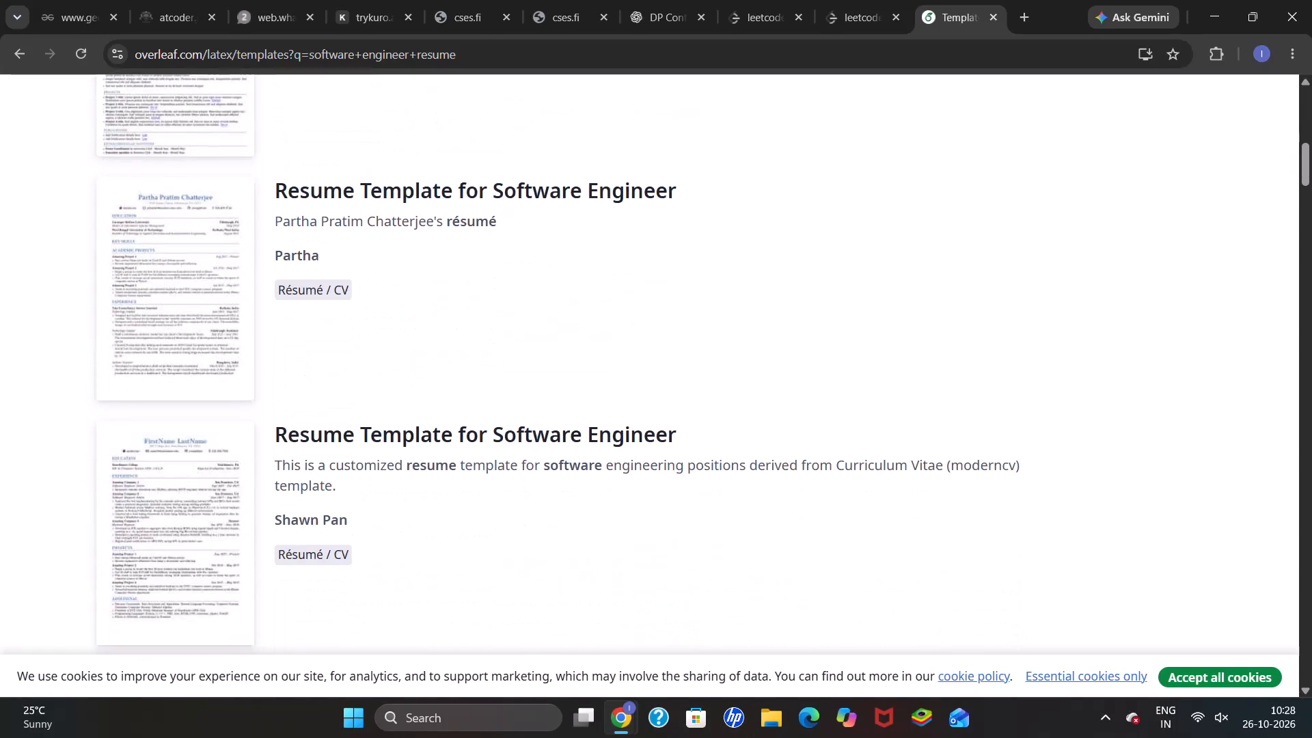
scroll(494, 499, "down", 1)
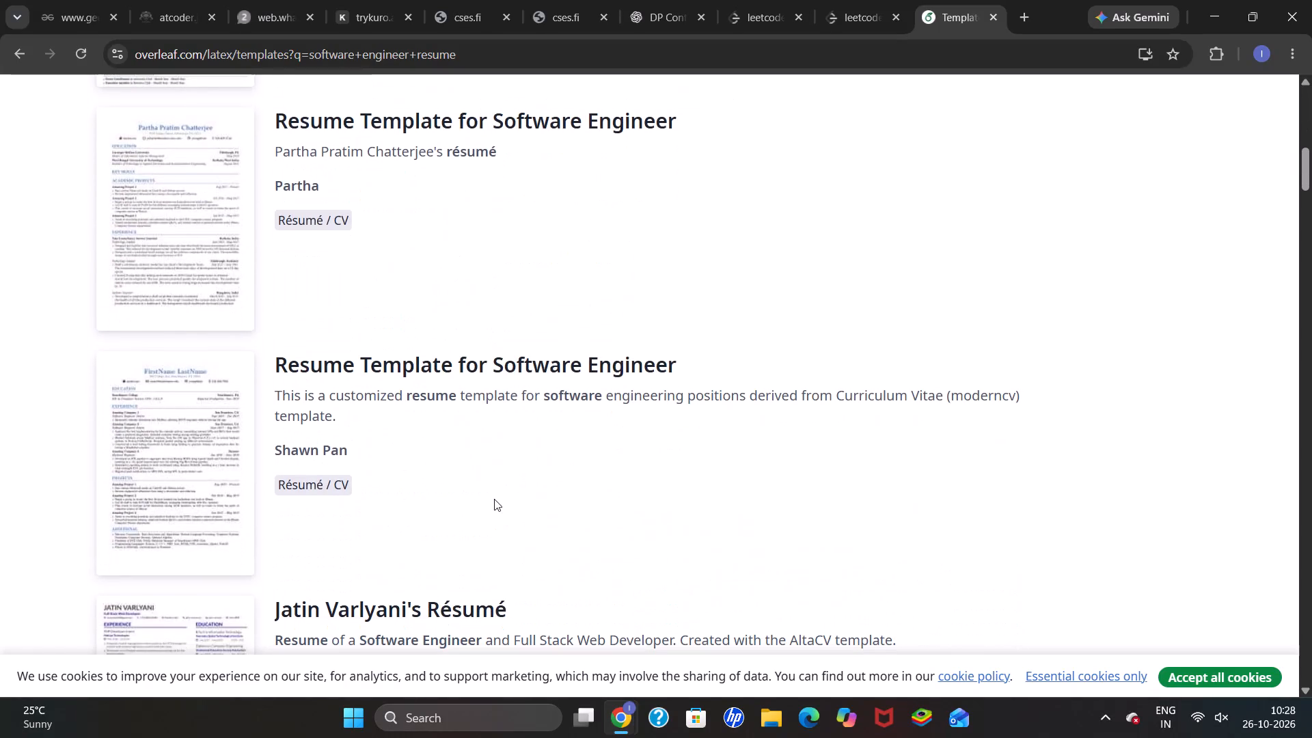
scroll(494, 499, "down", 2)
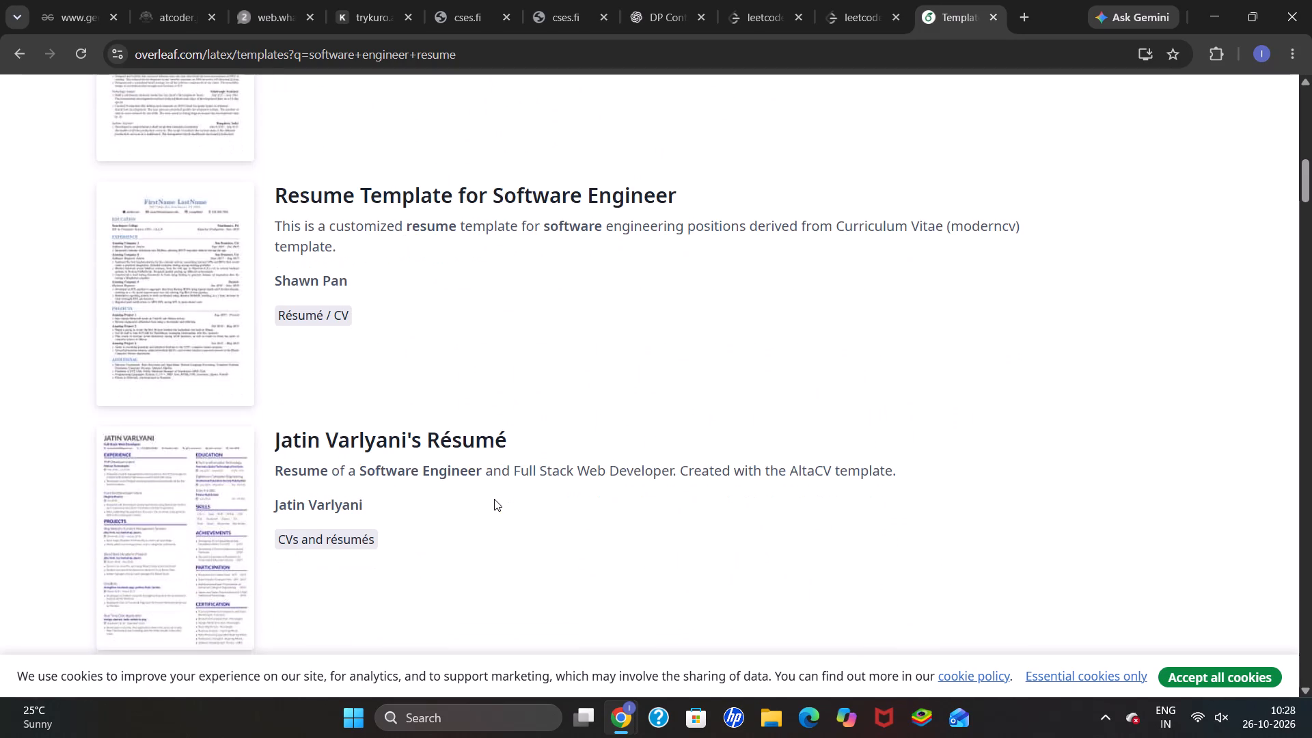
scroll(494, 499, "down", 1)
scroll(494, 499, "up", 5)
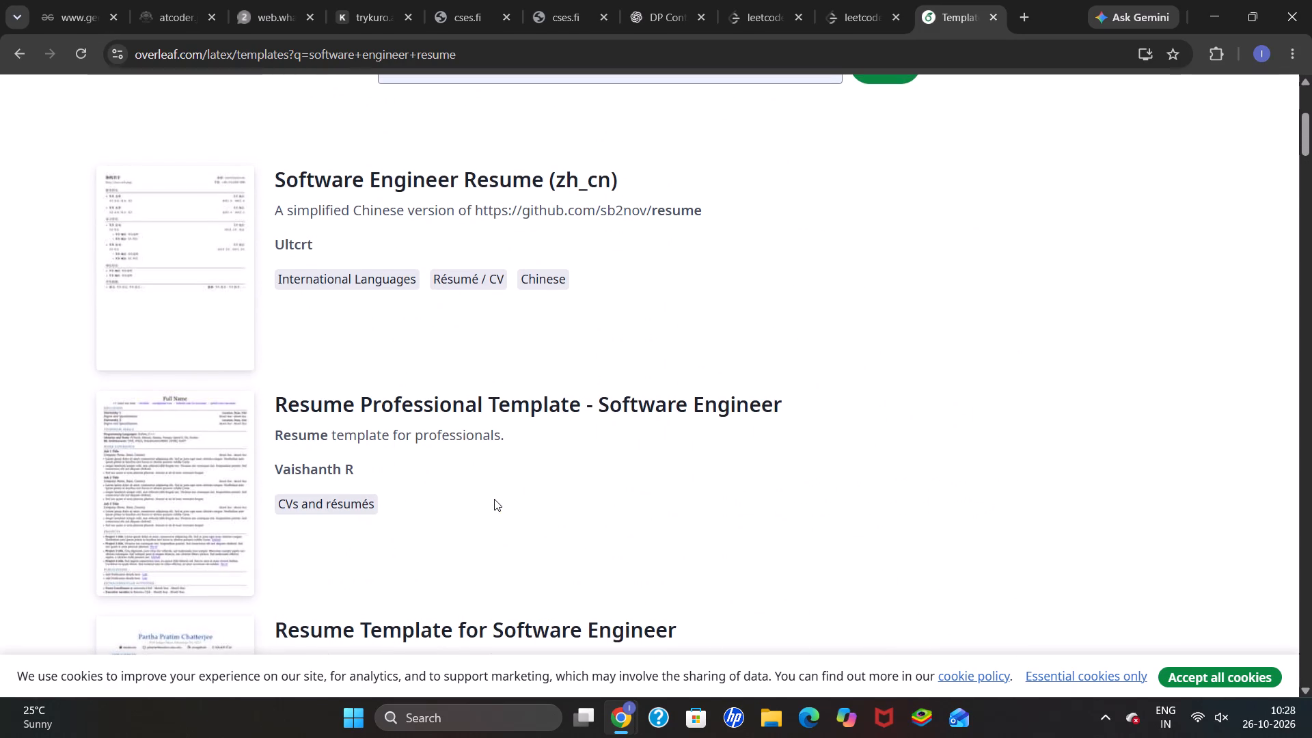
left_click(194, 470)
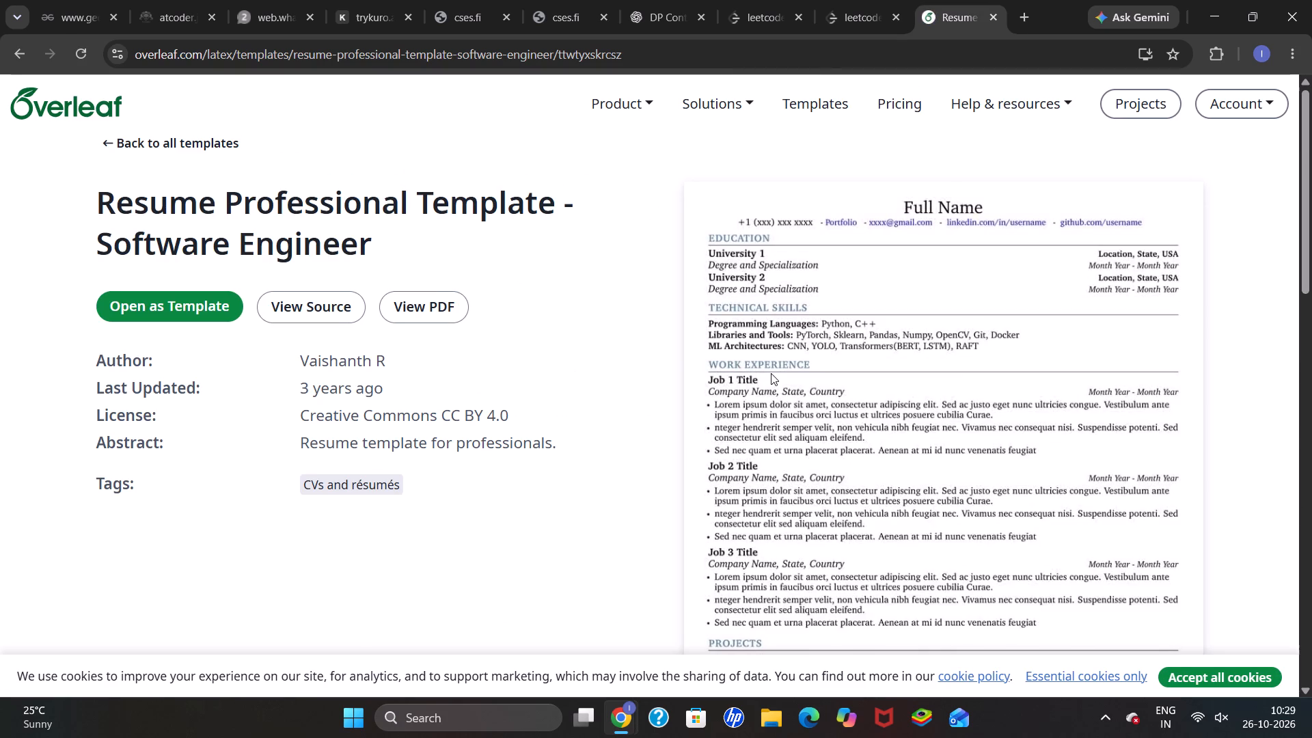
scroll(771, 373, "down", 1)
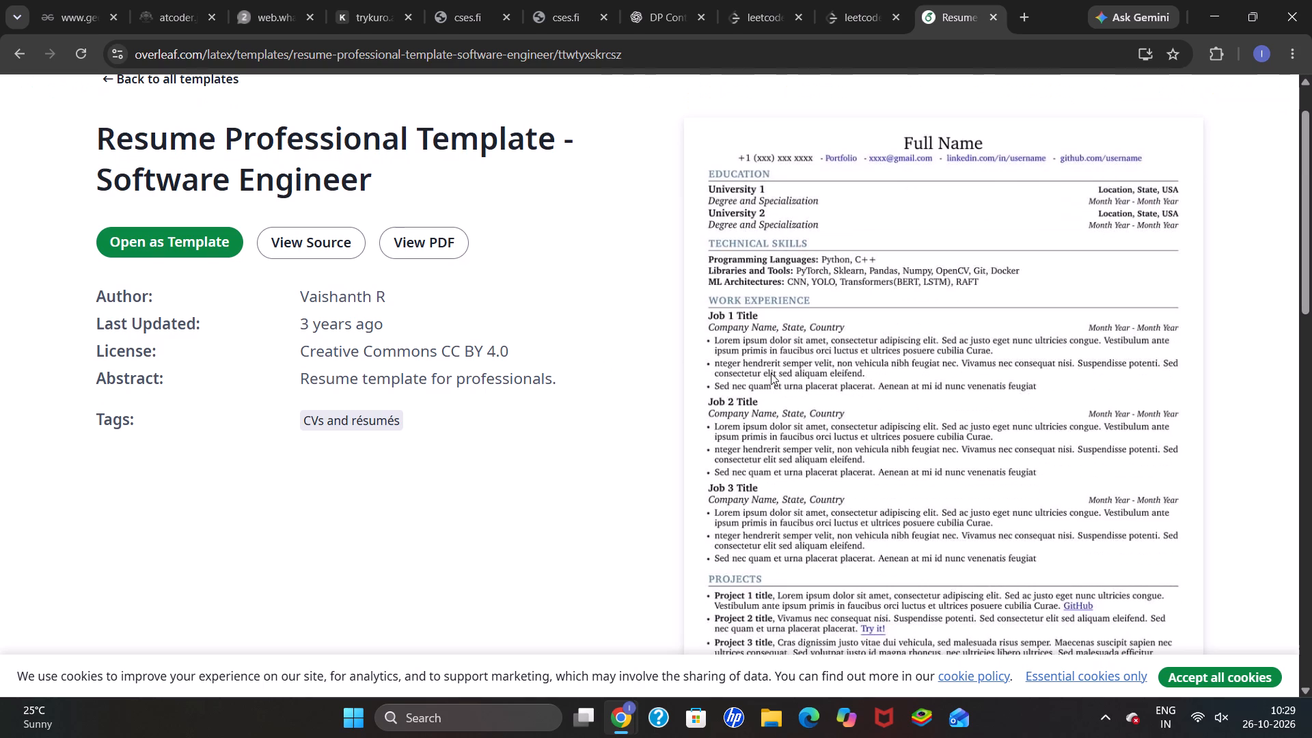
scroll(771, 373, "down", 1)
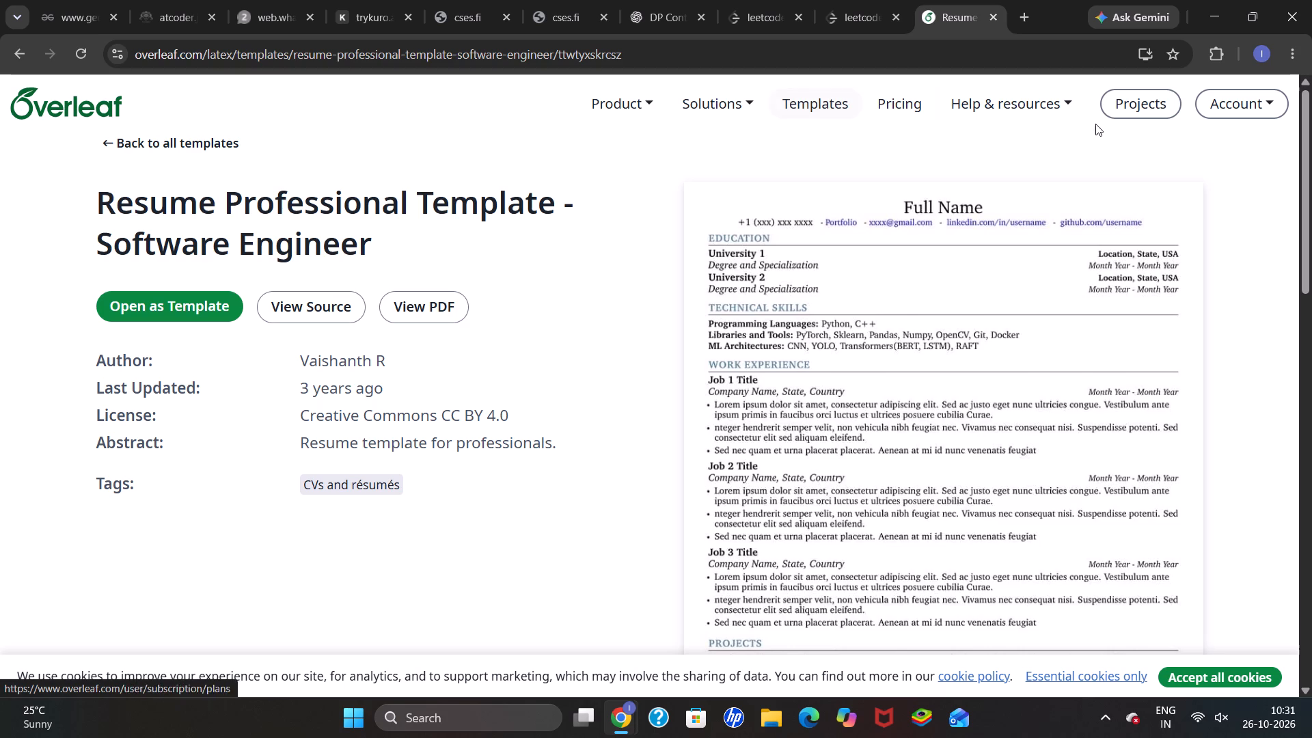
Go through the Overleaf projects page to the template gallery and search it for "software engineer resume".
left_click(1132, 109)
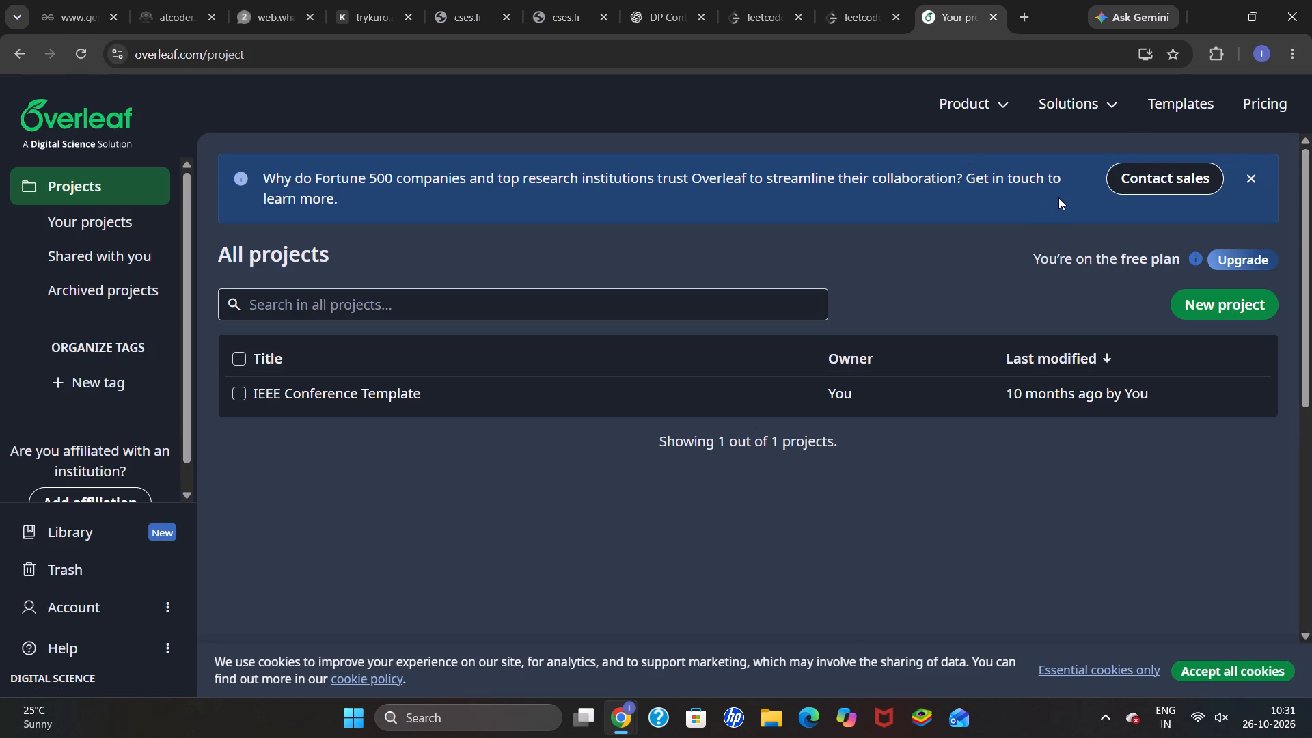
left_click(1201, 102)
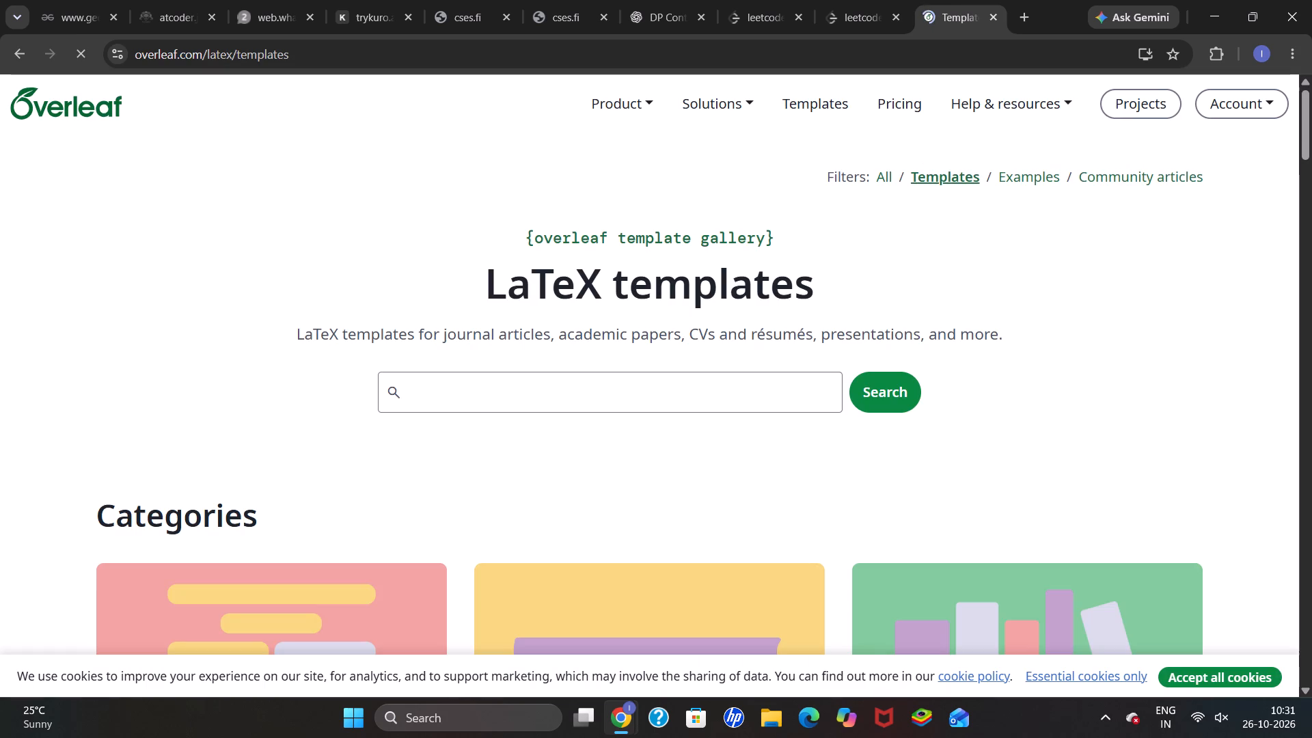
left_click(701, 392)
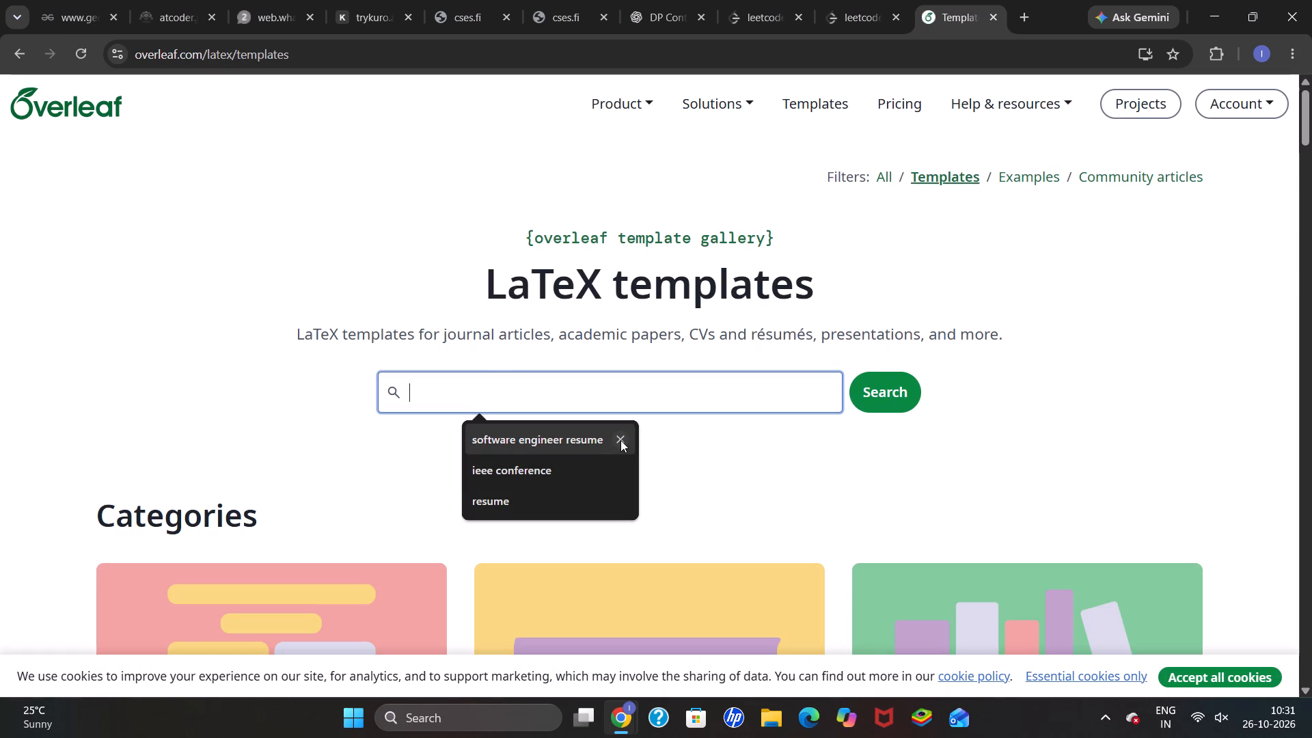
left_click(620, 440)
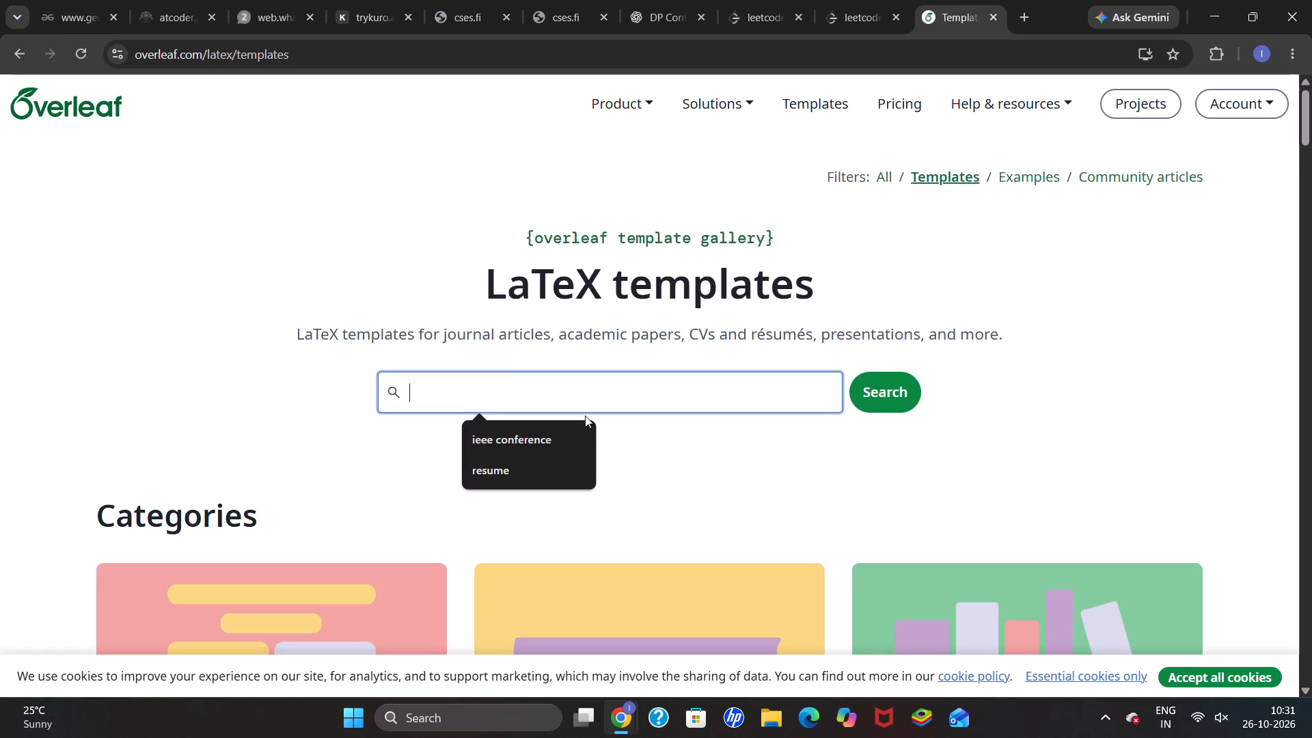
key("s")
type("oftware engineer")
key("space")
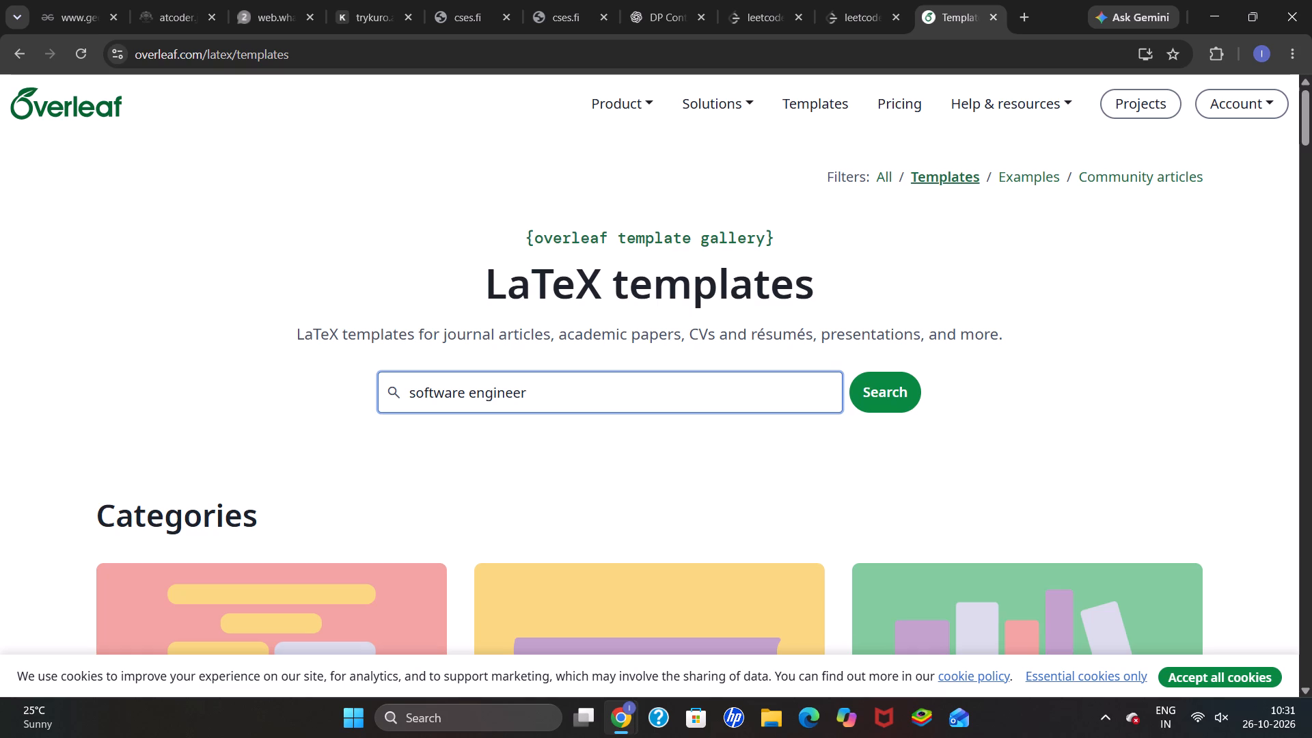
type("resume")
key("Return")
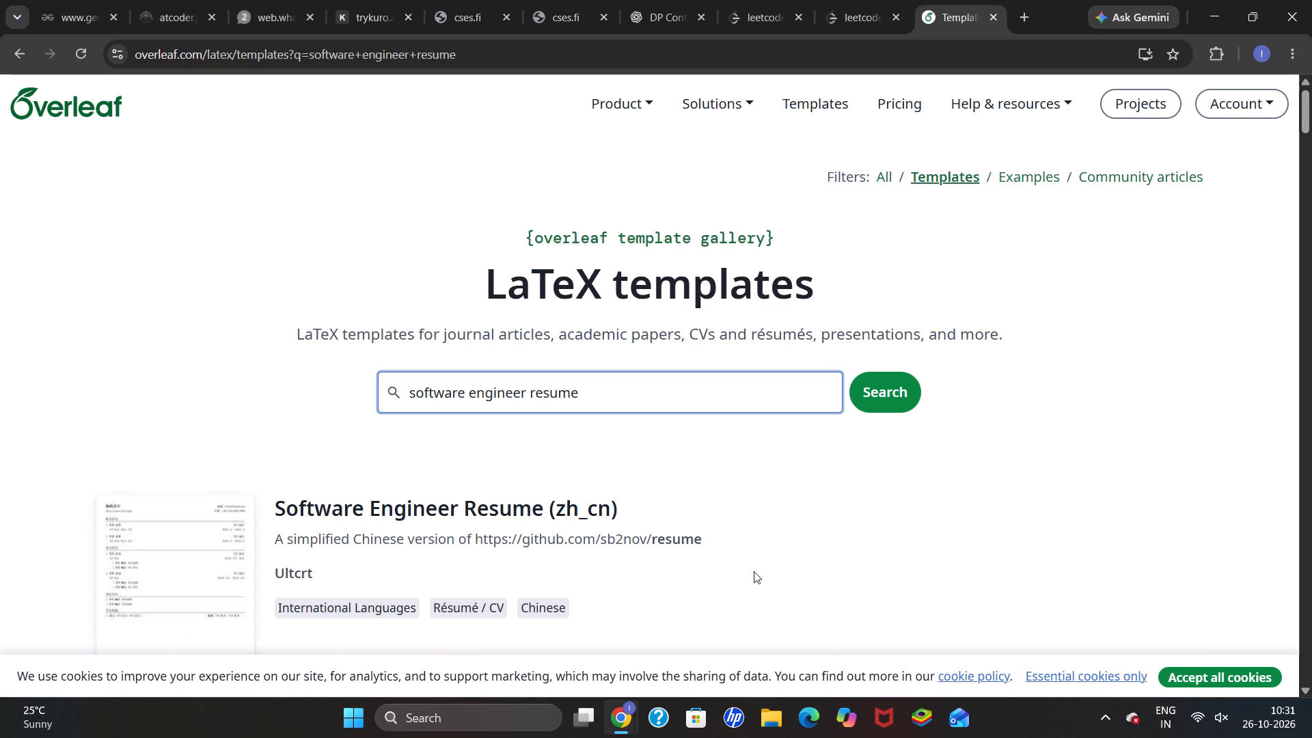
Open "Resume Professional Template - Software Engineer" from the search results and review its preview through to the Extracurricular Activities section.
scroll(753, 577, "down", 3)
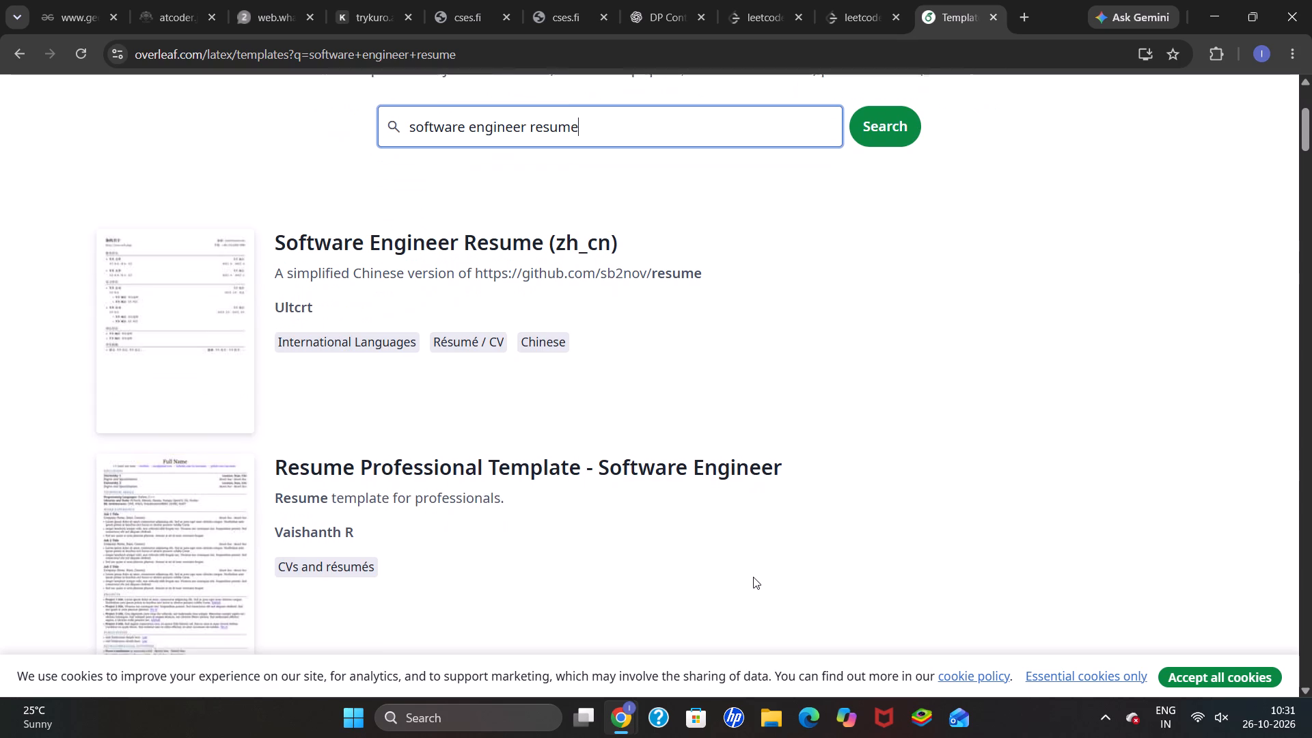
scroll(753, 577, "down", 2)
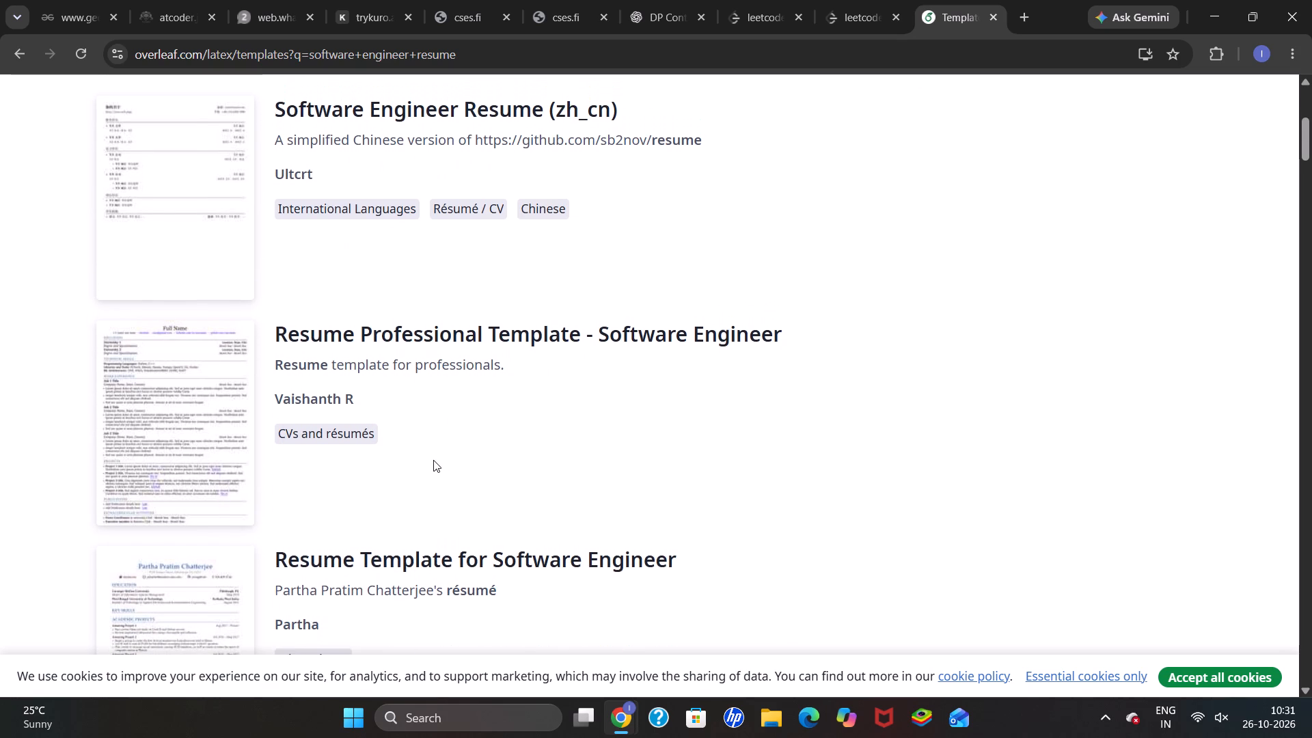
left_click(204, 455)
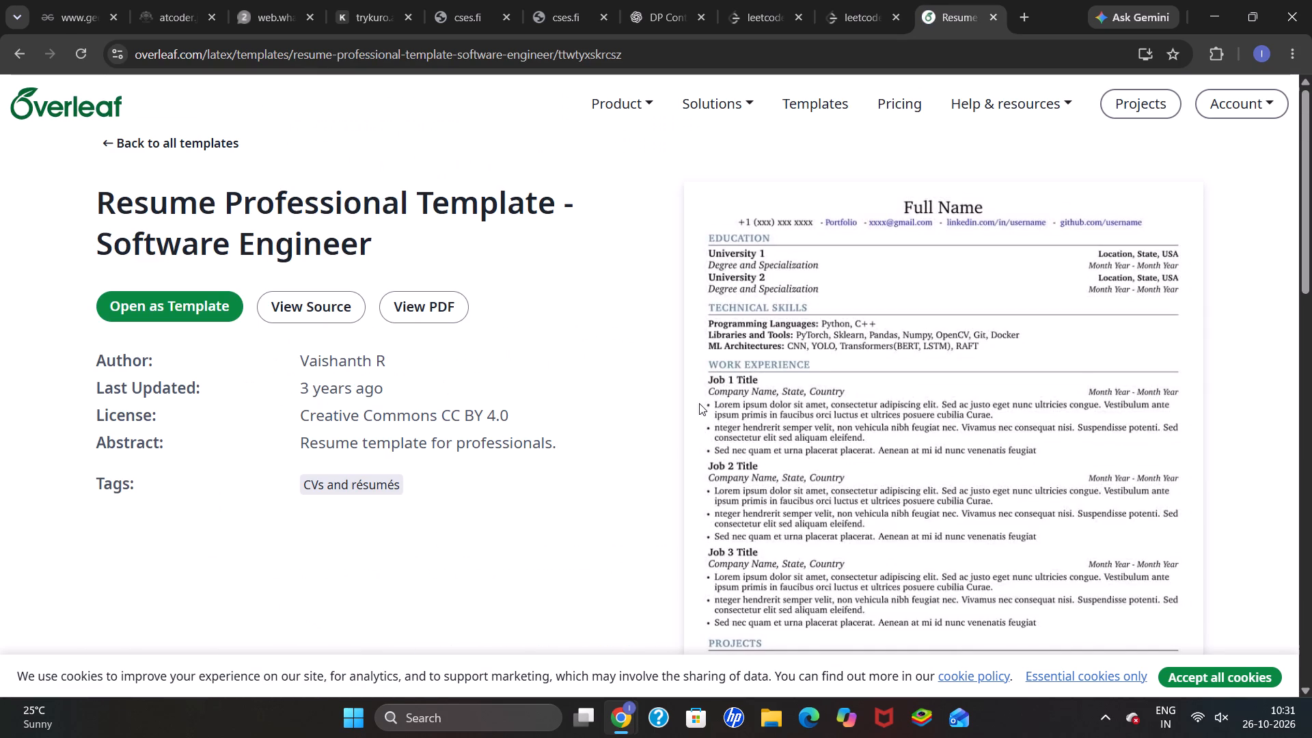
scroll(821, 451, "down", 1)
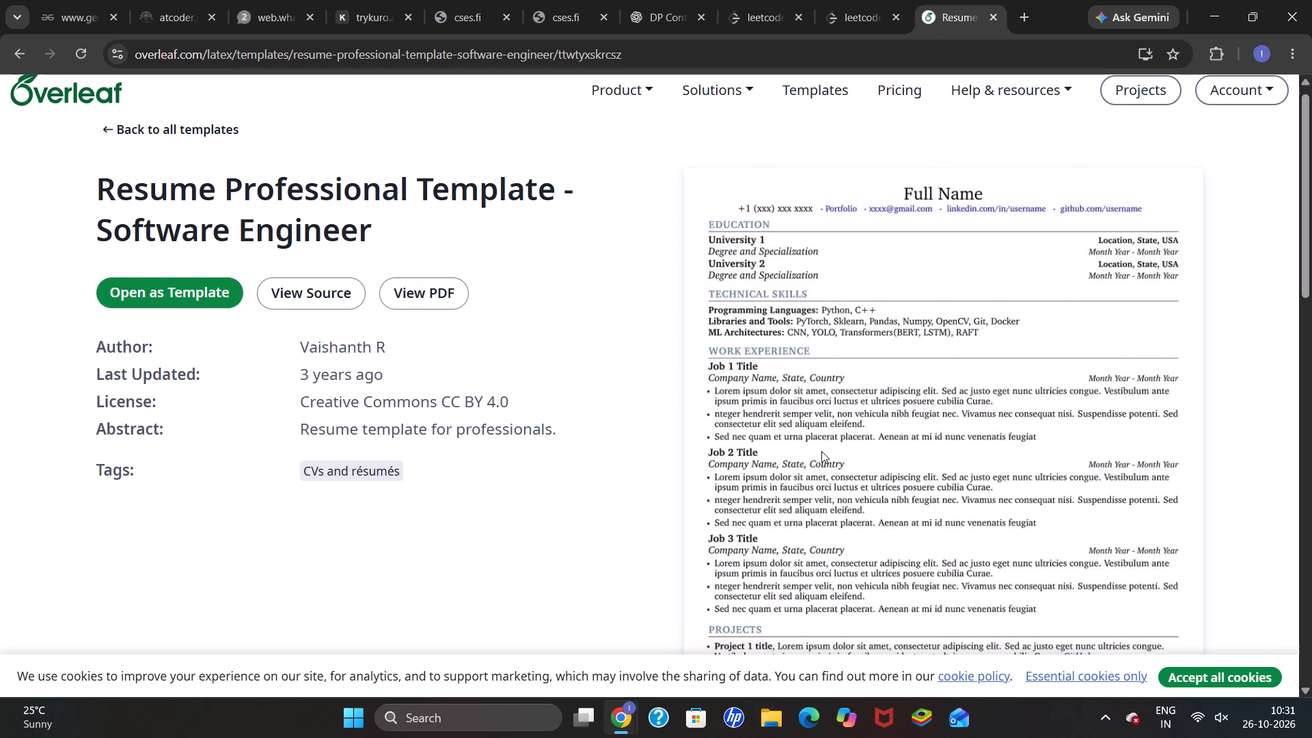
scroll(821, 451, "down", 2)
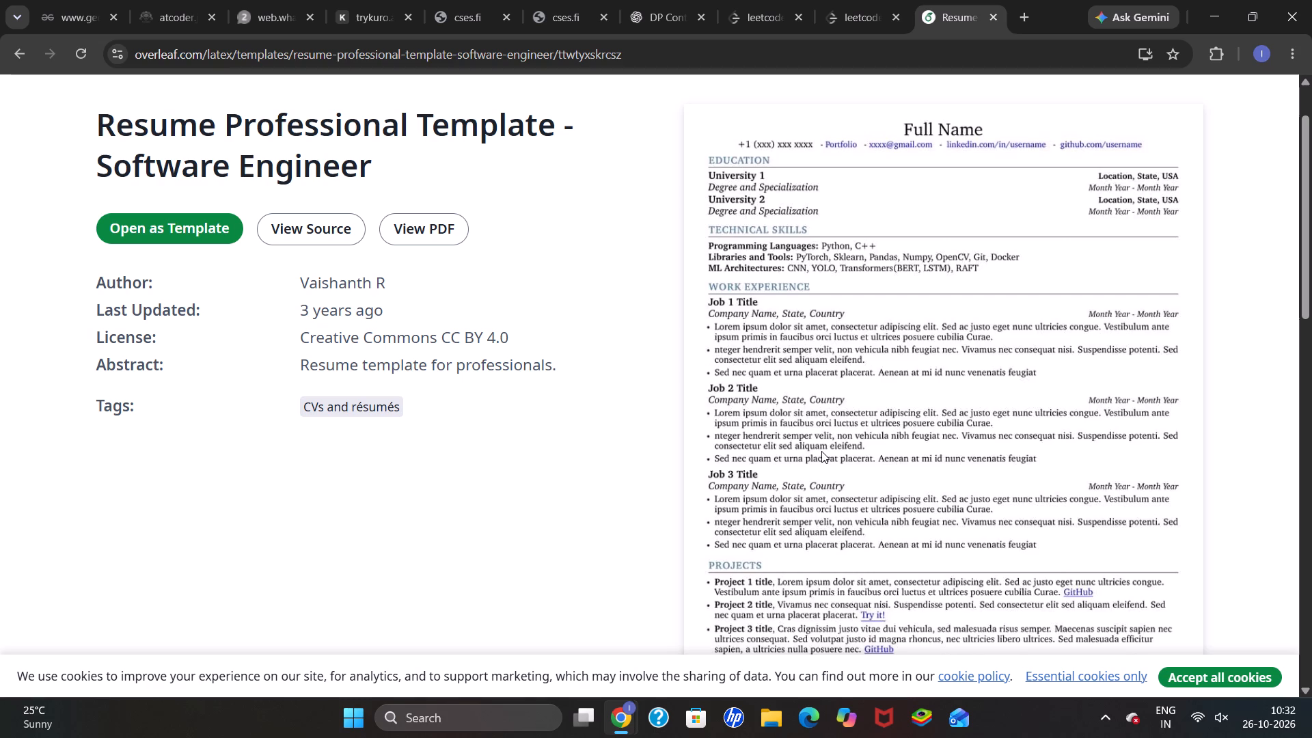
scroll(821, 451, "down", 1)
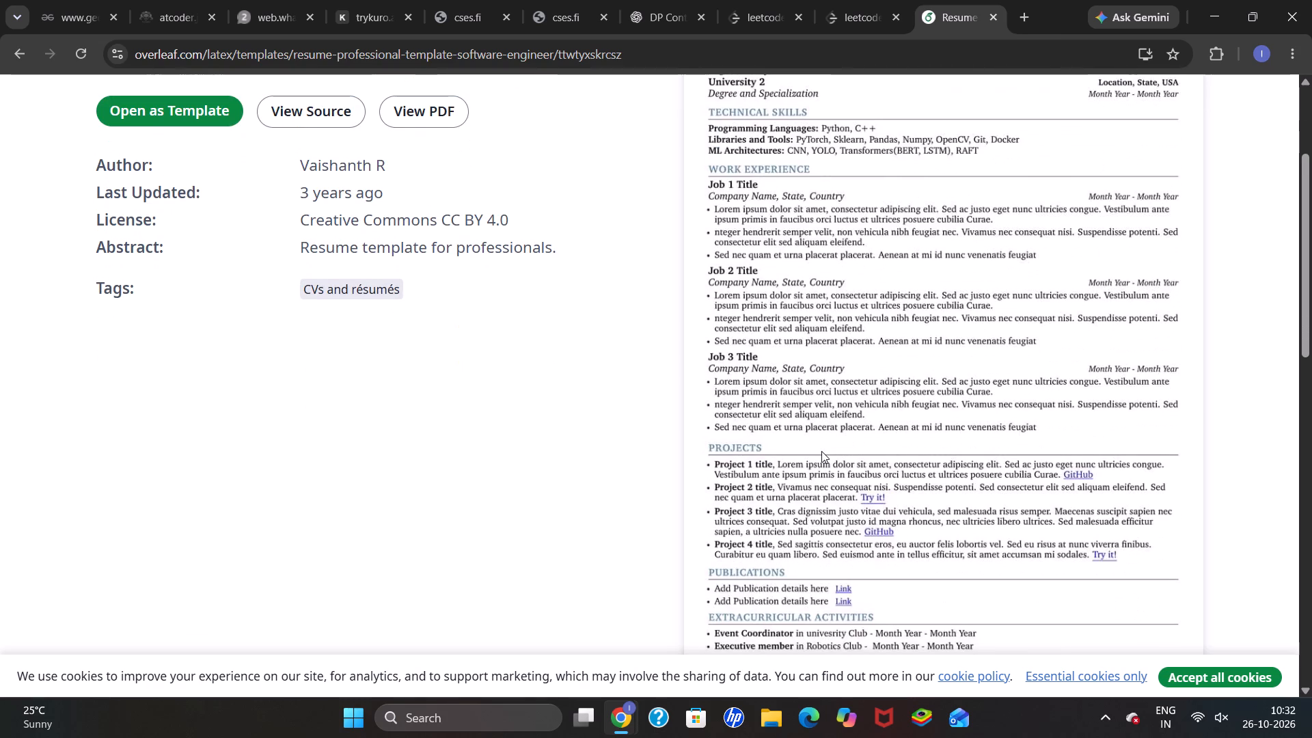
scroll(821, 451, "down", 2)
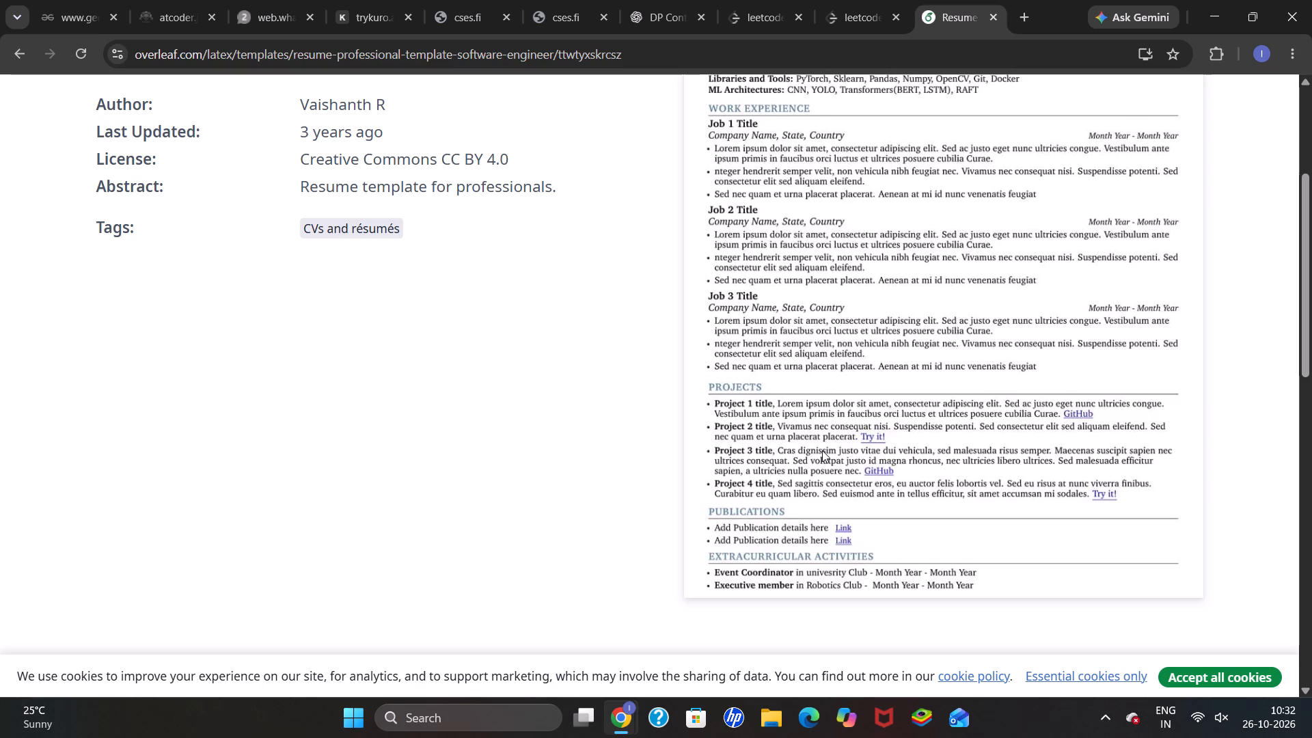
View the template's LaTeX source, look through its packages, colour definitions and custom commands, and close the source.
scroll(845, 336, "up", 2)
left_click(310, 257)
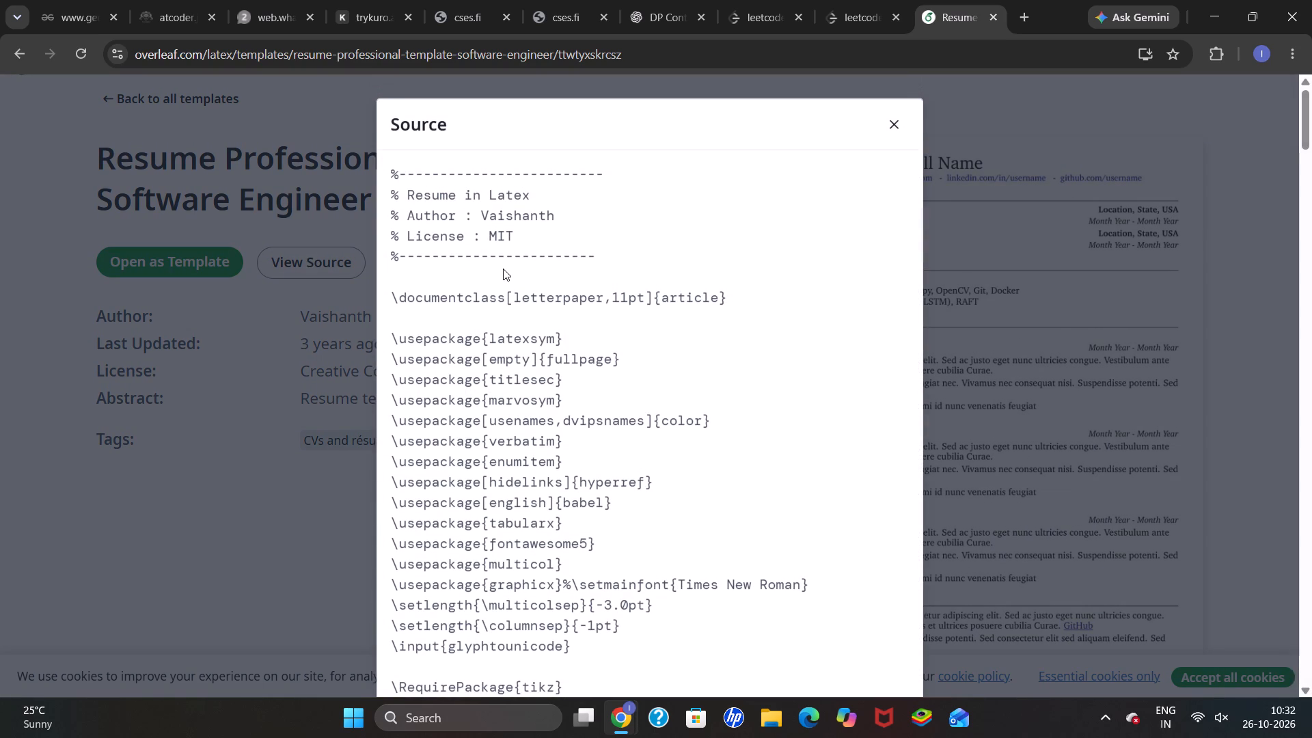
left_click(487, 172)
left_click(478, 169)
scroll(599, 249, "down", 8)
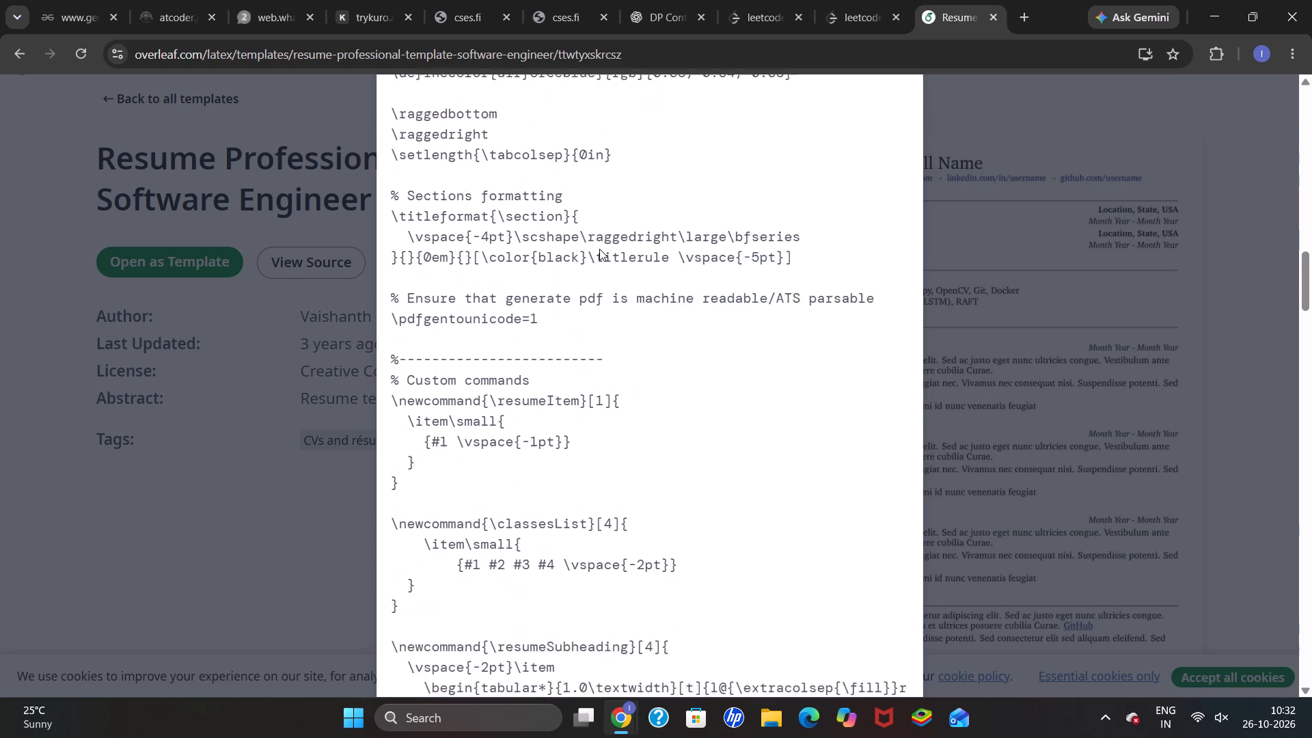
scroll(733, 207, "up", 9)
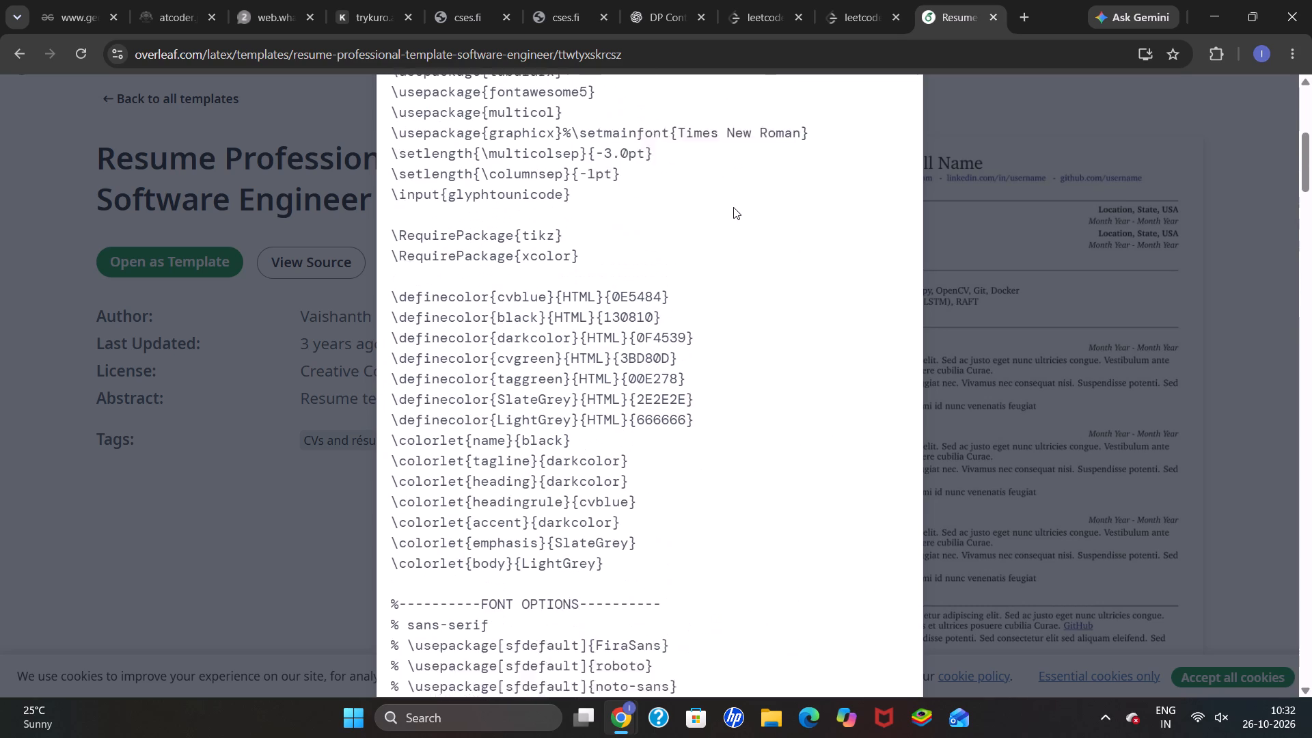
scroll(733, 207, "up", 6)
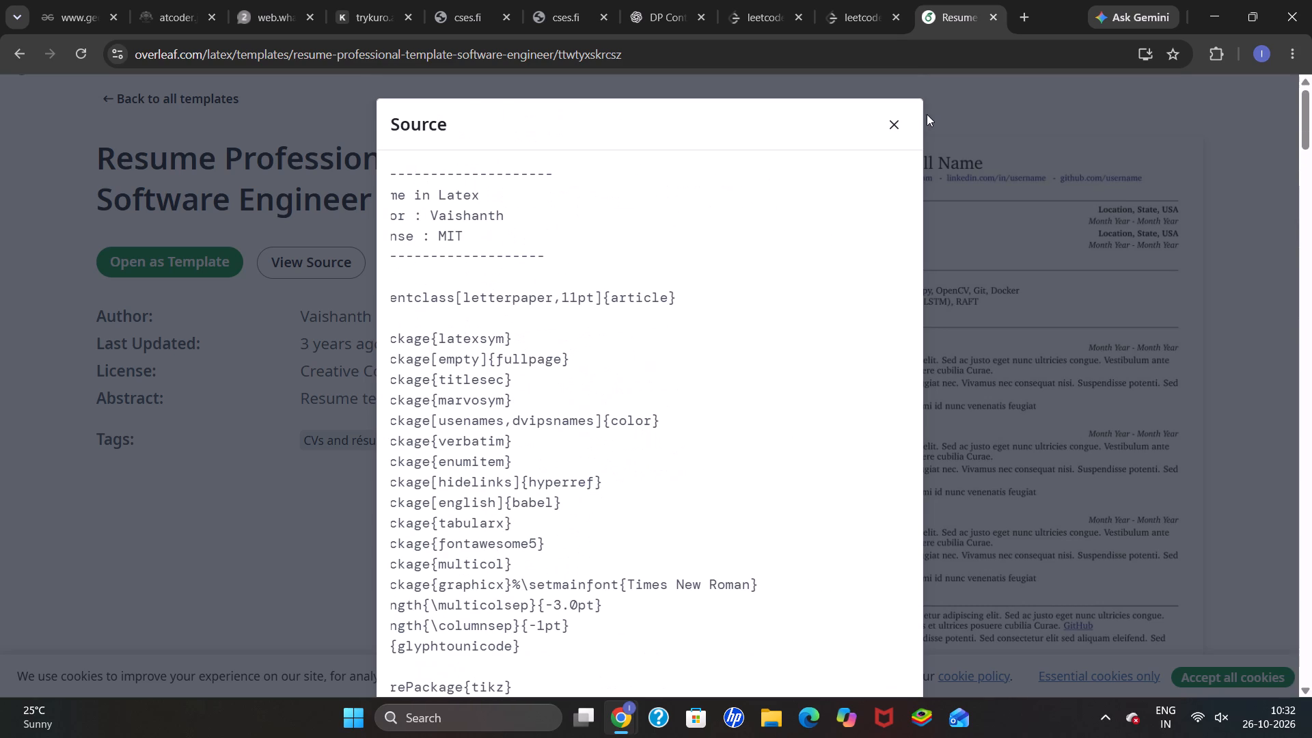
left_click(897, 122)
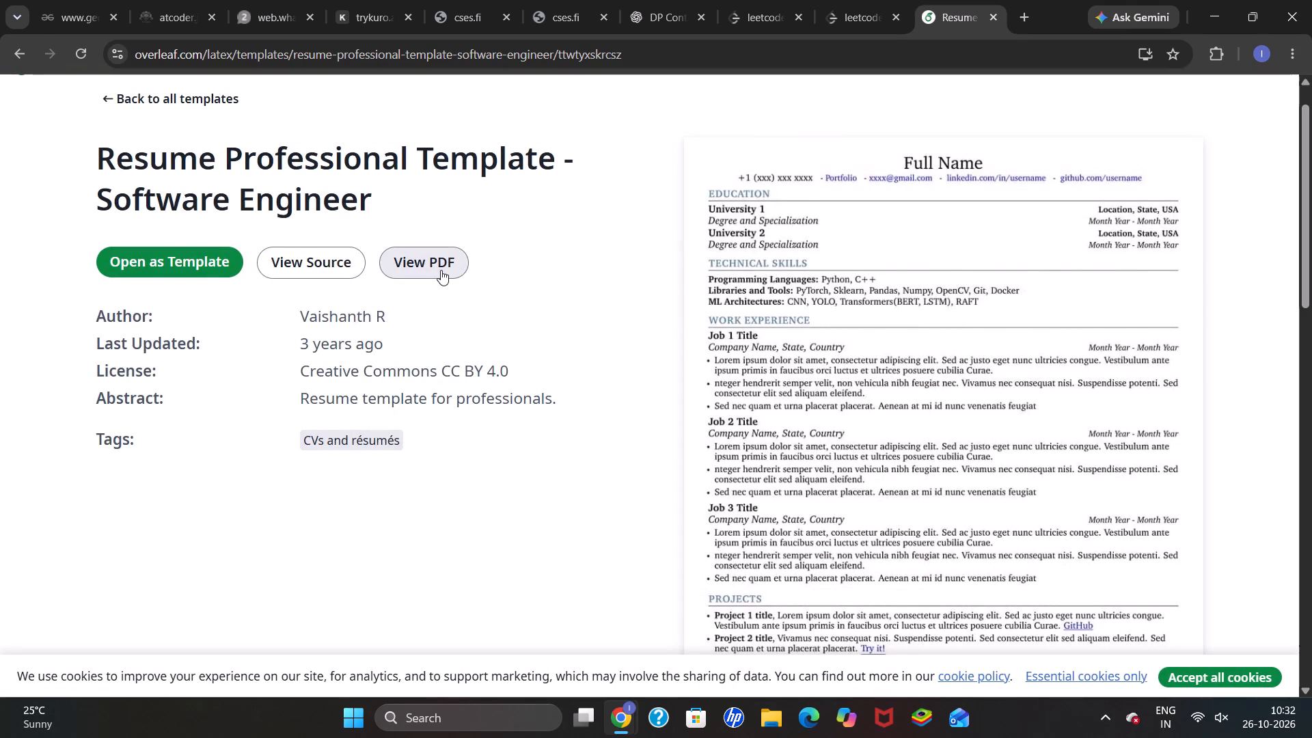
left_click(441, 270)
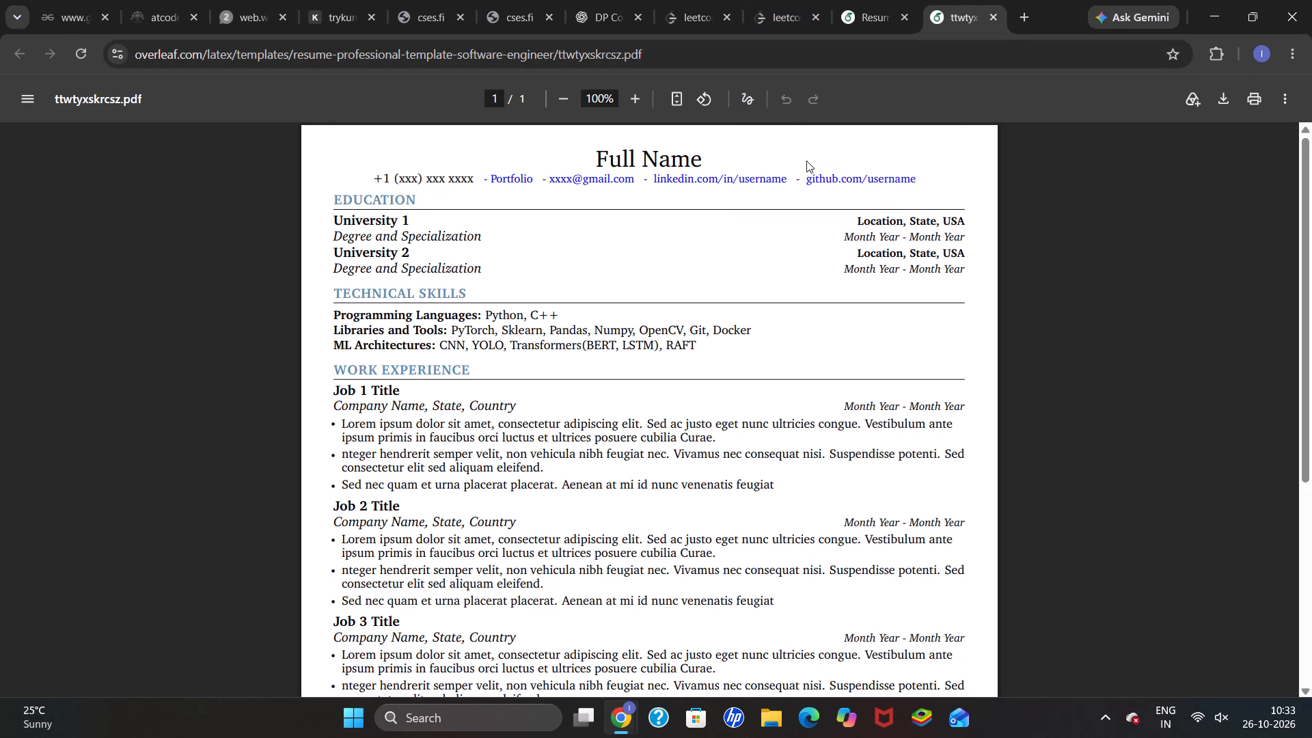
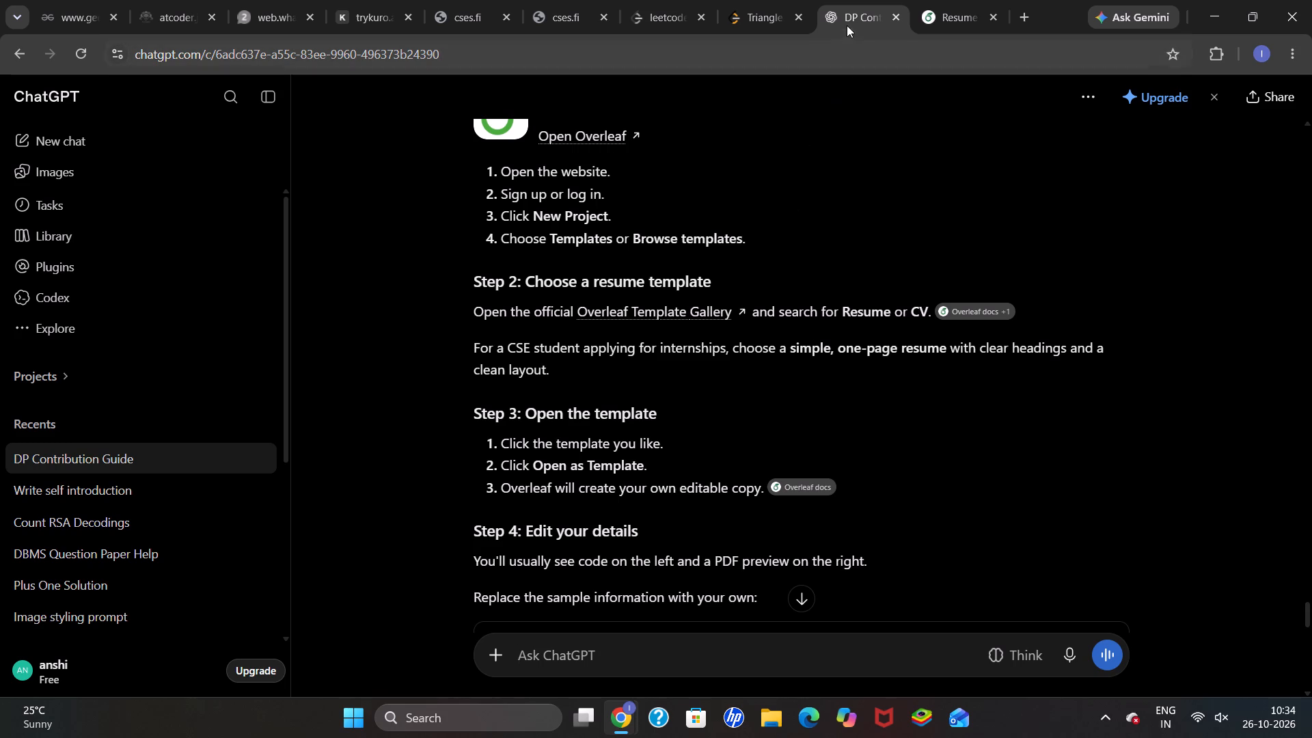
left_click(929, 12)
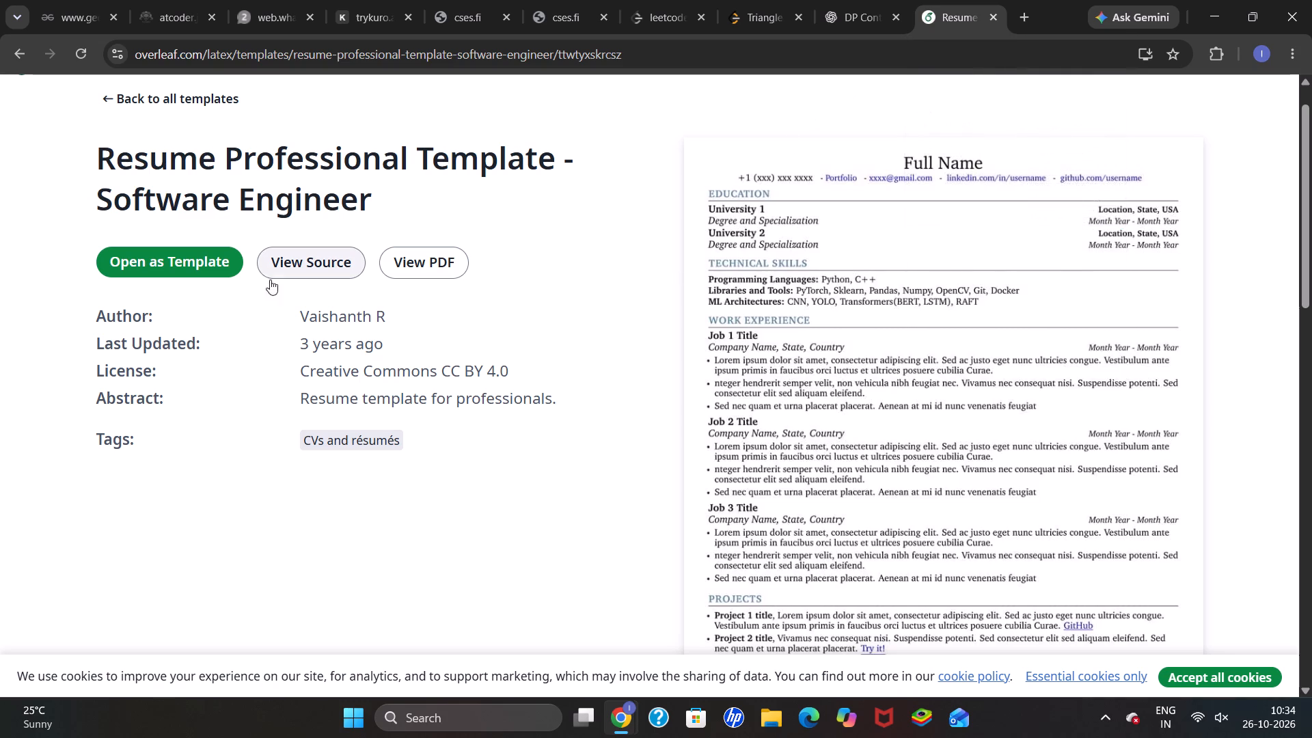
left_click(220, 266)
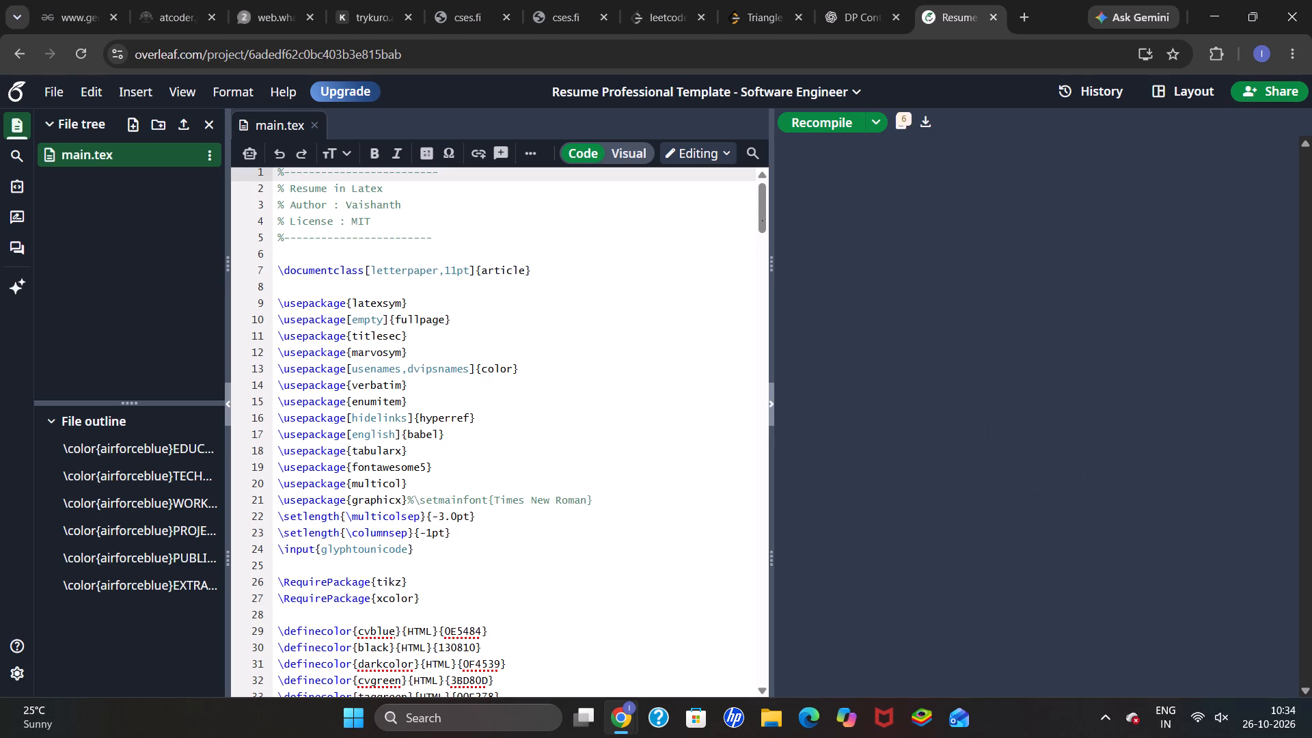
Enter the resume owner's full name at the very start of line 1 in main.tex, before the dashed comment line.
scroll(502, 295, "up", 2)
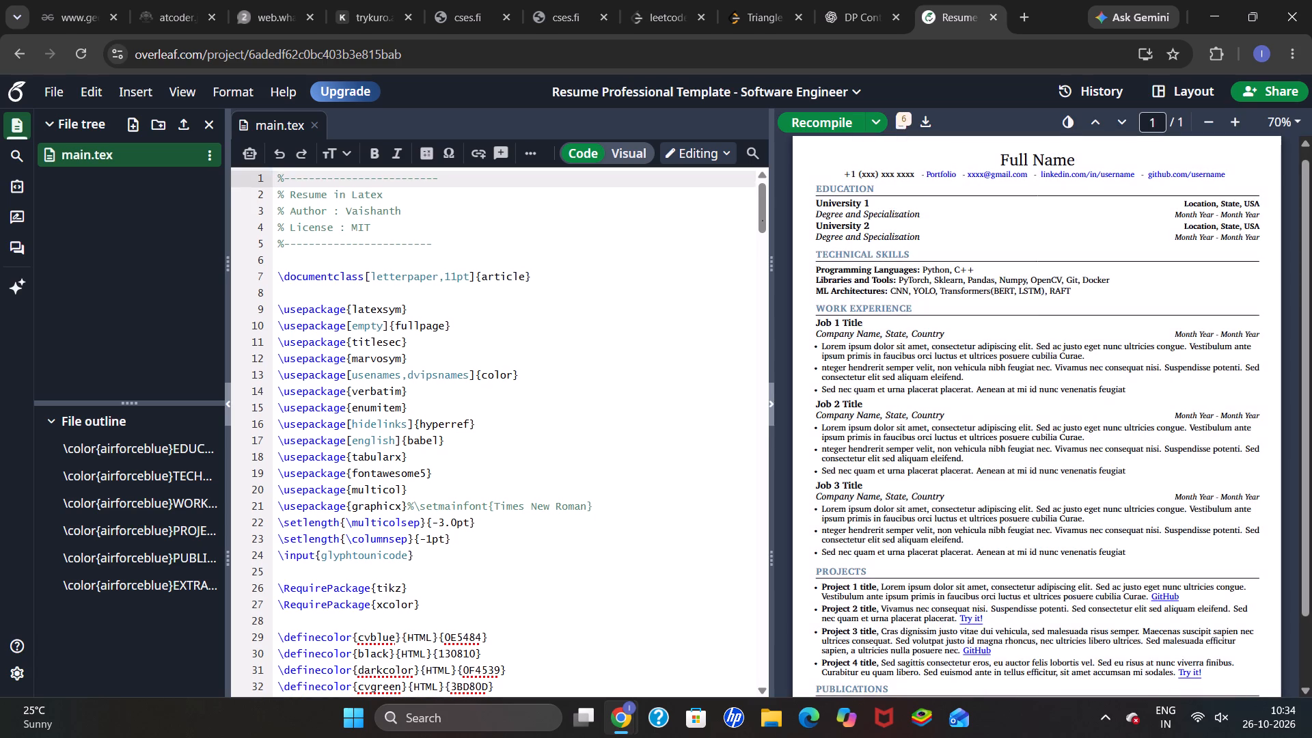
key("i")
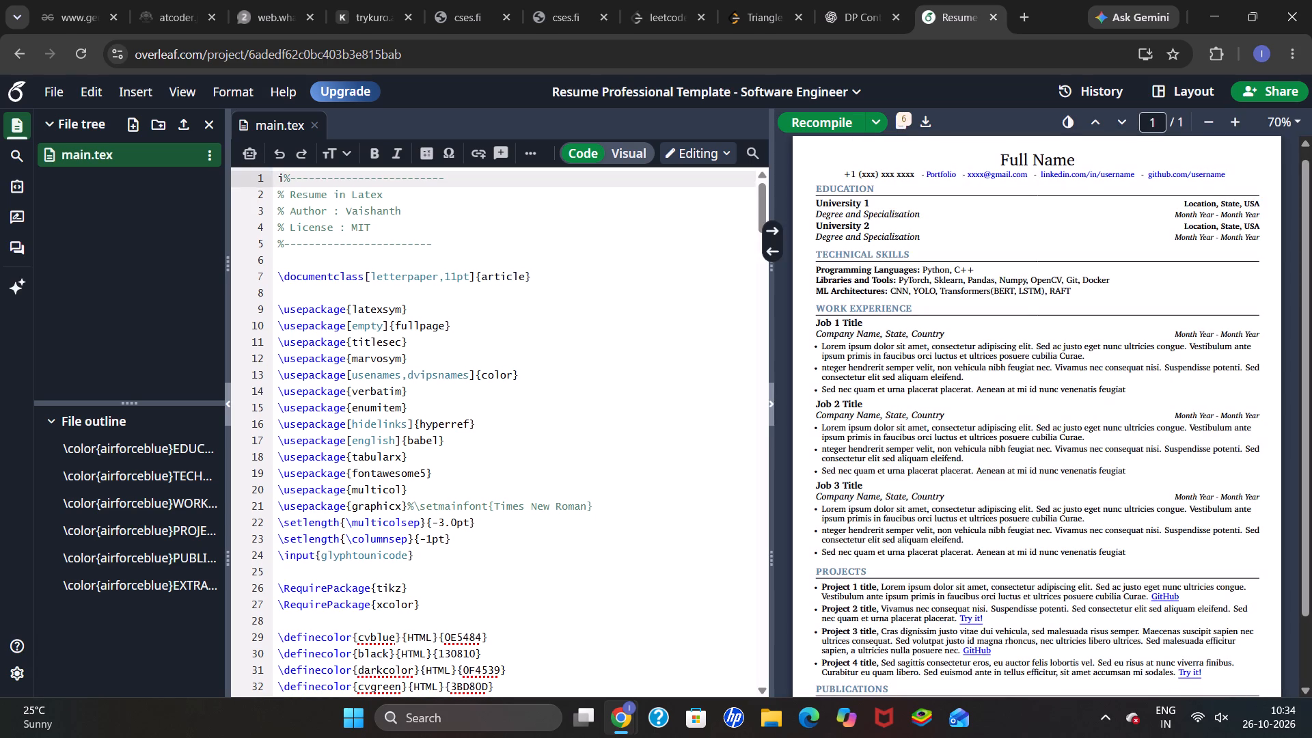
key("BackSpace")
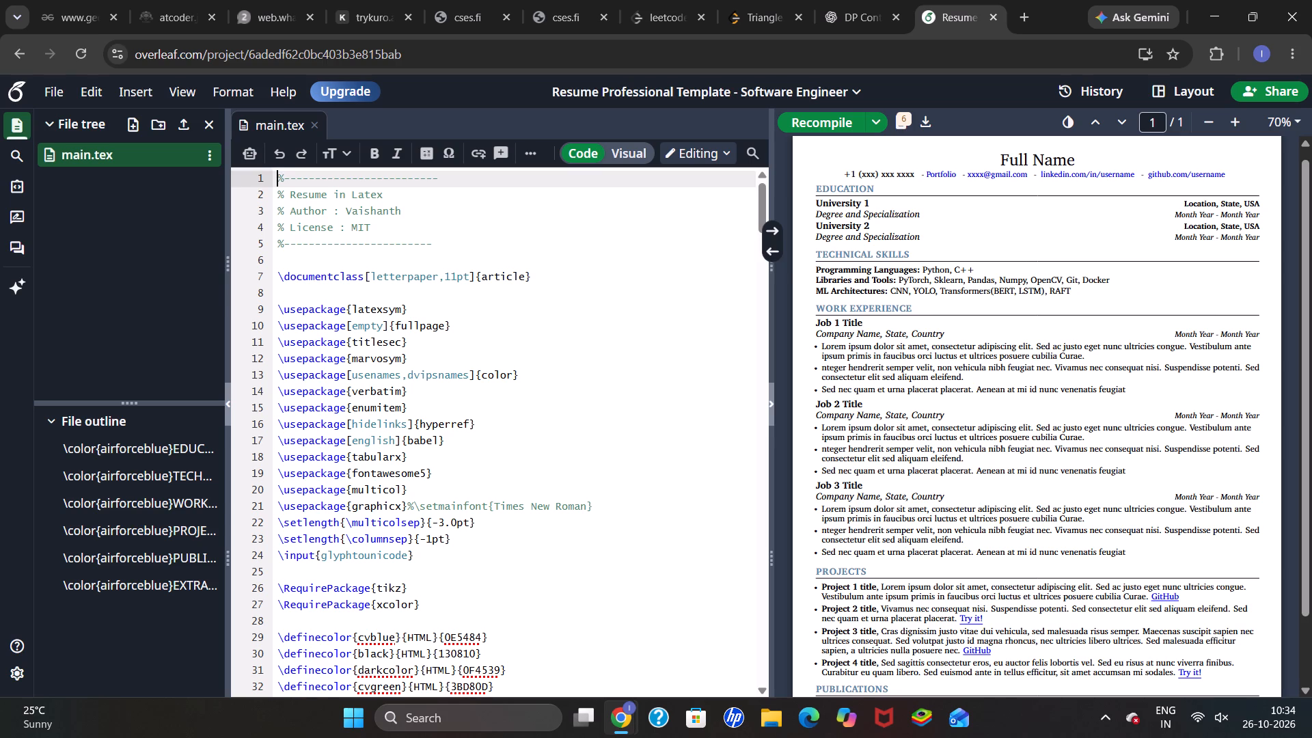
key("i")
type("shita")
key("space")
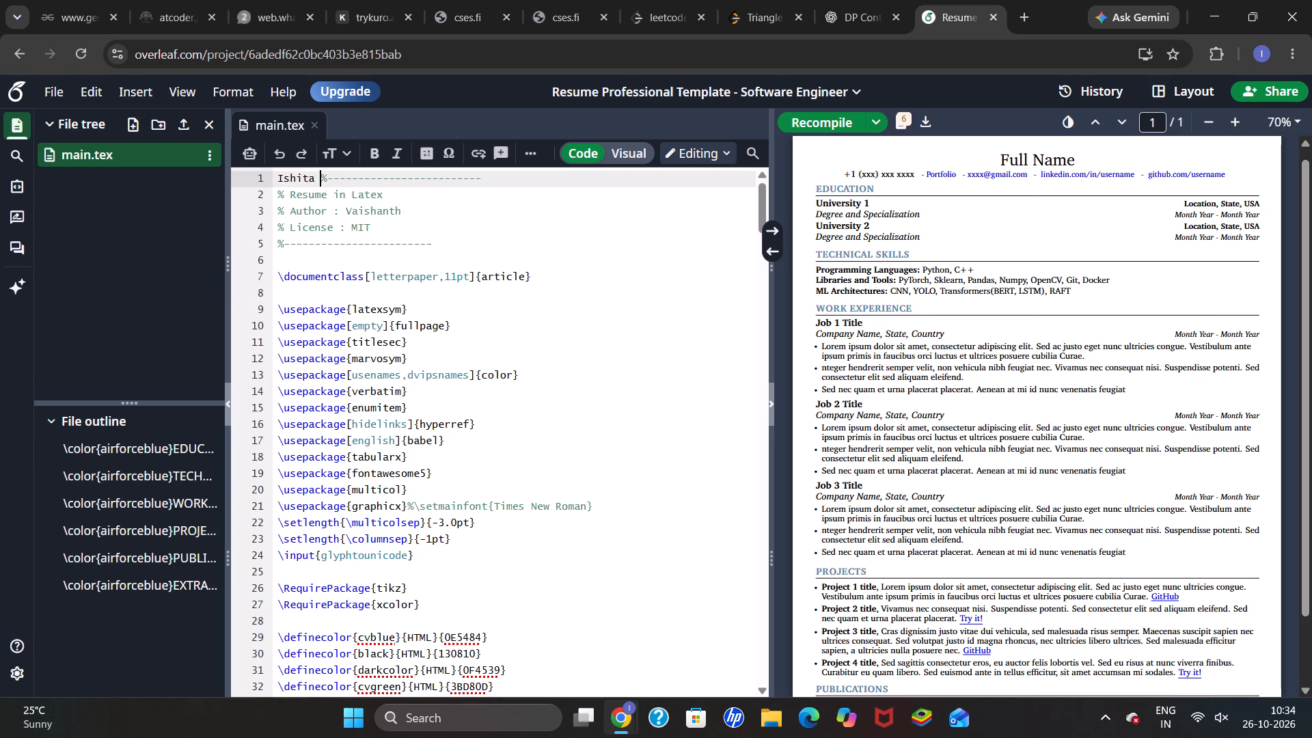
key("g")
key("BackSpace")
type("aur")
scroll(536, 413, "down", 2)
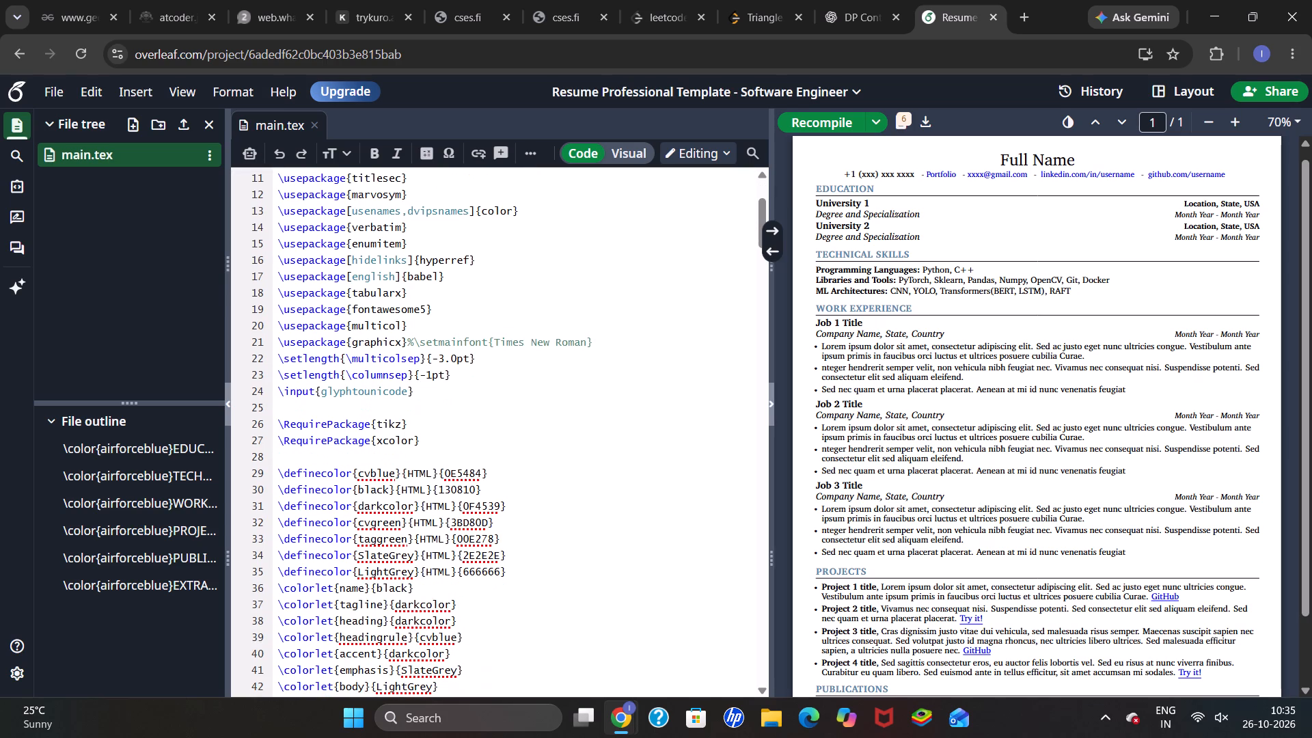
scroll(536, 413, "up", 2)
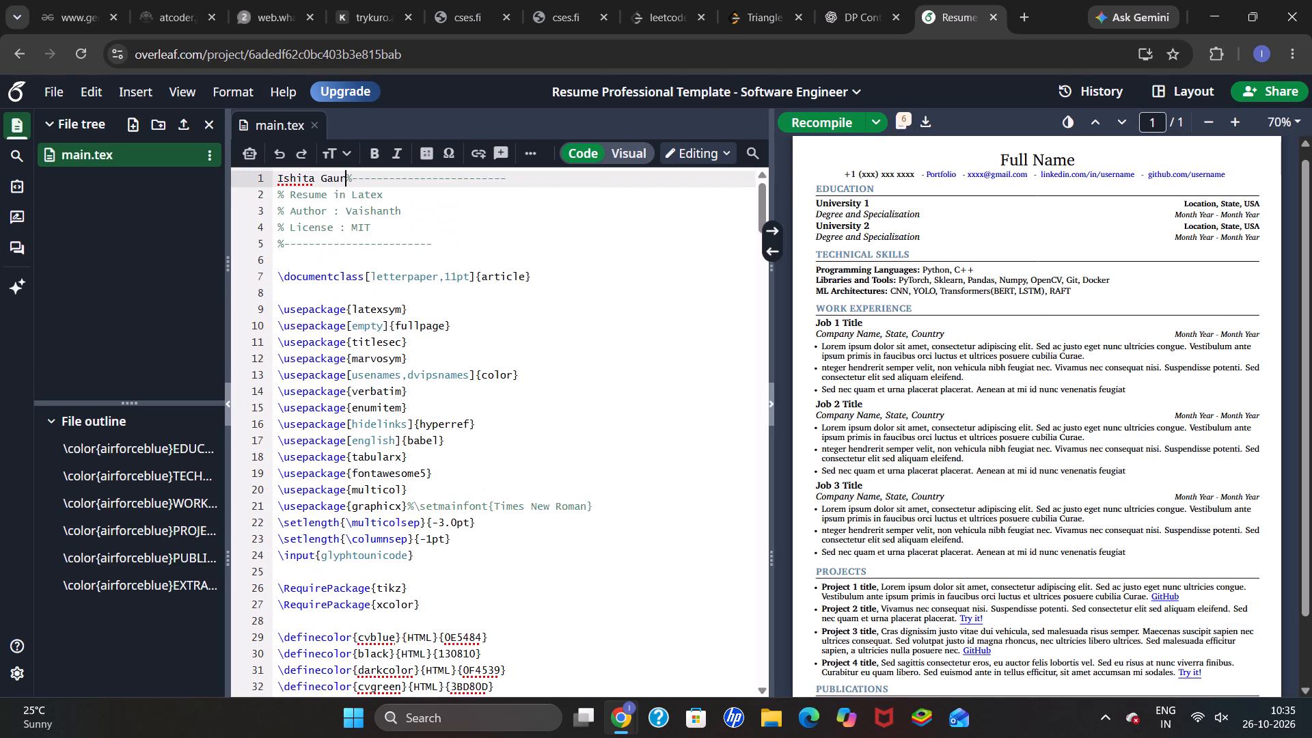
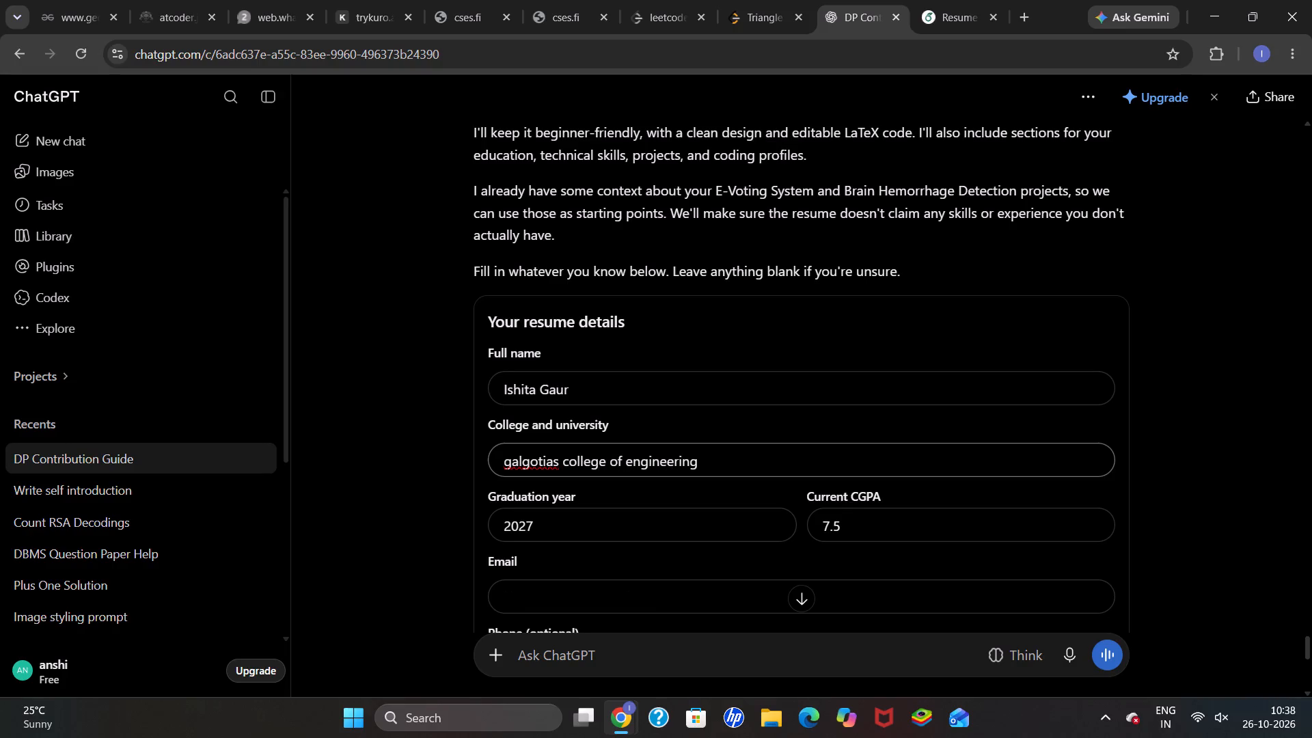
scroll(760, 465, "down", 1)
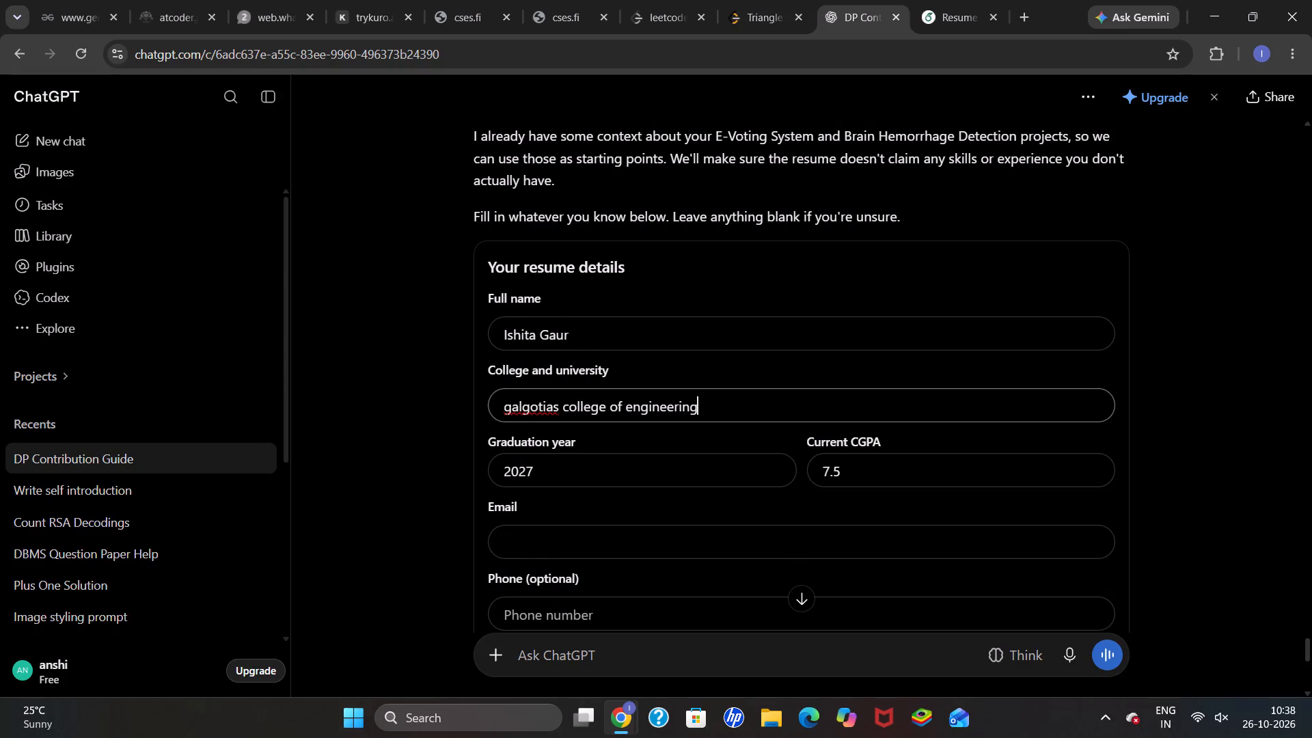
scroll(760, 465, "down", 1)
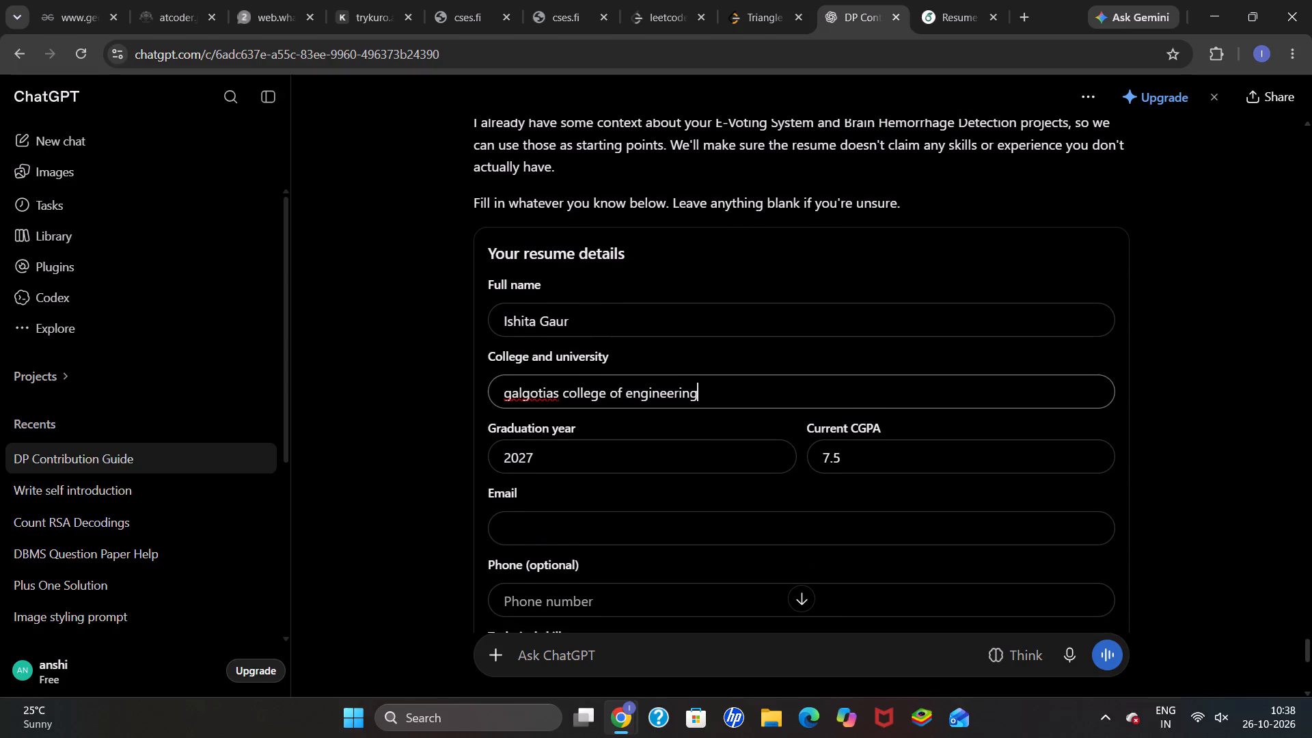
left_click(515, 396)
key("BackSpace")
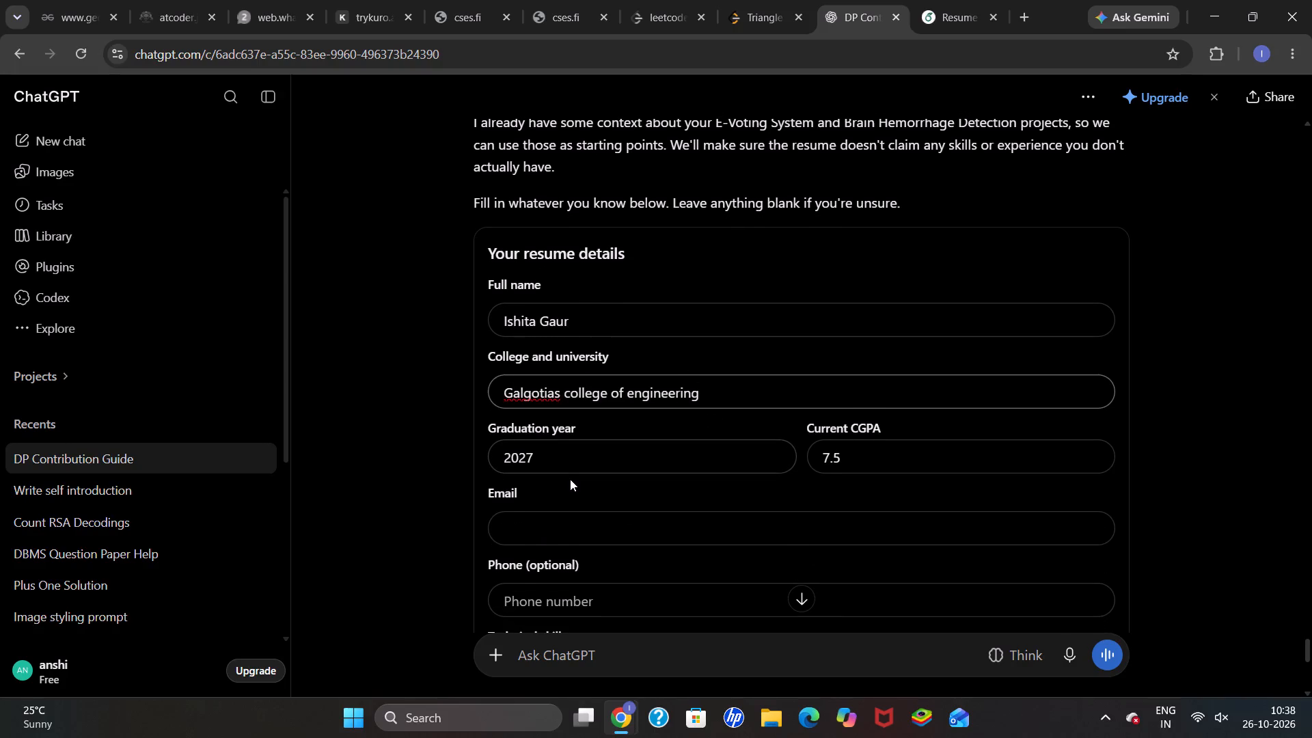
Change the graduation year in the resume details form to 2028.
scroll(570, 479, "down", 1)
left_click(562, 428)
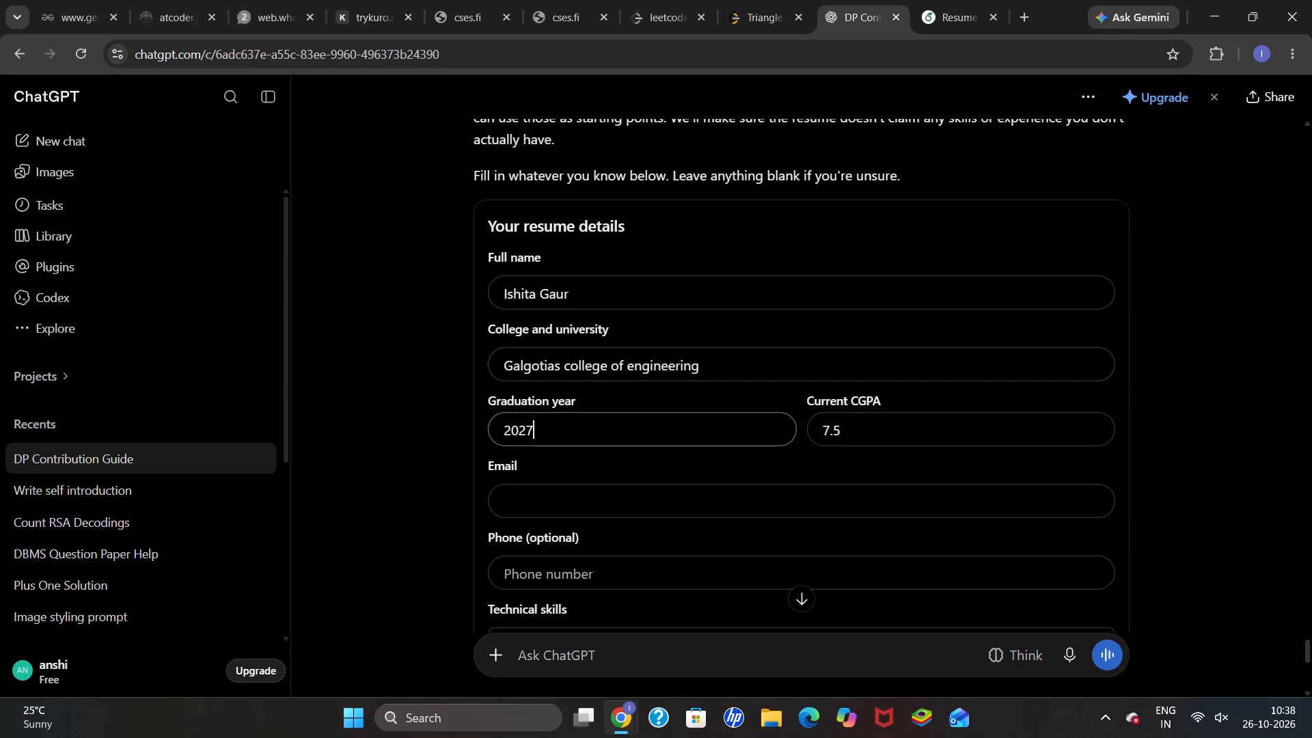
key("BackSpace")
key("8")
Fill the optional phone field of the resume details form with the saved phone number.
scroll(562, 428, "down", 2)
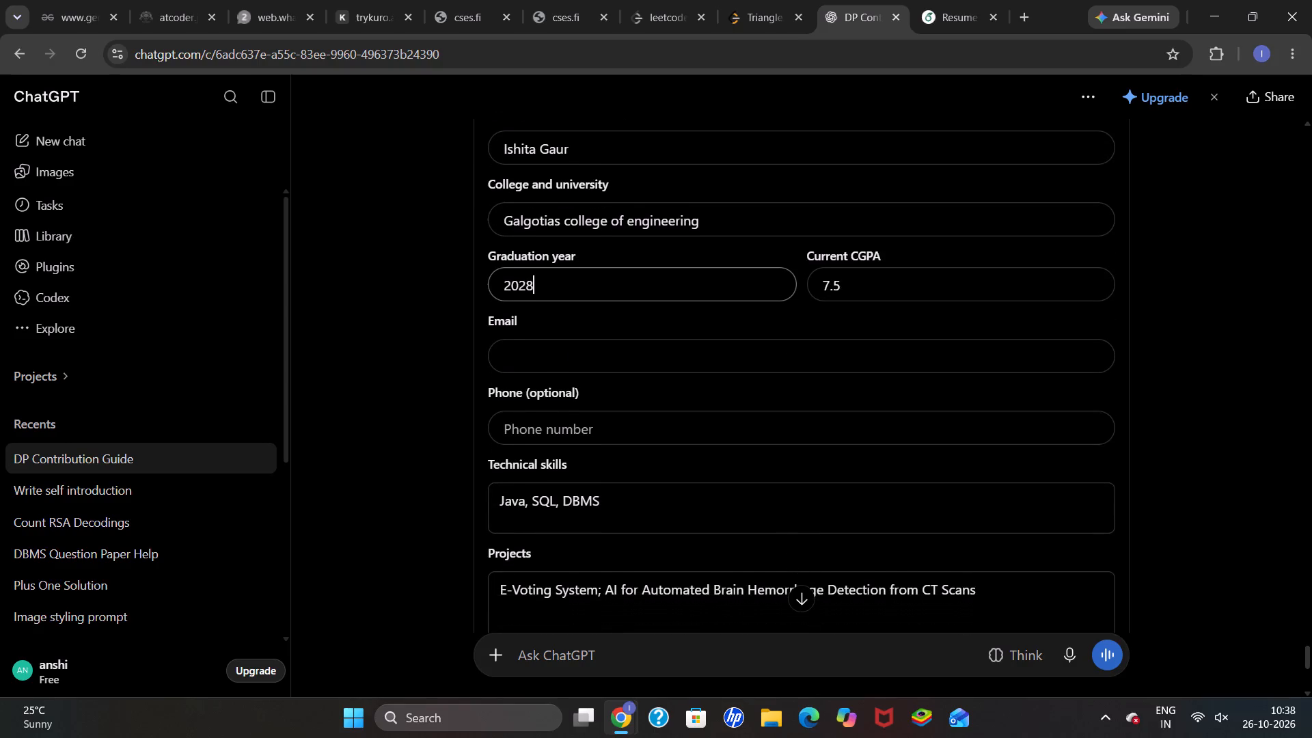
scroll(562, 428, "down", 1)
left_click(553, 422)
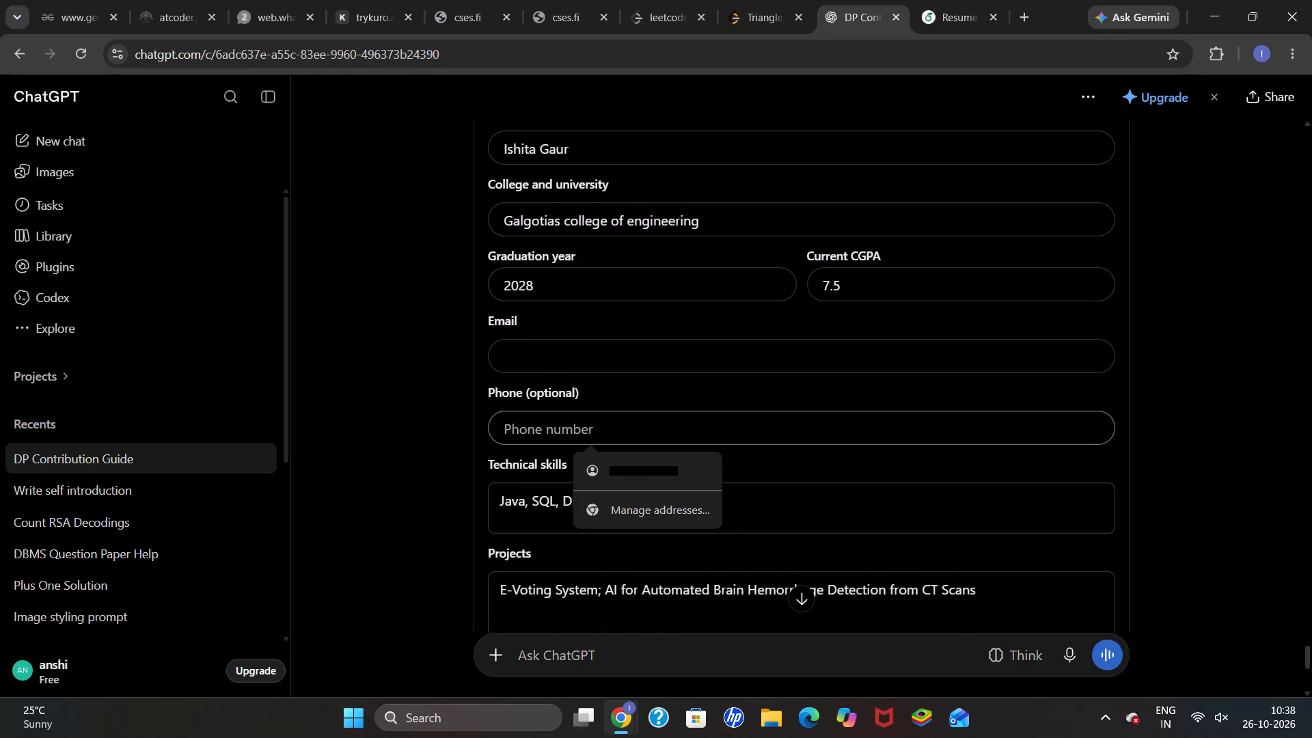
left_click(627, 467)
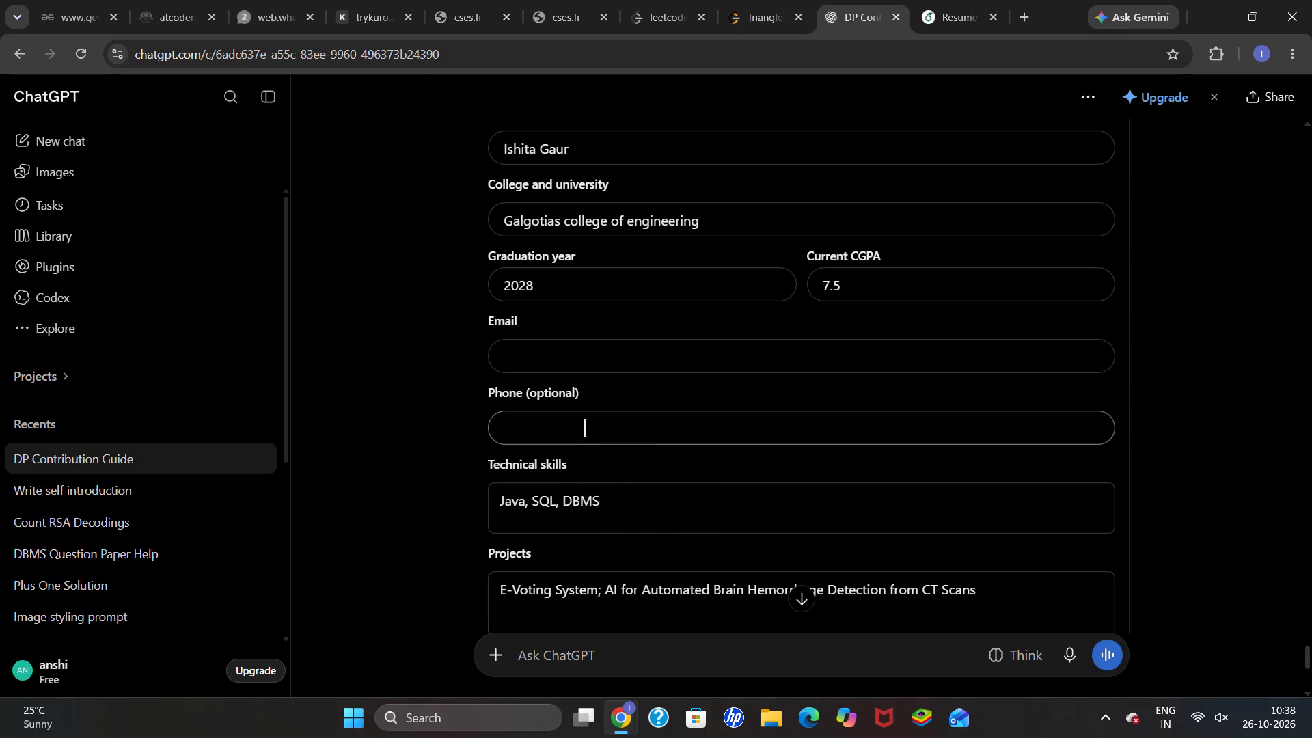
left_click(522, 435)
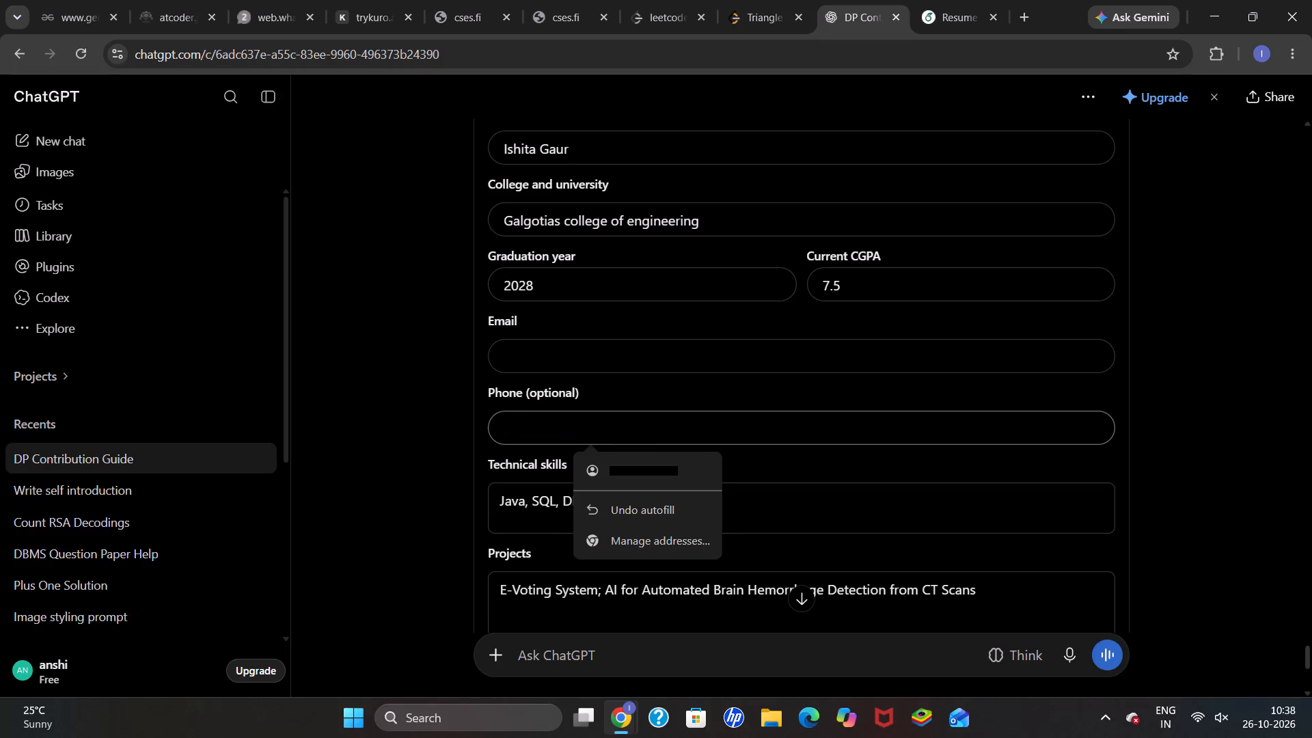
scroll(528, 468, "down", 2)
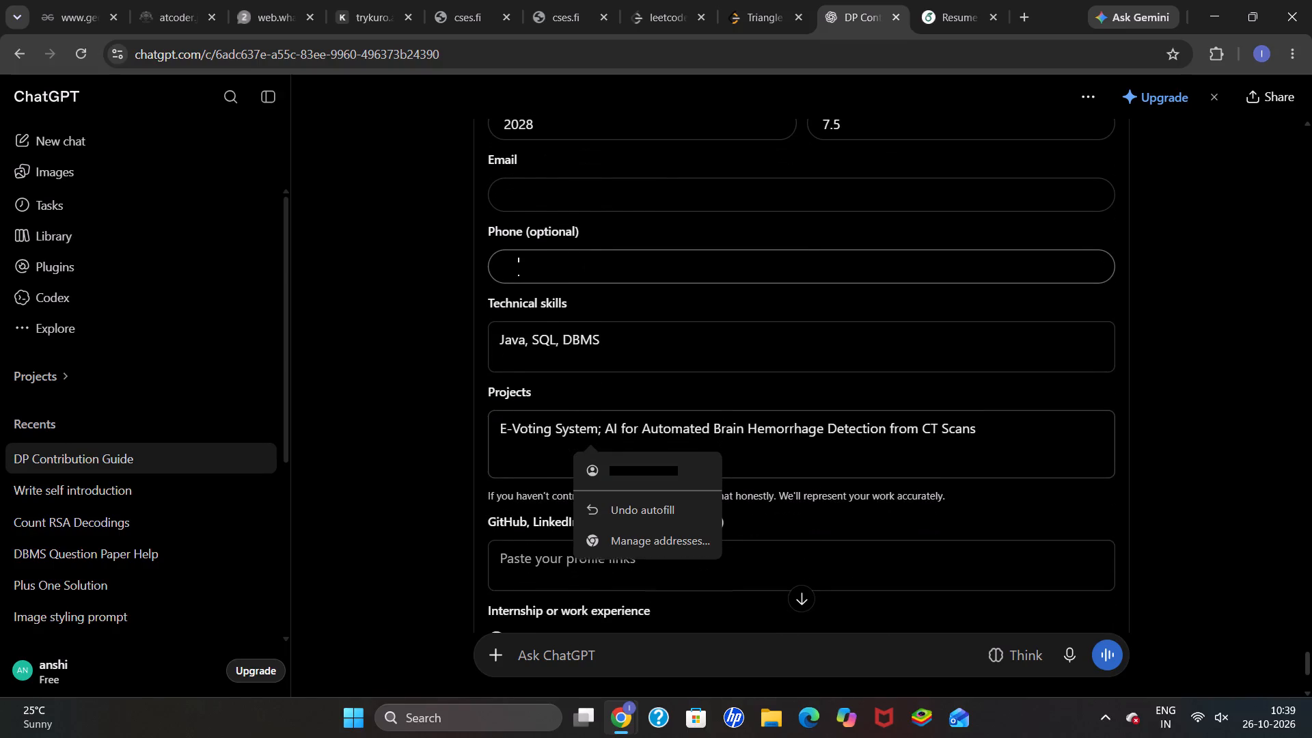
scroll(528, 468, "down", 2)
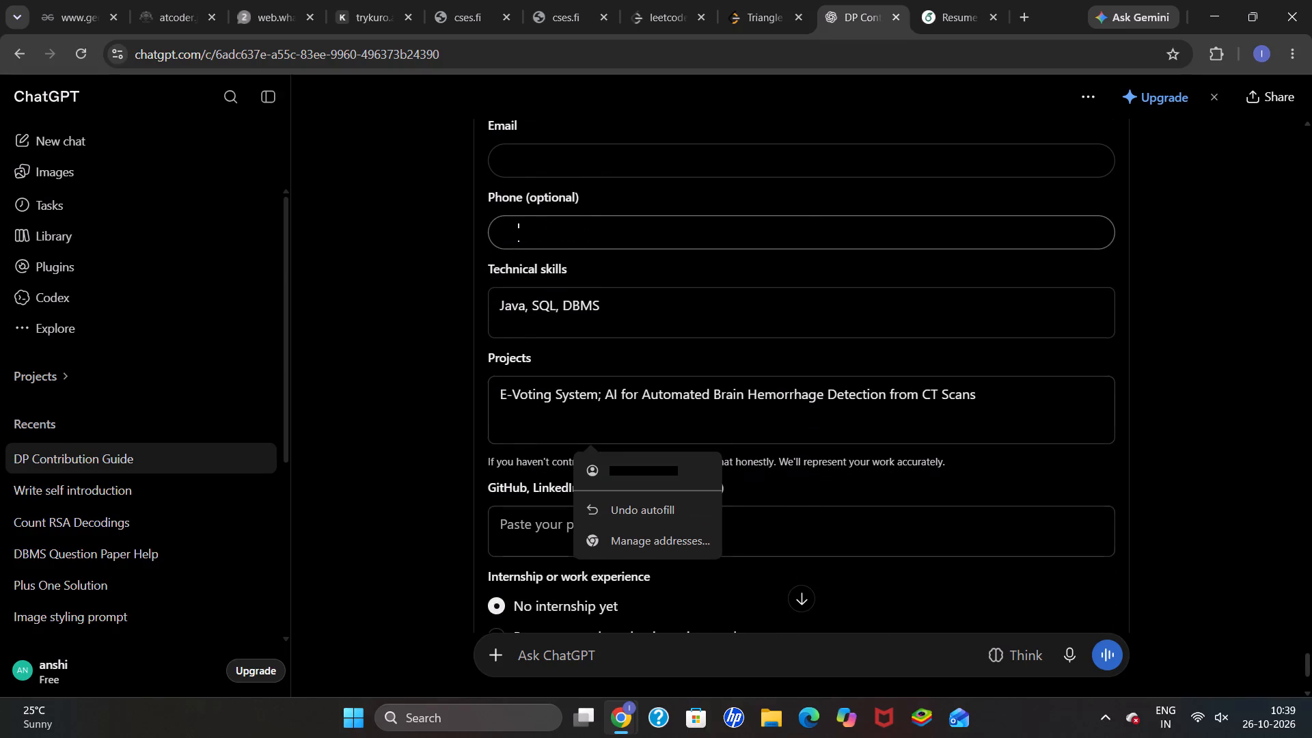
left_click(669, 594)
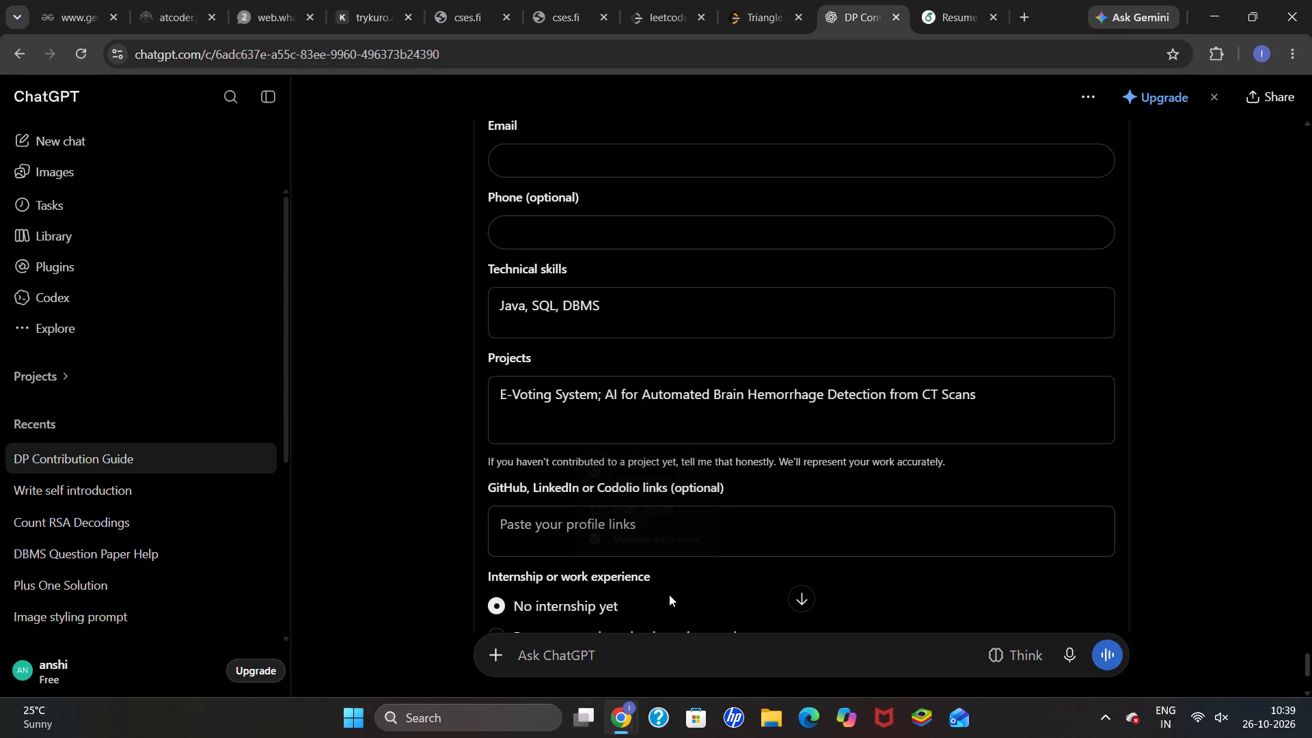
scroll(669, 594, "down", 1)
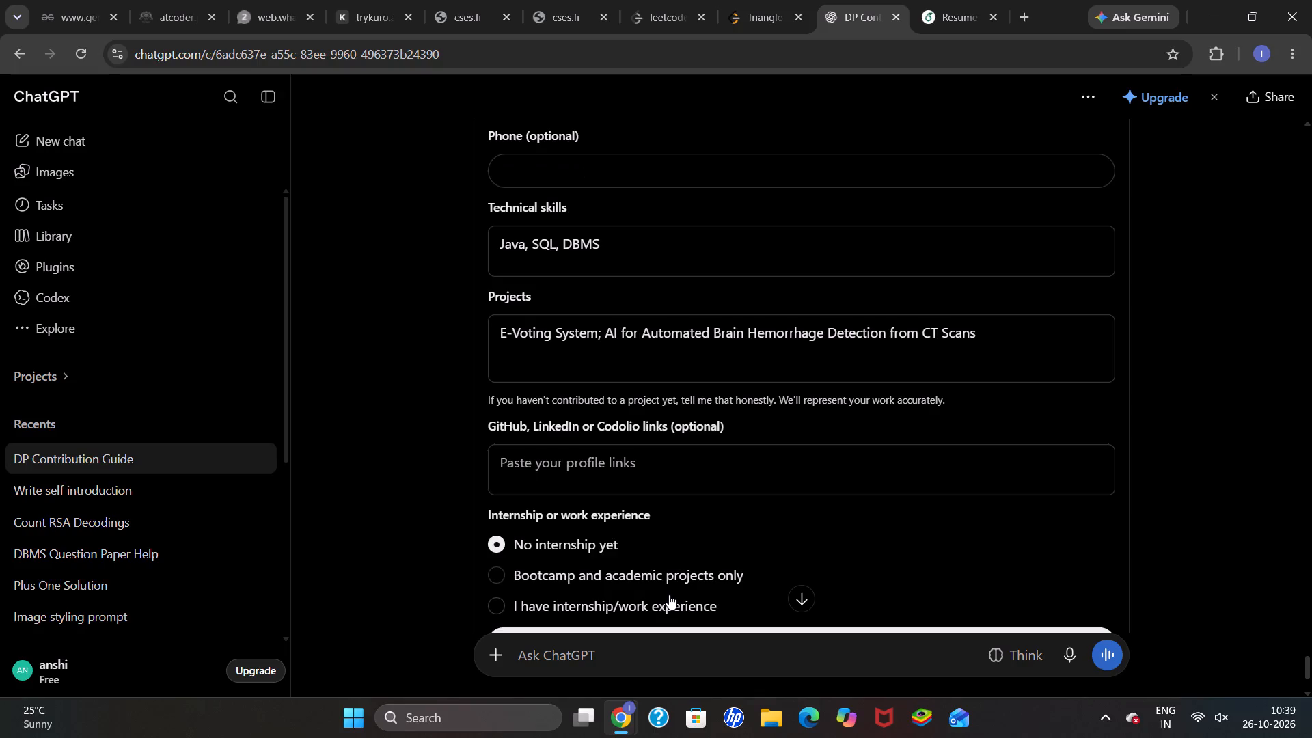
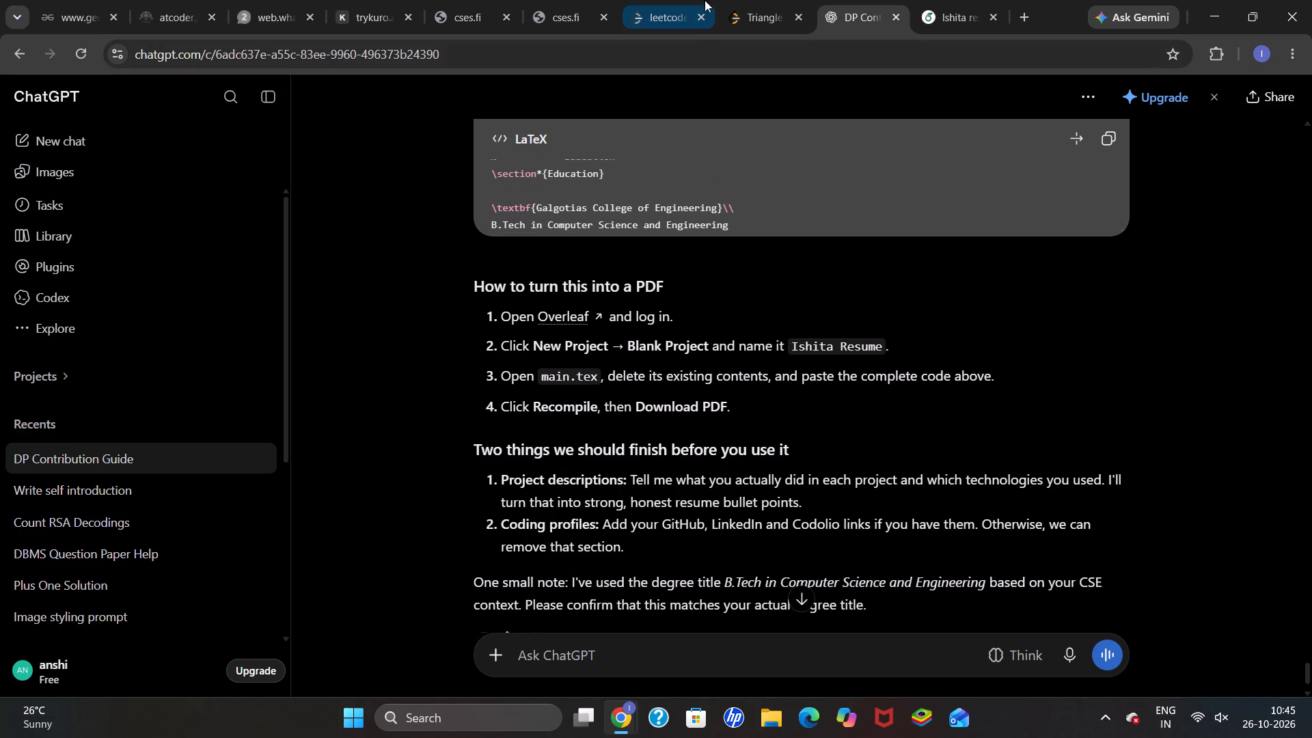
Return to Overleaf, recompile the resume from the new LaTeX code, and view the PDF preview from its header.
left_click(963, 12)
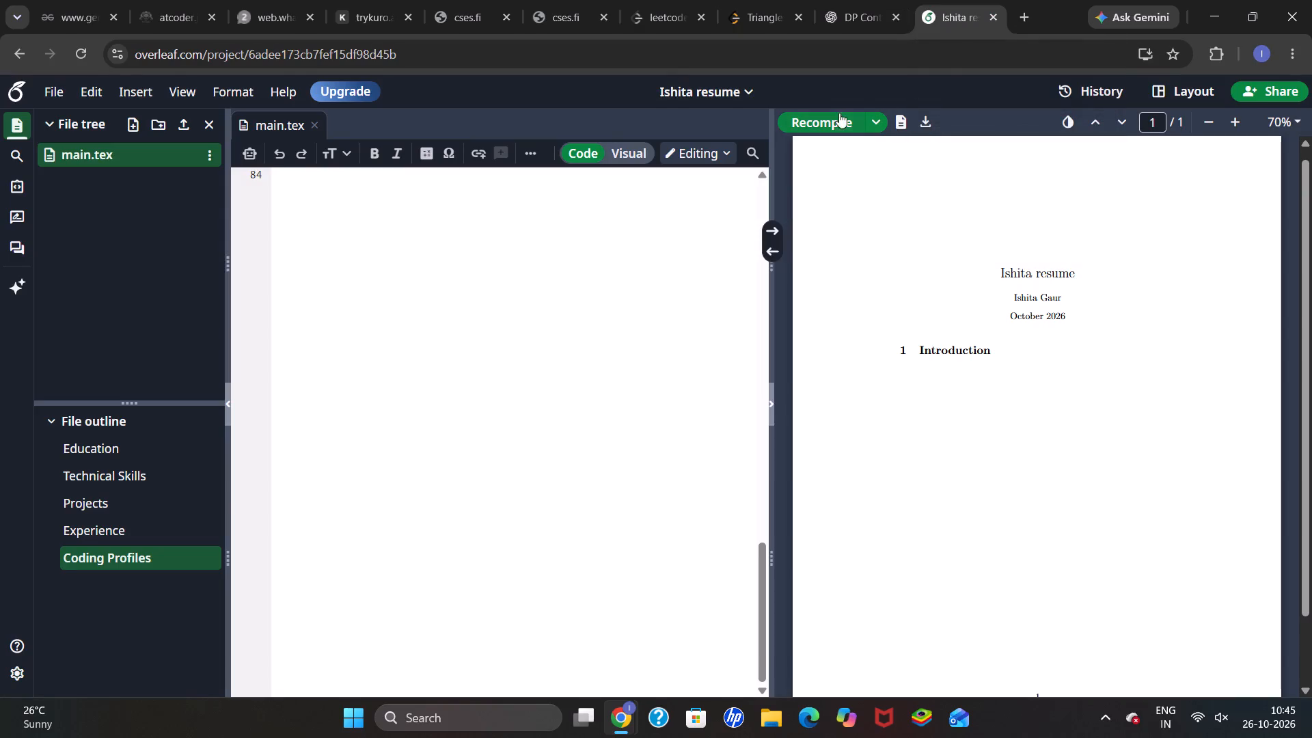
left_click(834, 114)
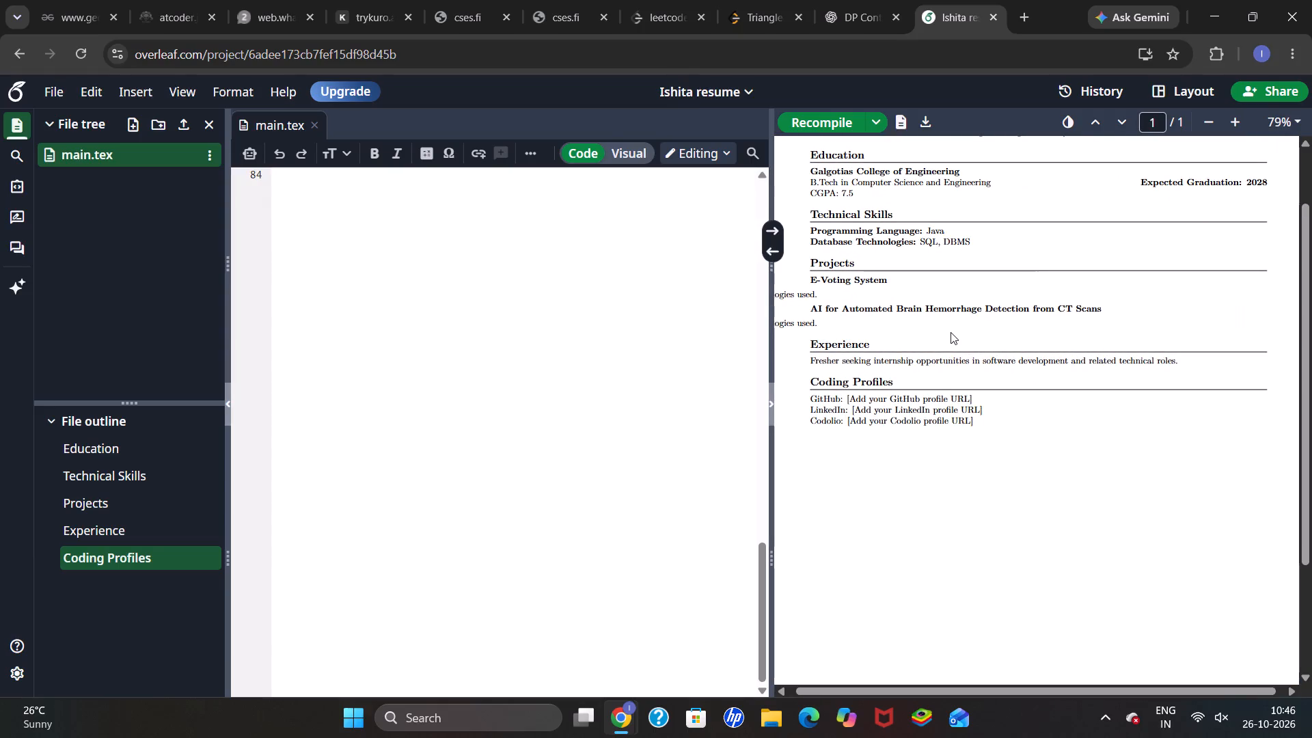
scroll(951, 332, "up", 1)
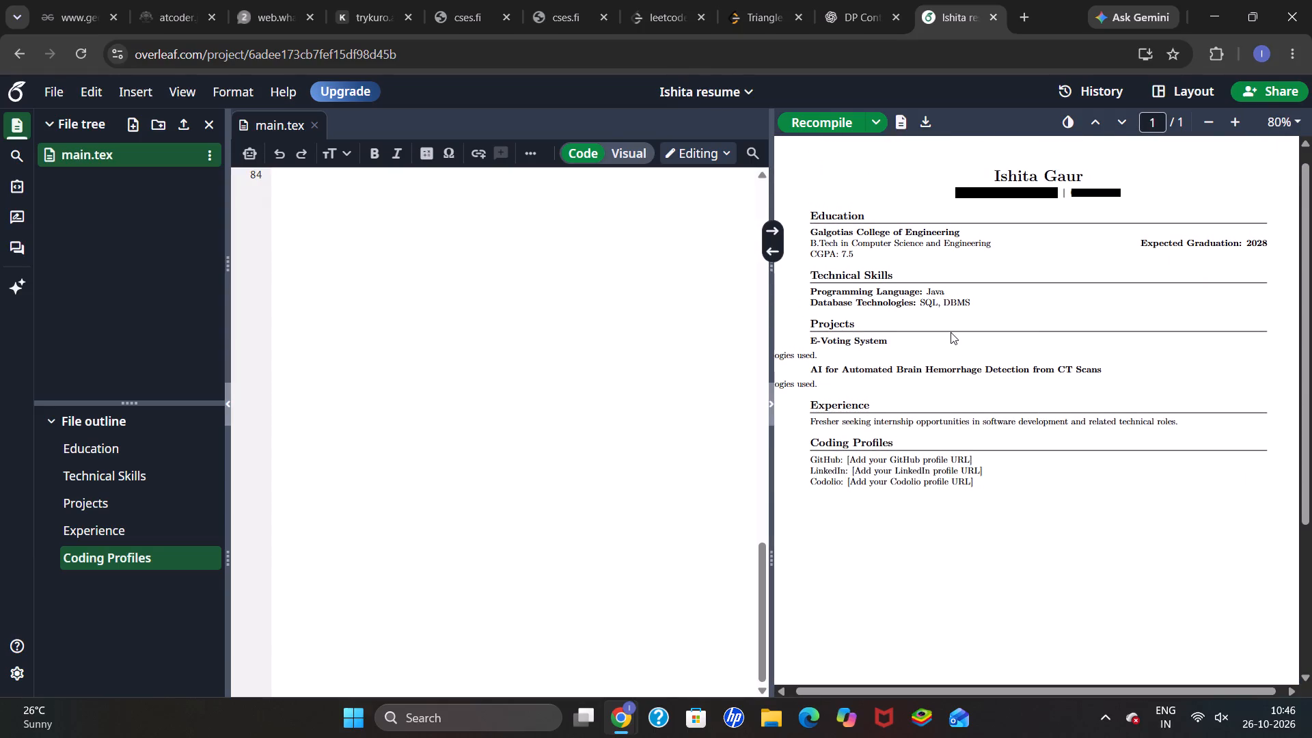
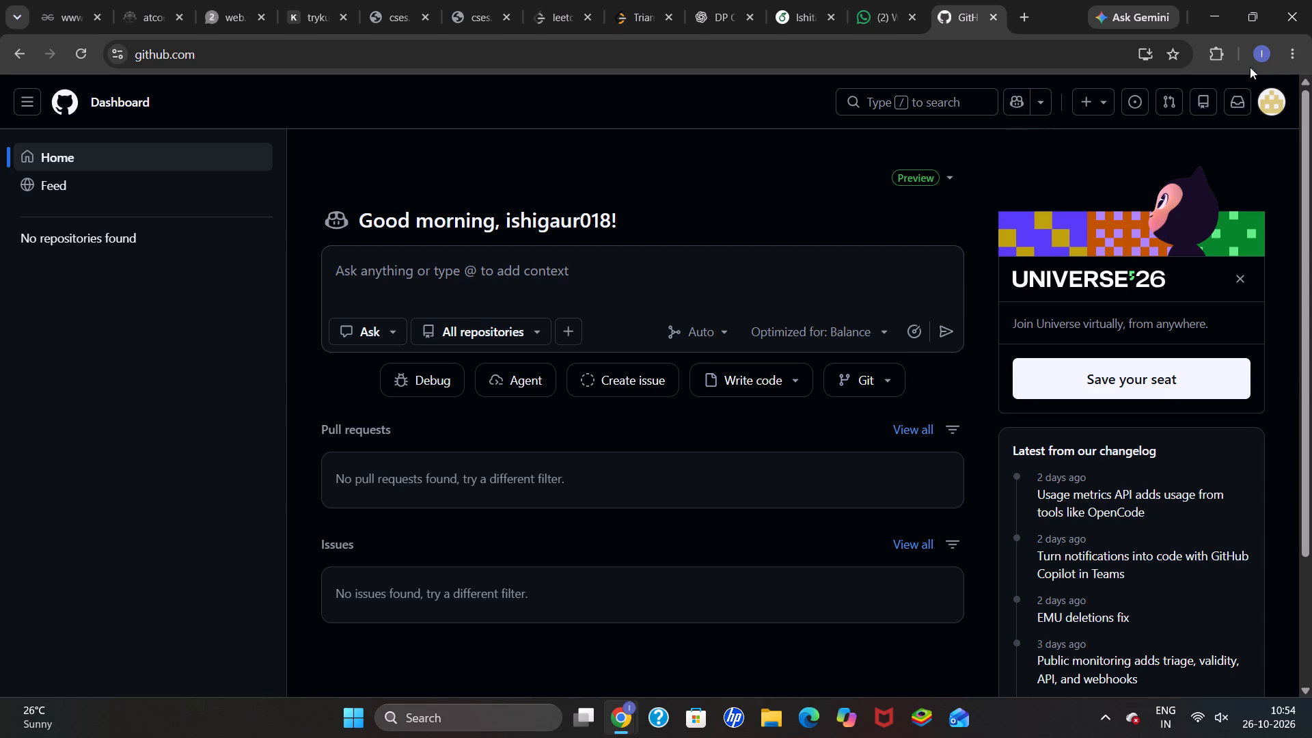
Open the account's own GitHub profile page and copy its web address.
left_click(1272, 100)
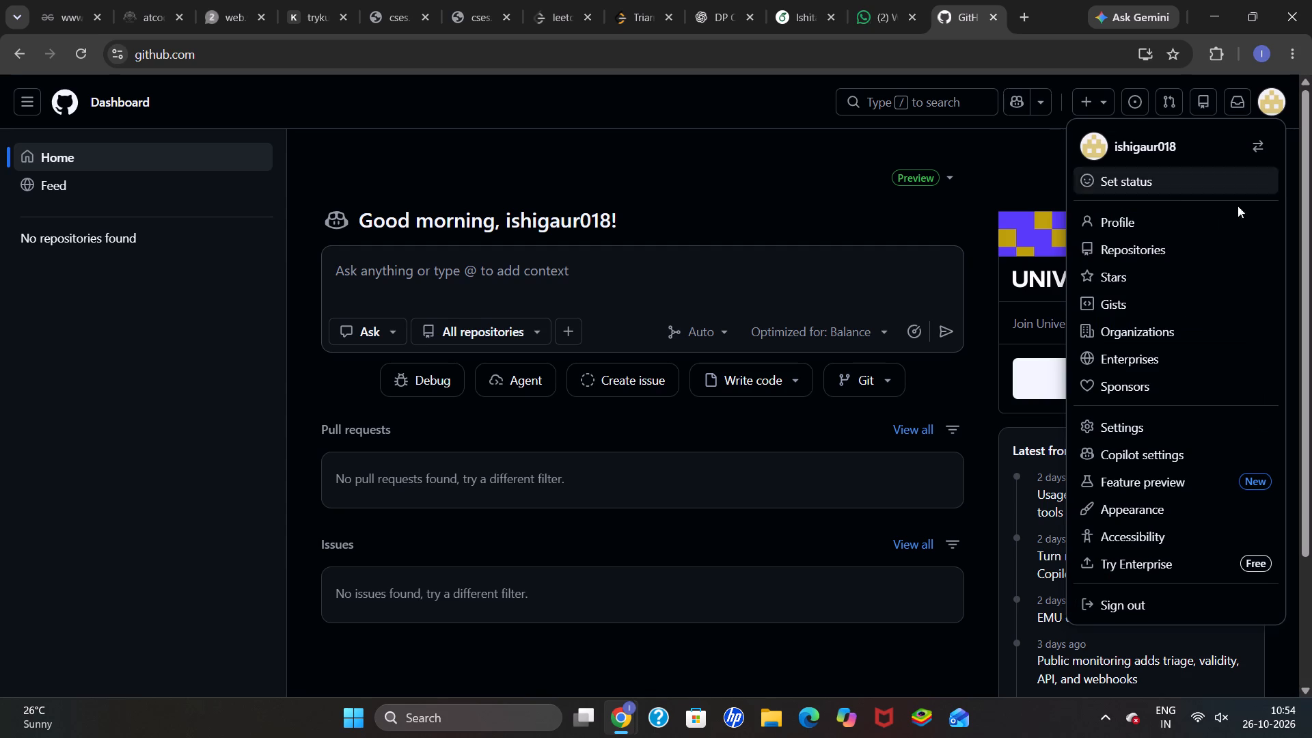
scroll(1209, 397, "down", 2)
scroll(1209, 397, "up", 2)
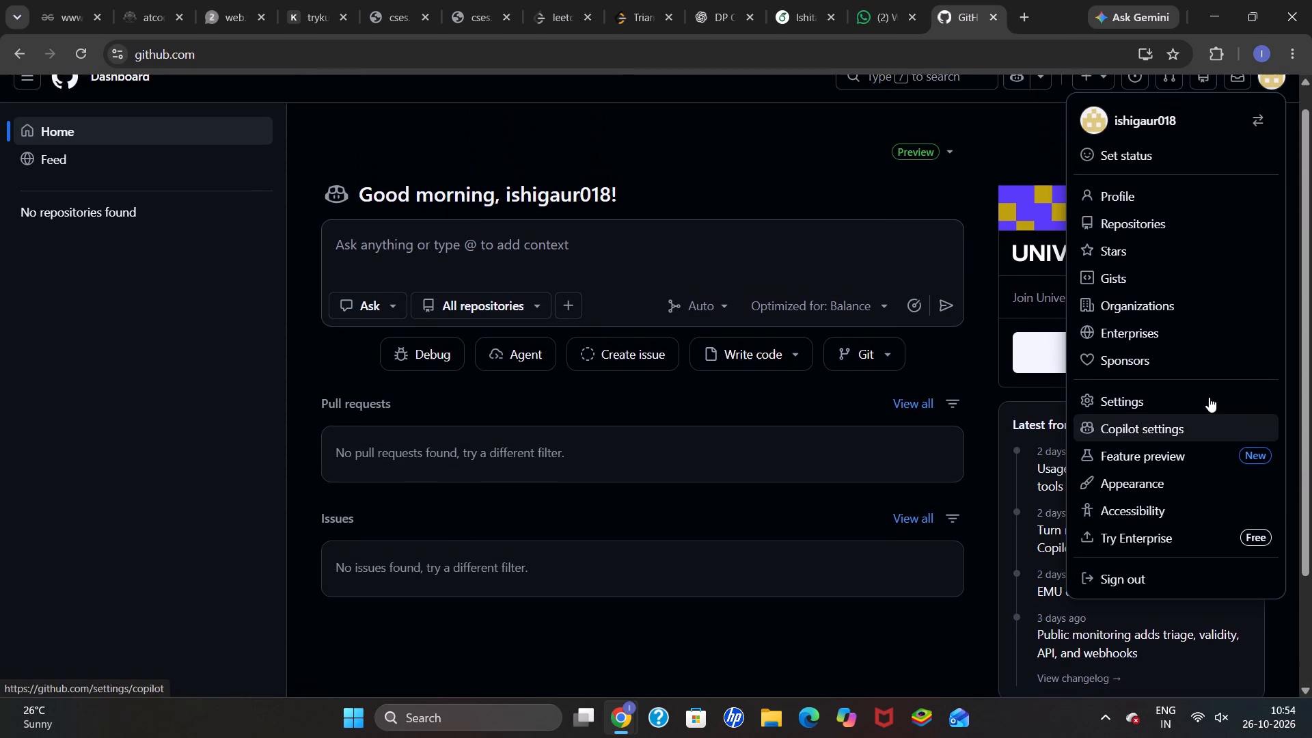
scroll(1209, 397, "up", 2)
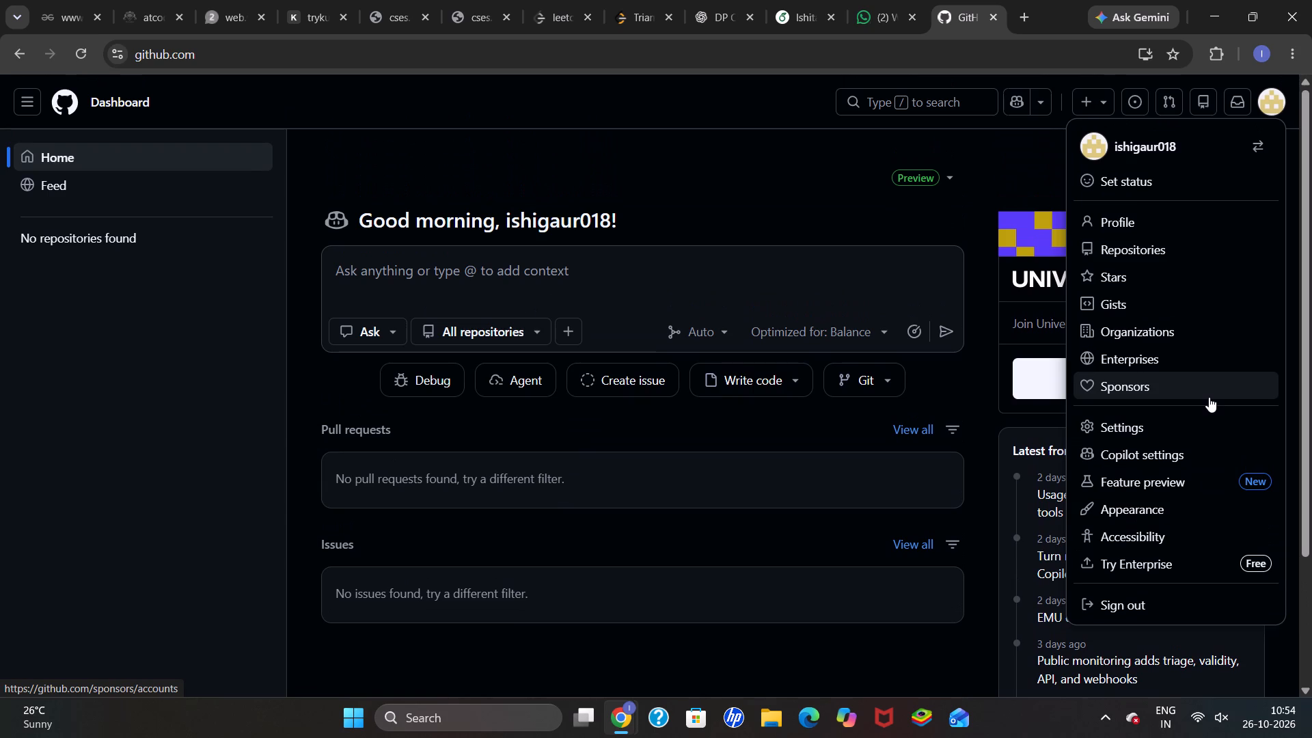
left_click(1150, 225)
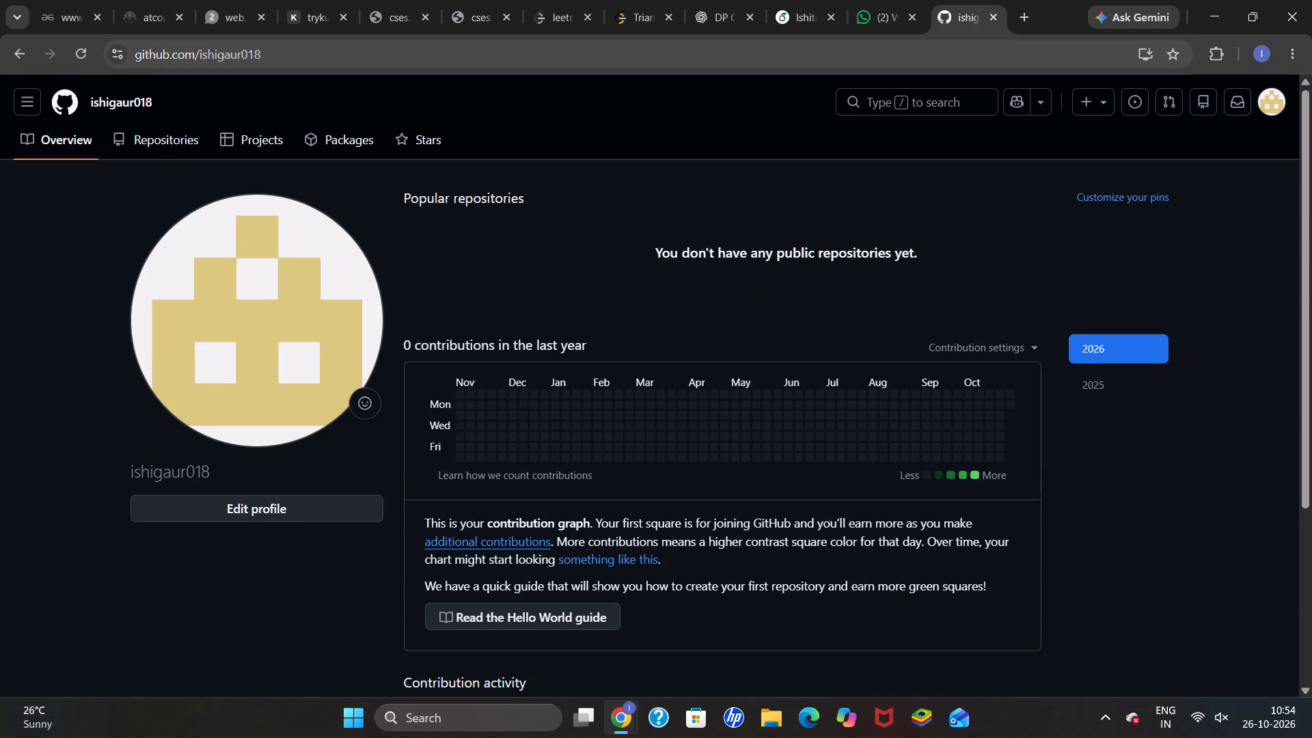
left_click_drag(273, 51, 133, 64)
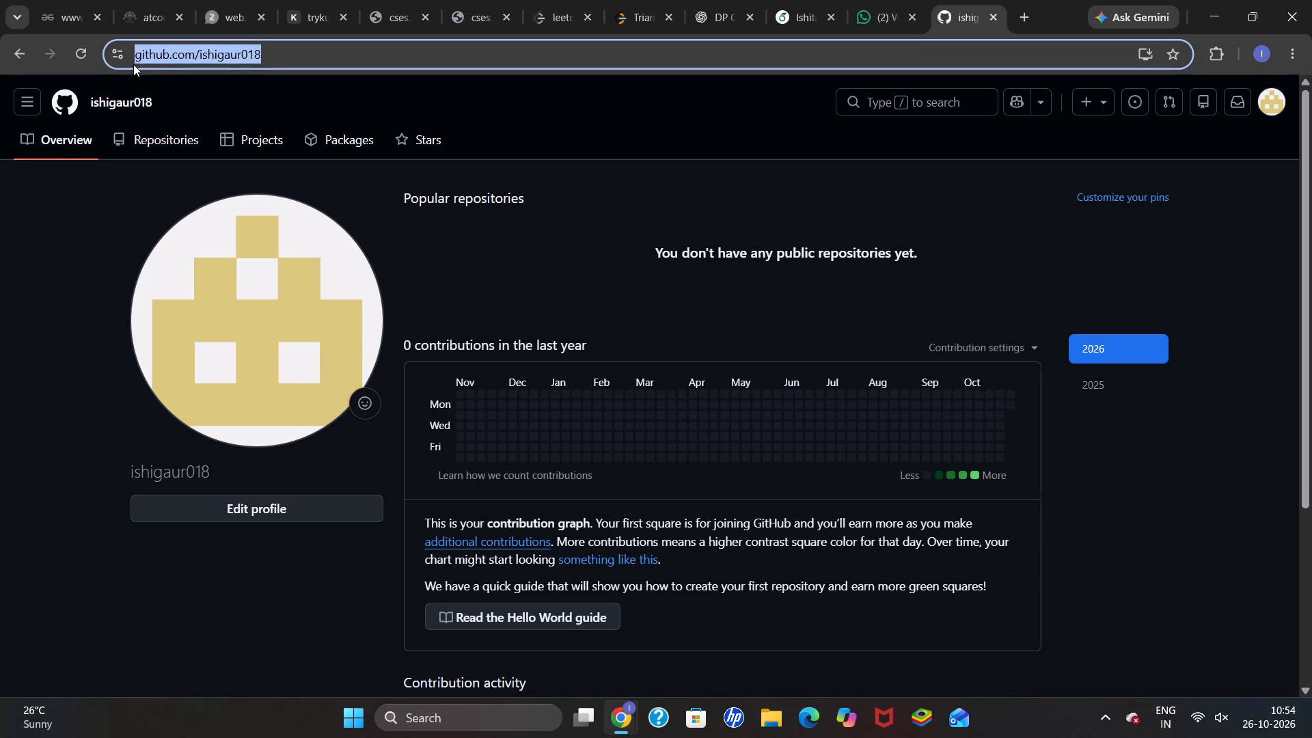
key("ctrl+c")
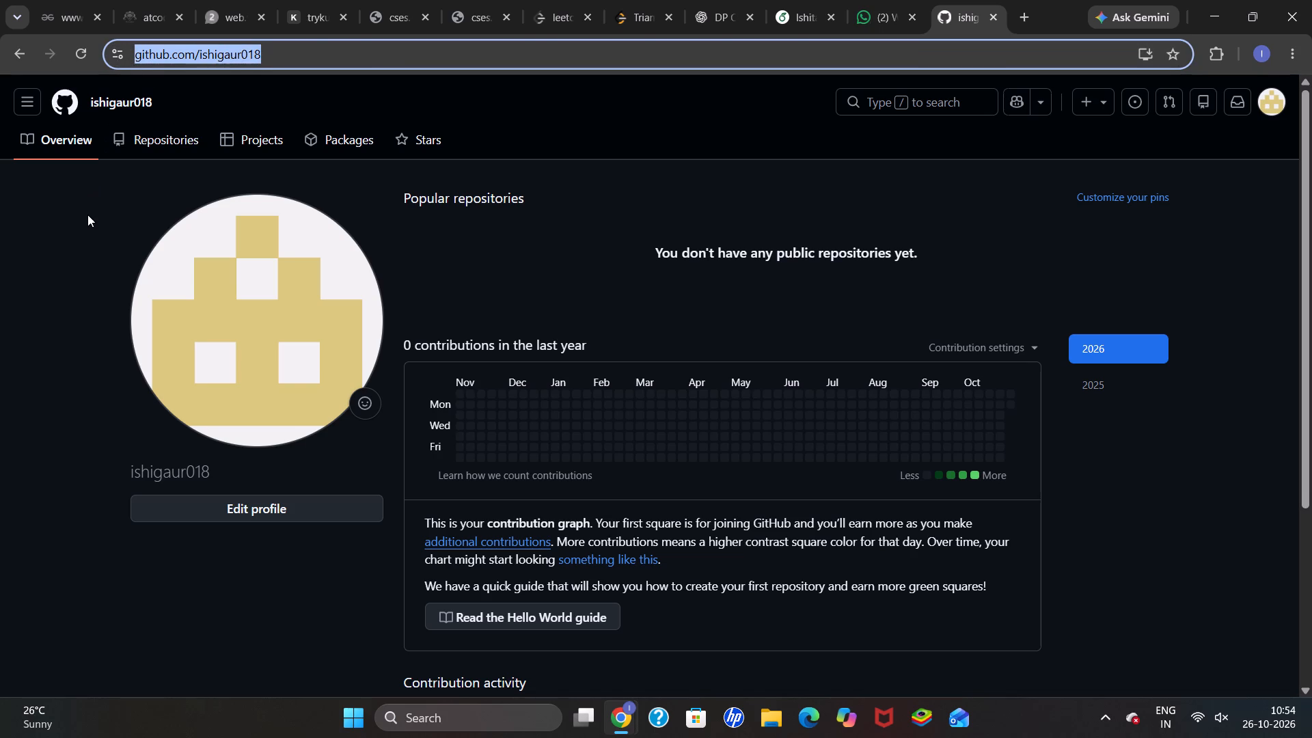
left_click(87, 215)
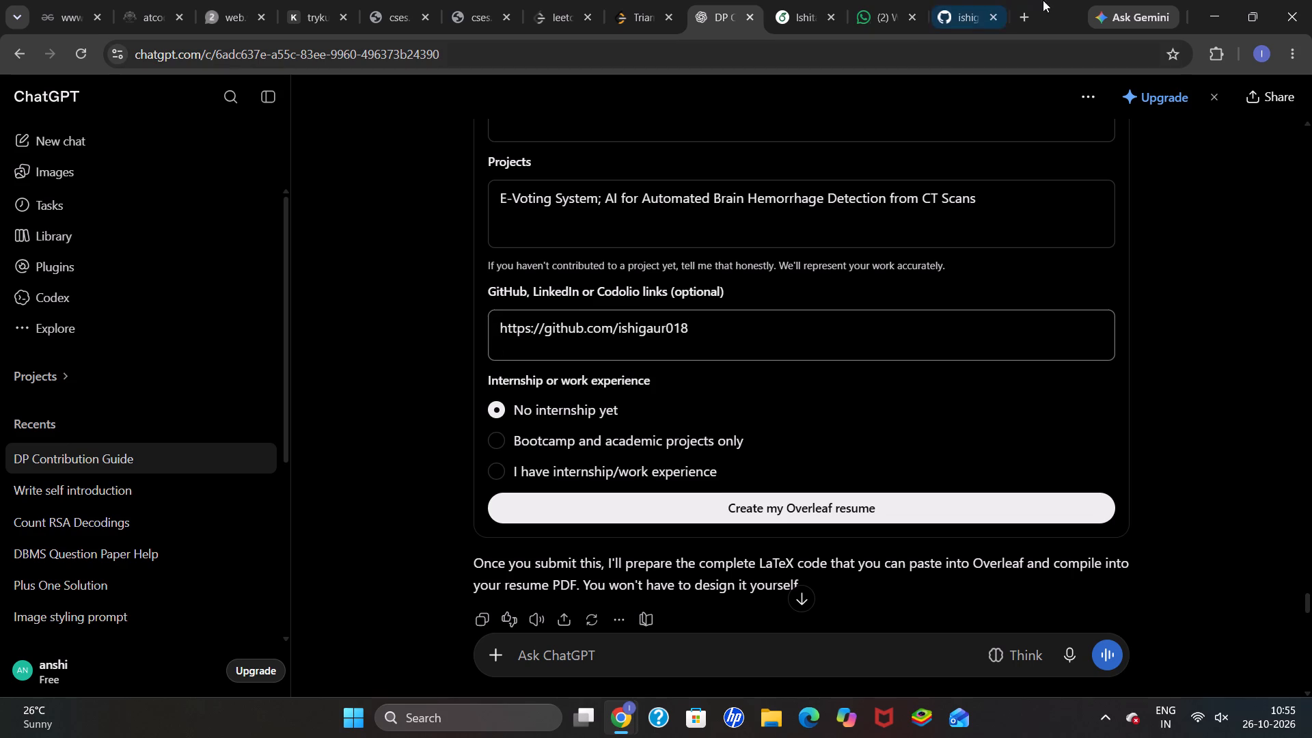
Start a Google search for LinkedIn in a new browser tab.
left_click(1027, 17)
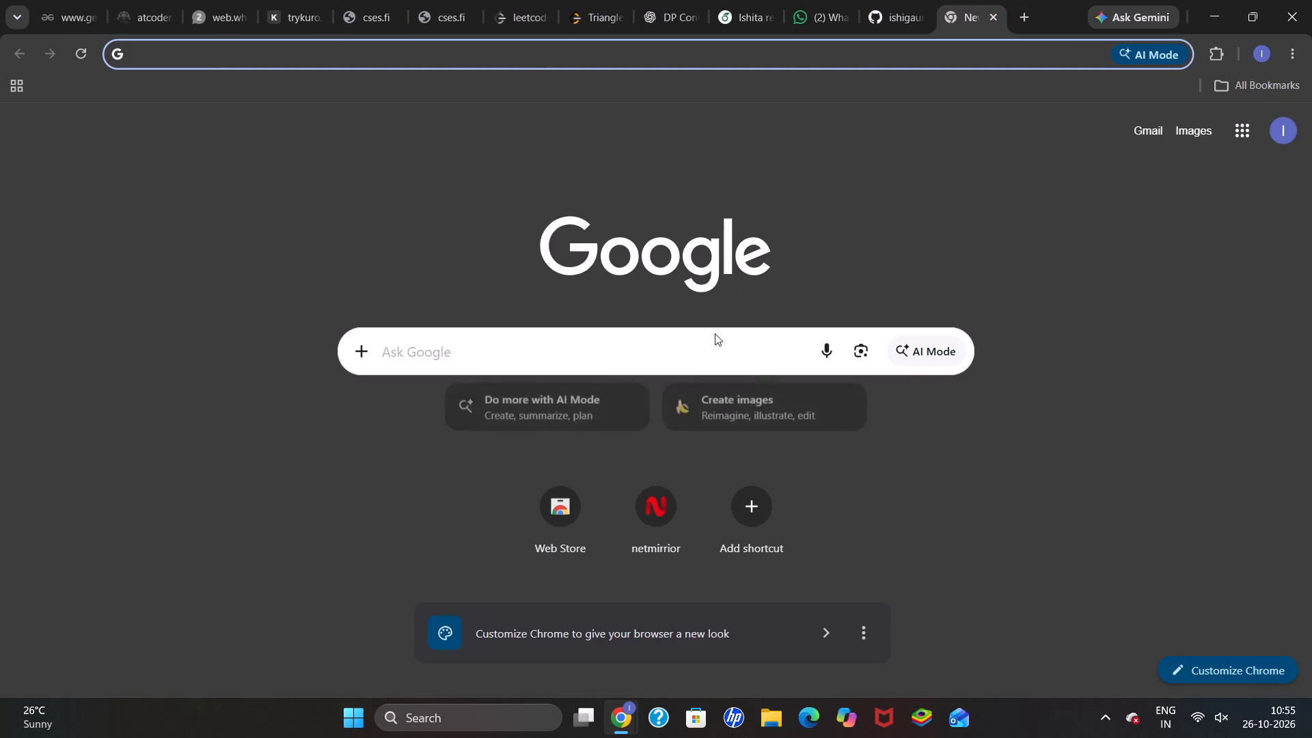
left_click(701, 367)
type("lin")
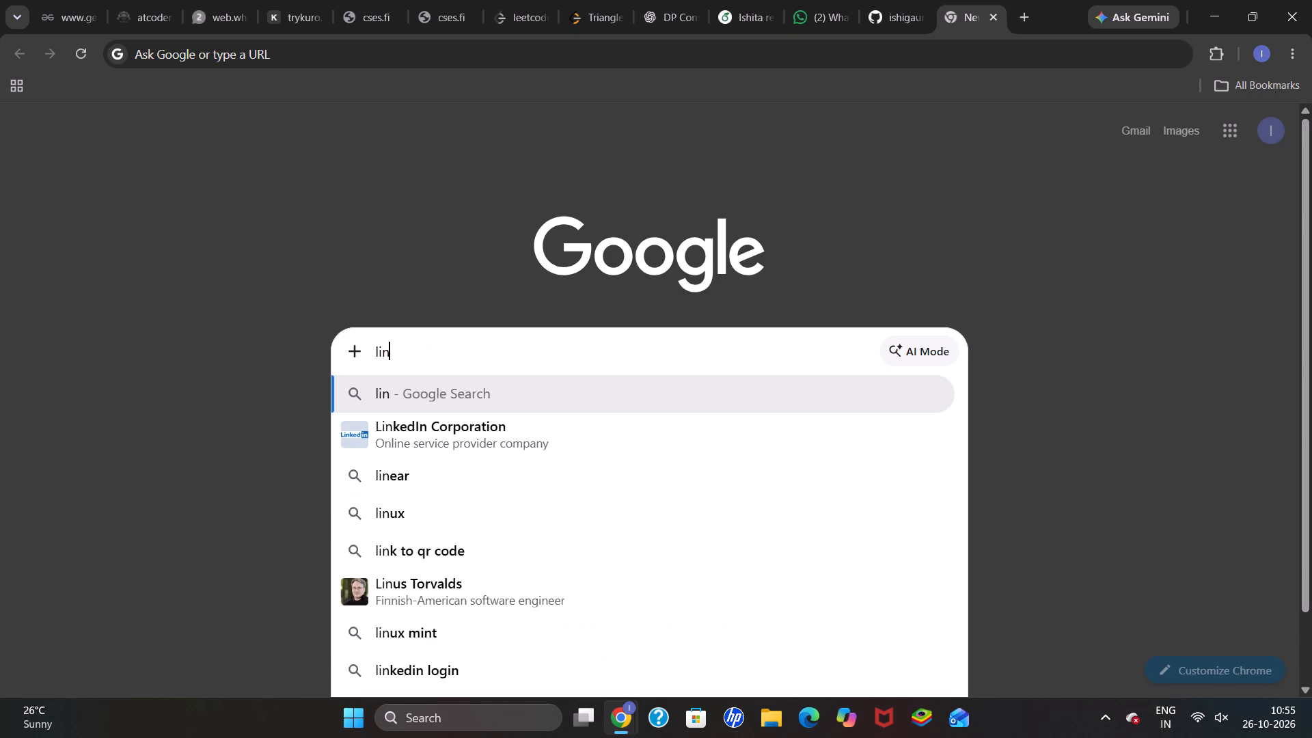
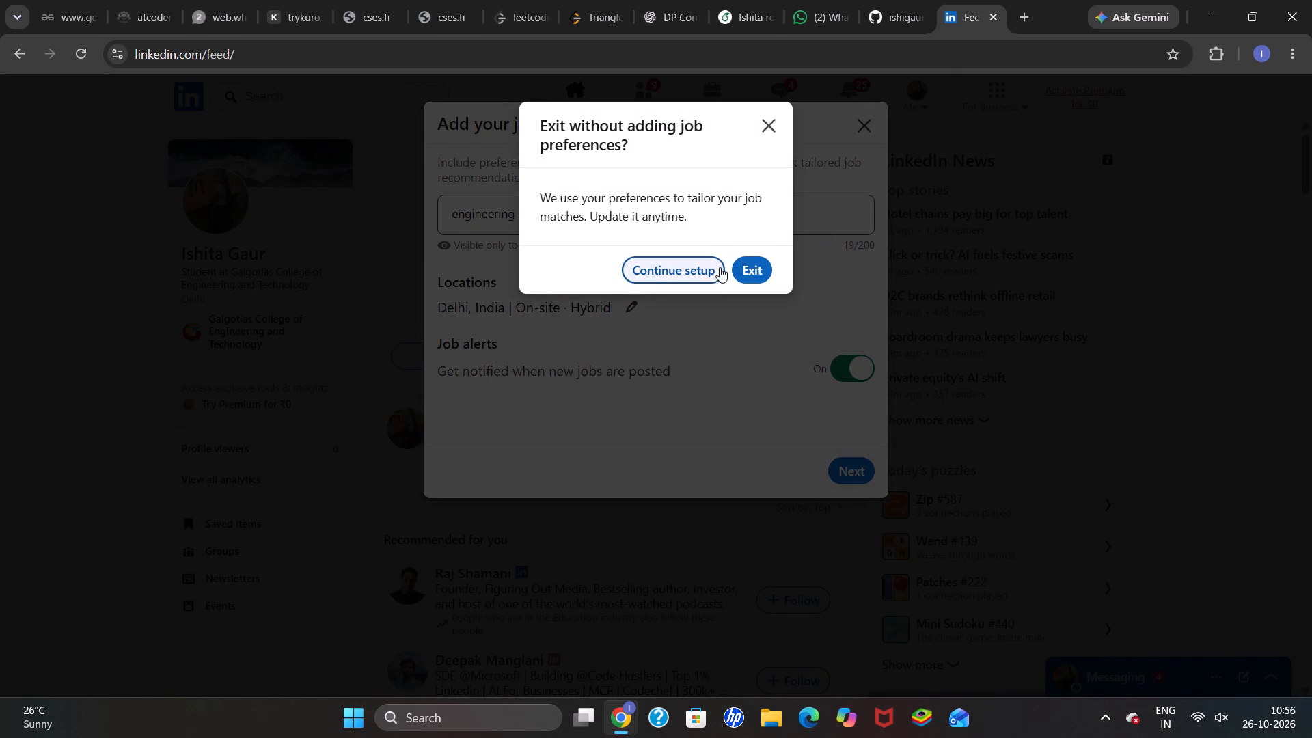
Exit the LinkedIn job preferences setup without adding any preferences.
left_click(750, 268)
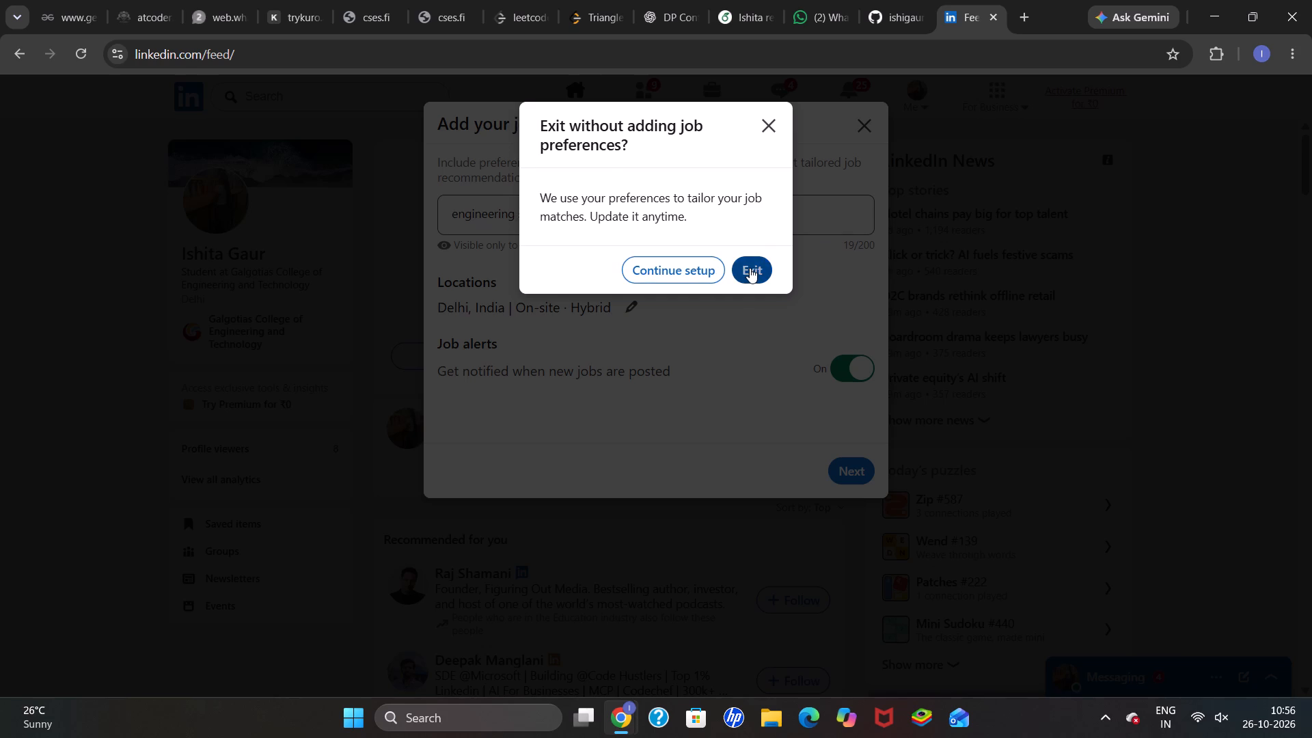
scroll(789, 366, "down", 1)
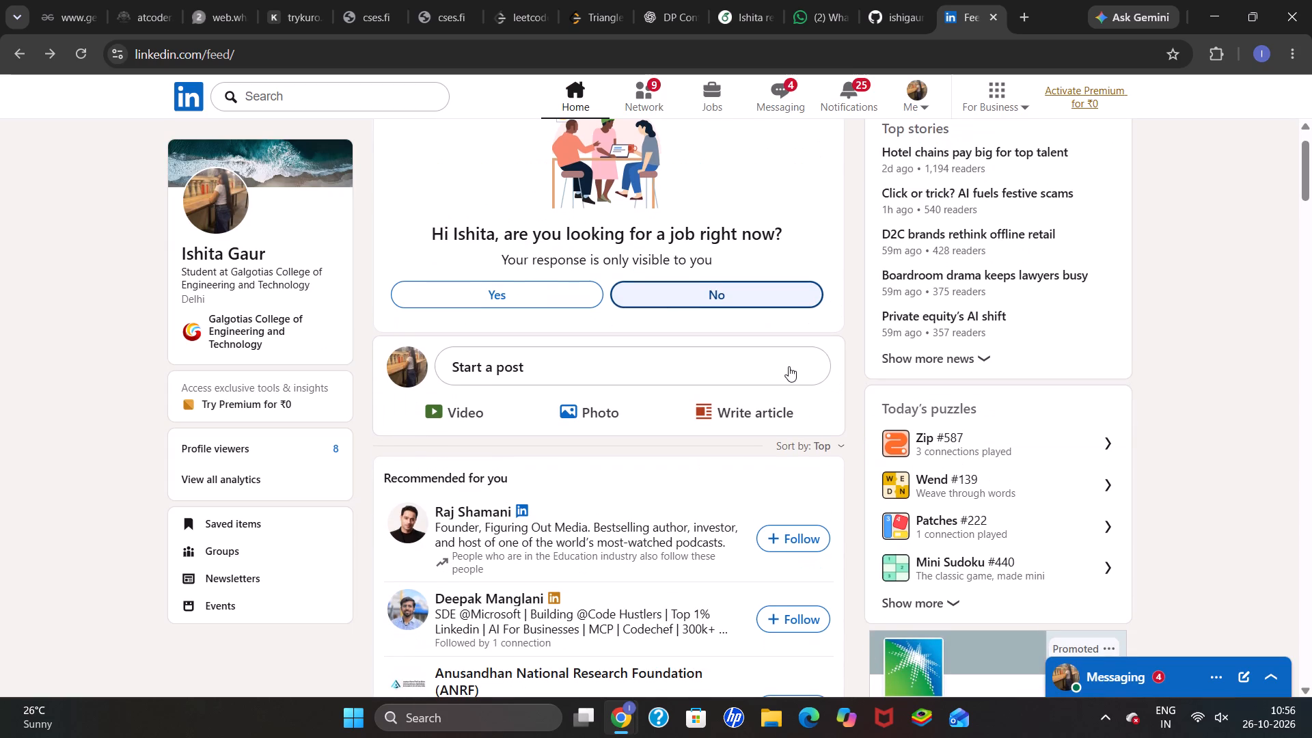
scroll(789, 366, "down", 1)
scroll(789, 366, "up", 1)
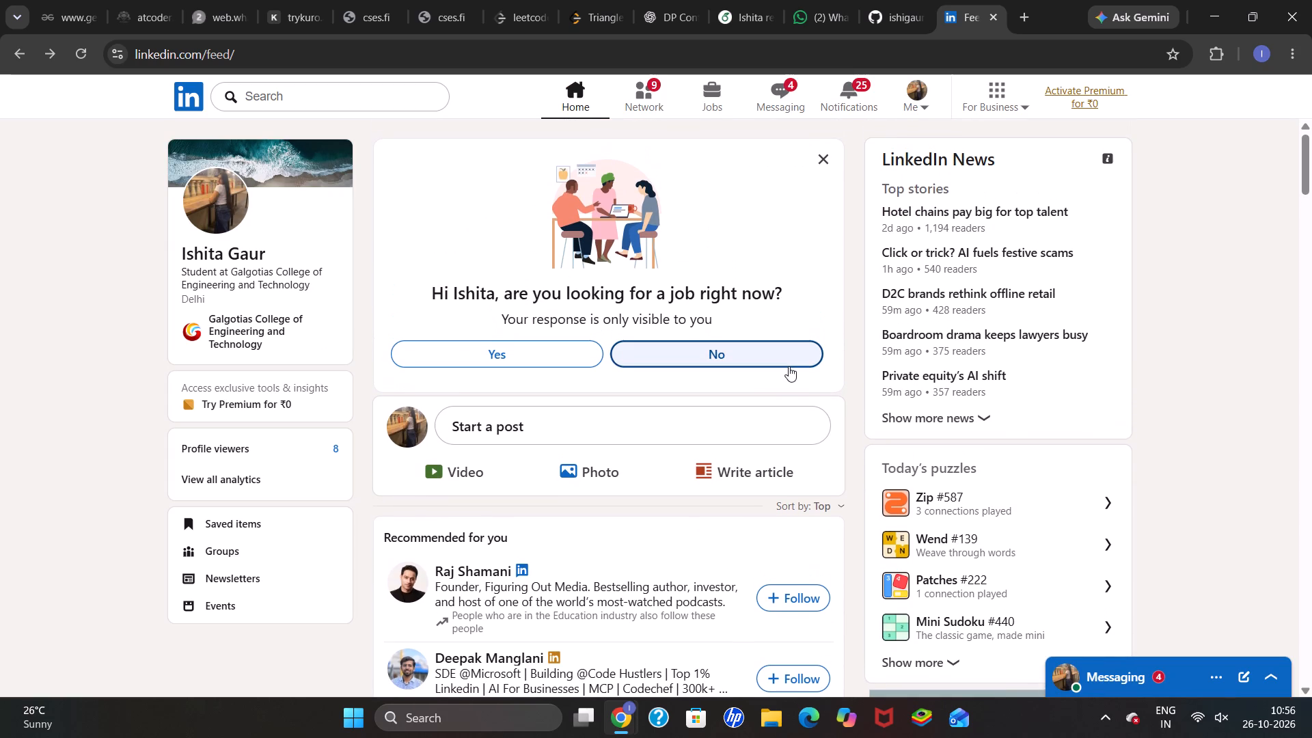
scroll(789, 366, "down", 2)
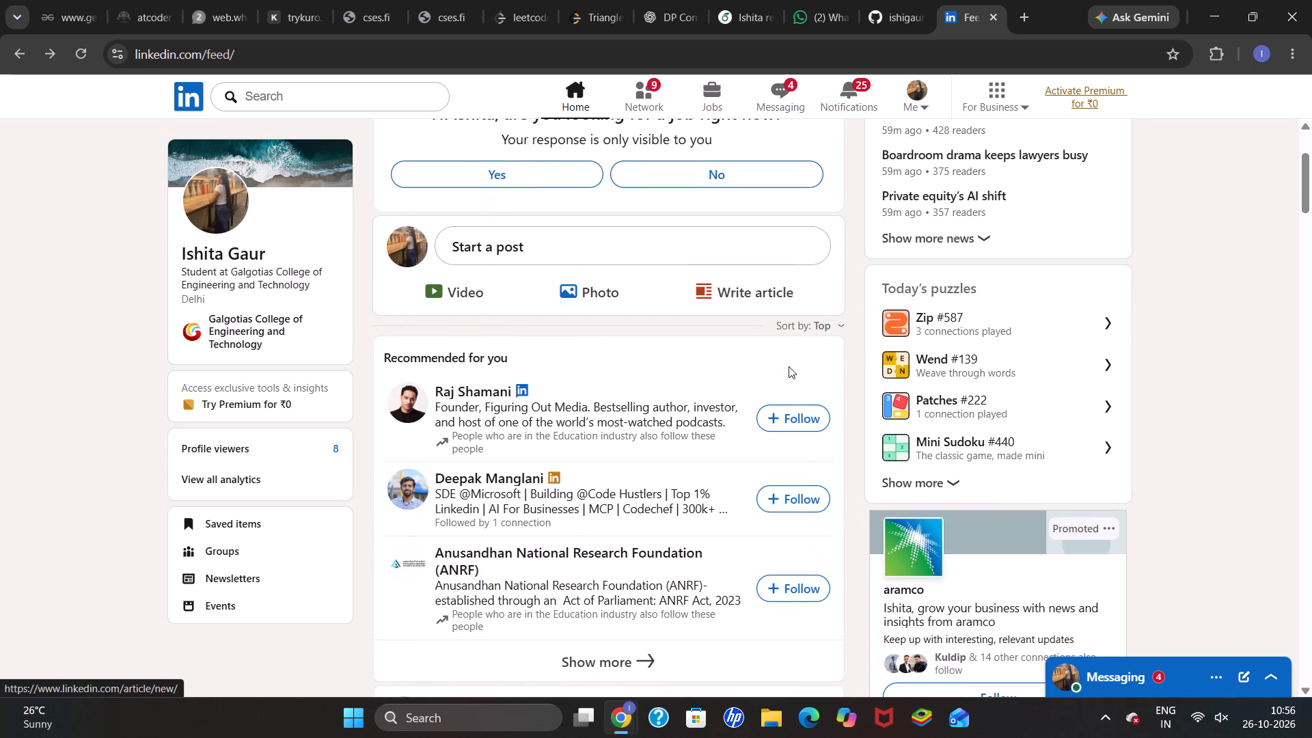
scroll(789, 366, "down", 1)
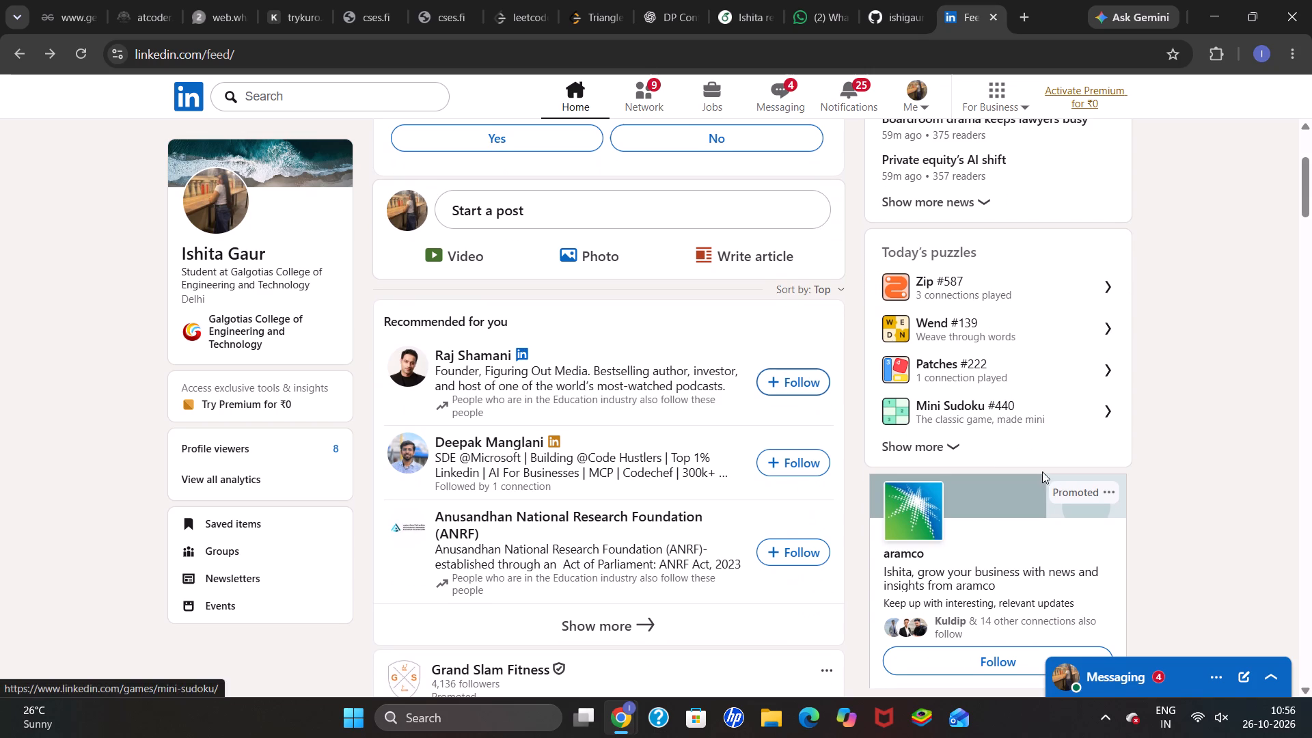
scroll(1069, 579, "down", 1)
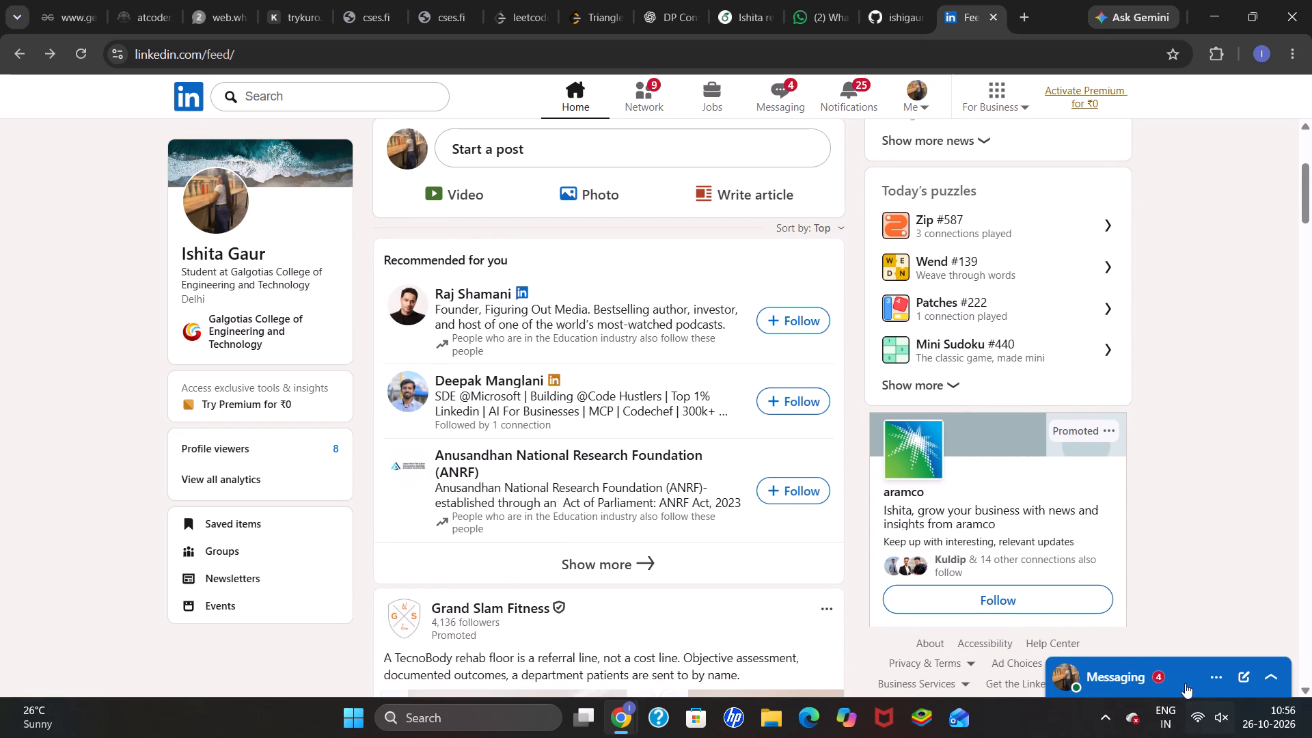
Look through the LinkedIn message conversations, viewing the LinkedIn Offer message about job alerts and closing it.
left_click(1168, 675)
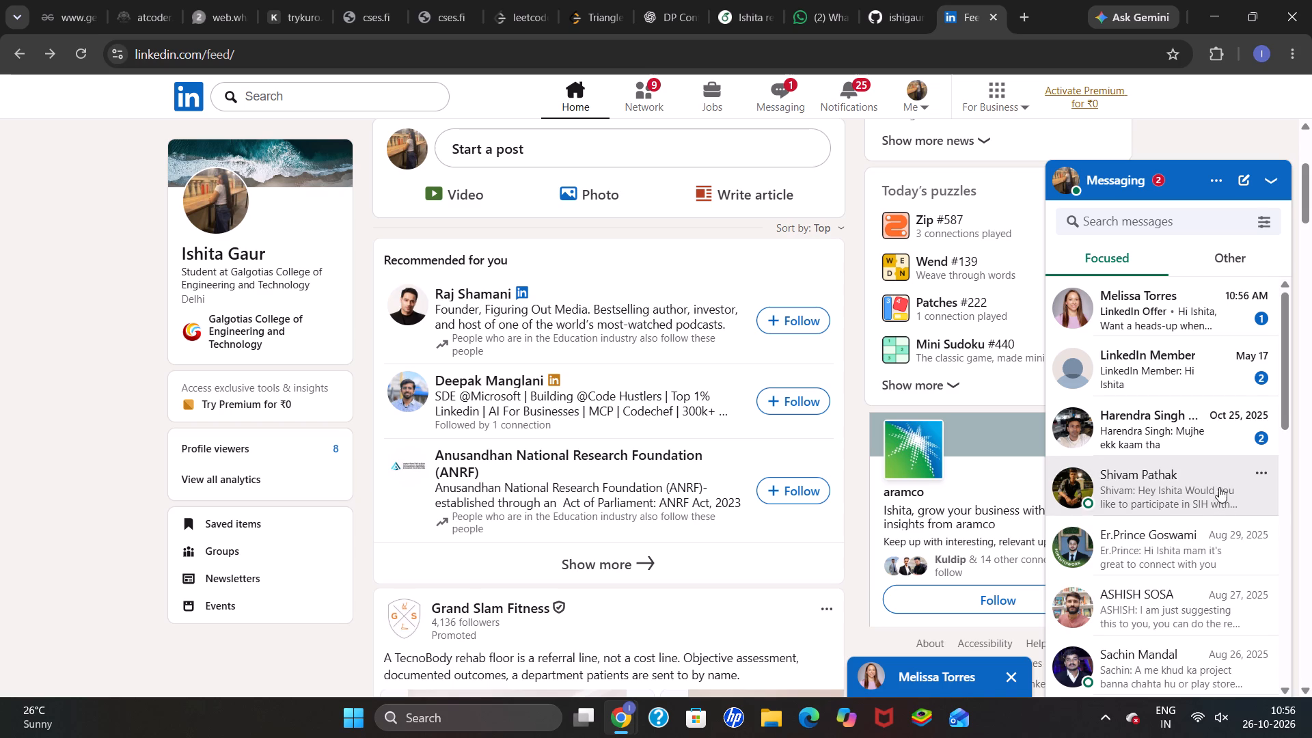
scroll(1192, 387, "down", 2)
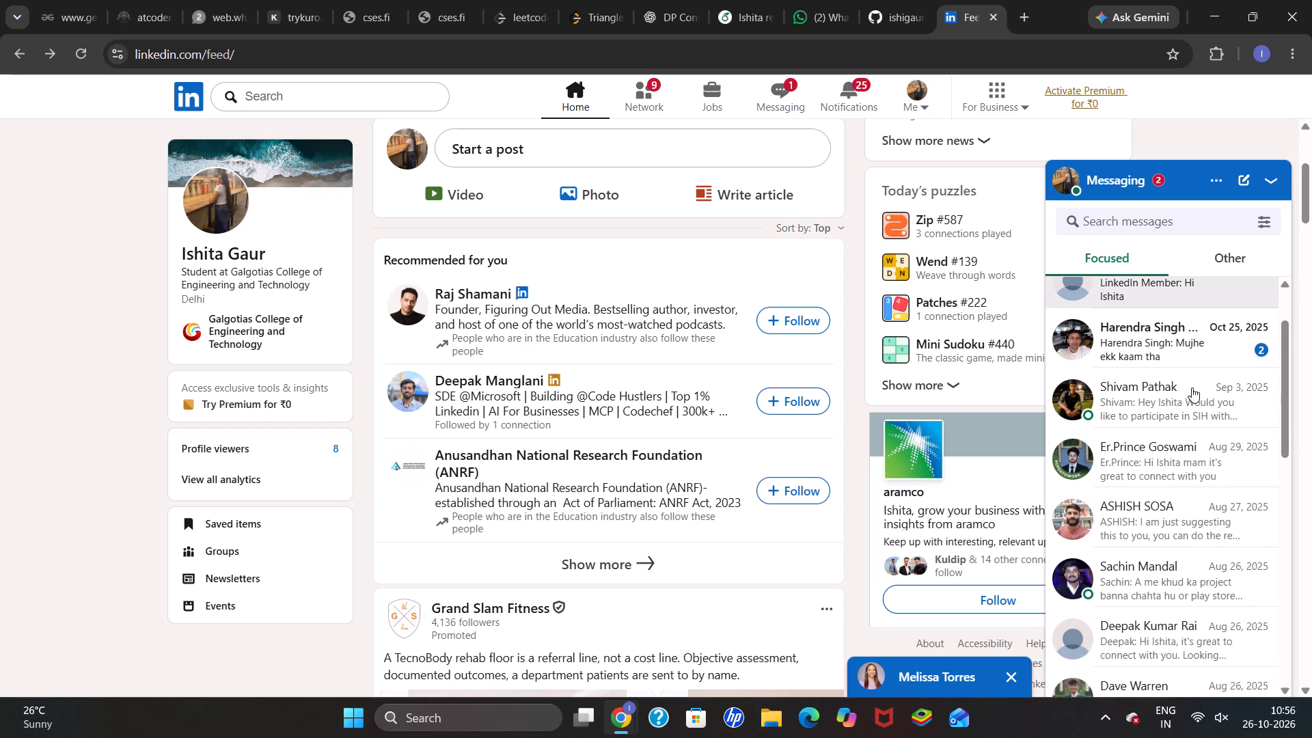
scroll(1192, 387, "down", 1)
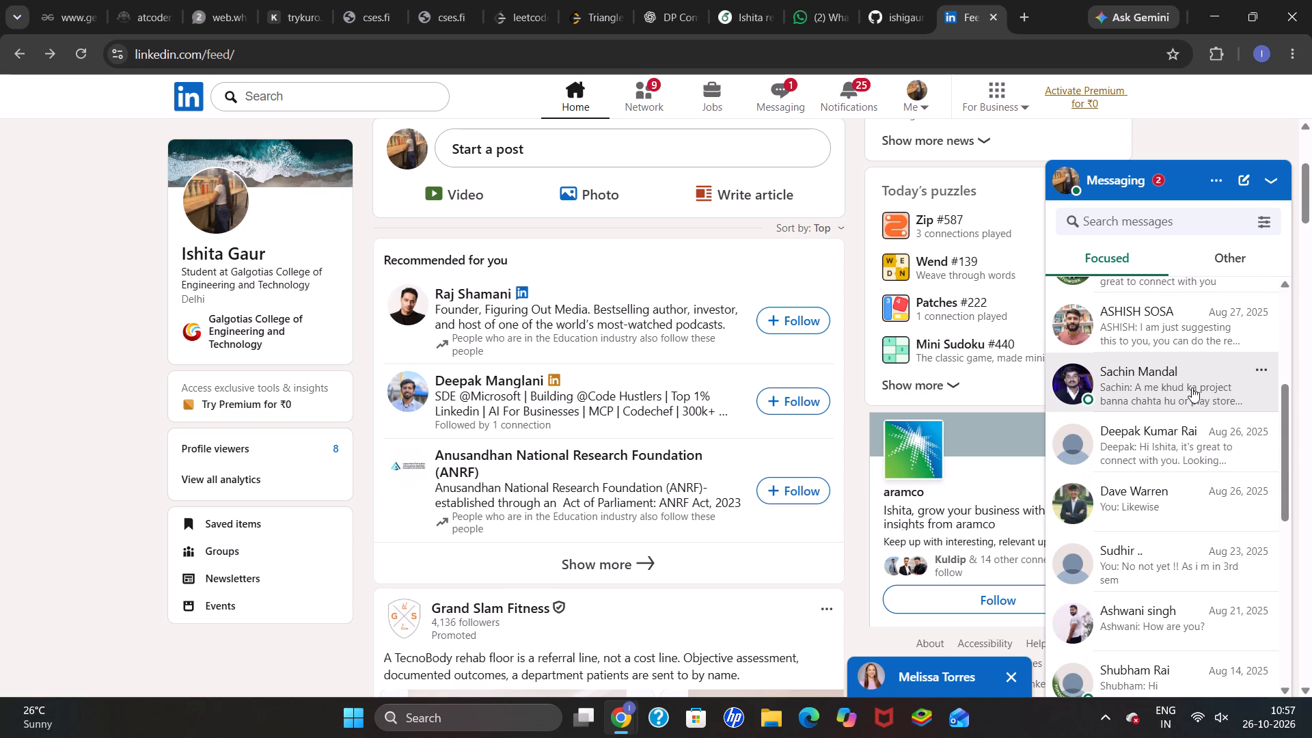
scroll(1192, 387, "down", 2)
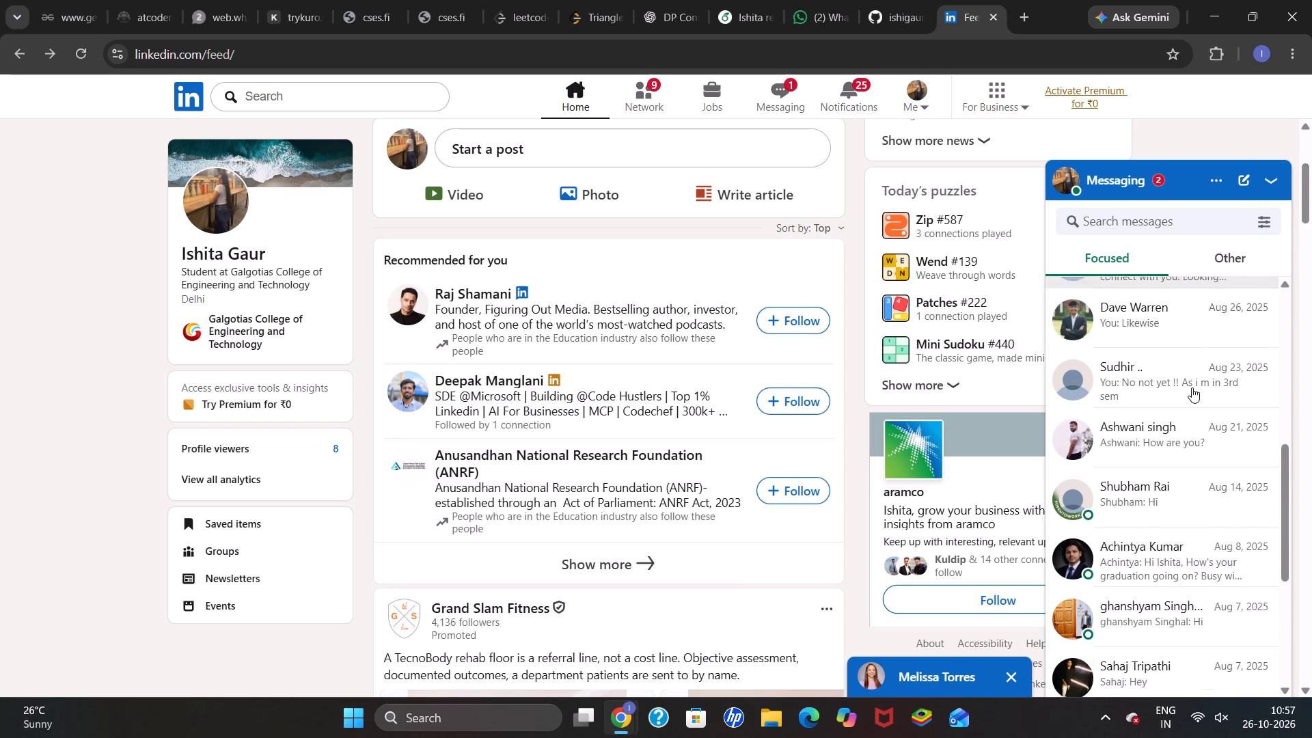
scroll(1192, 387, "down", 2)
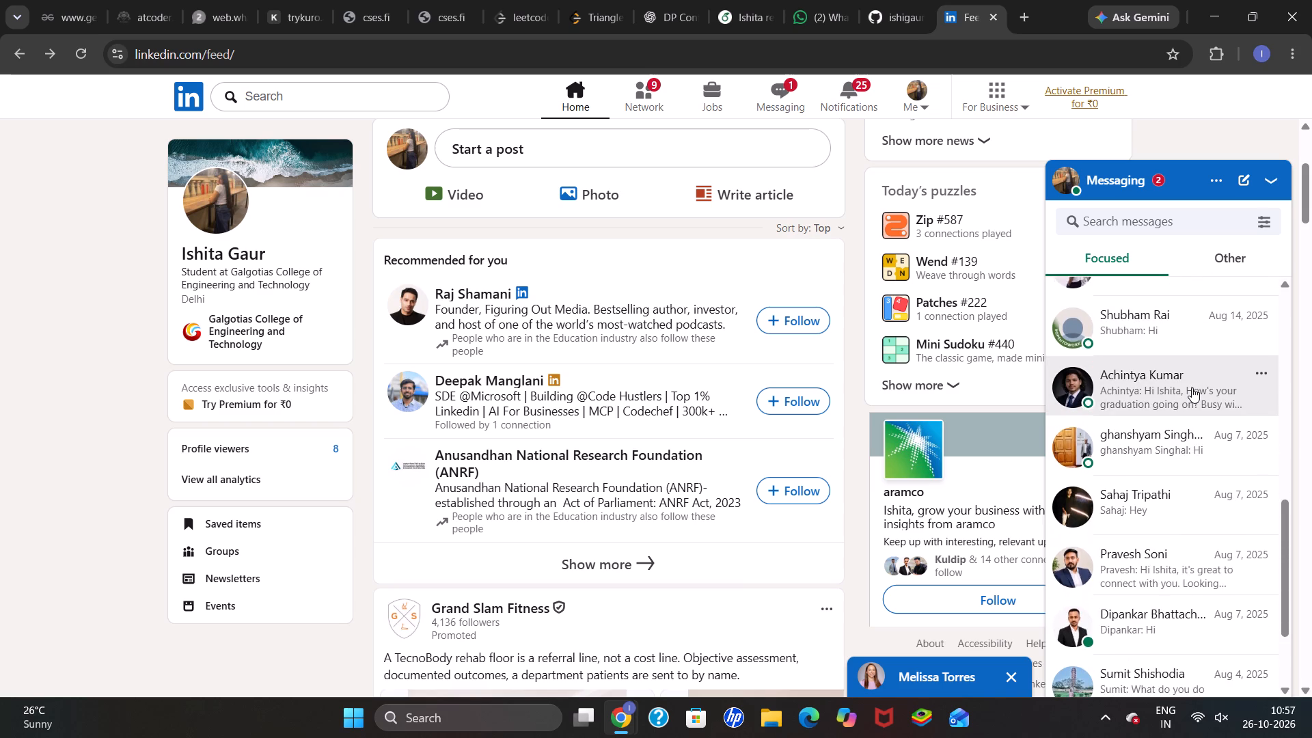
scroll(1192, 387, "up", 9)
left_click(1201, 313)
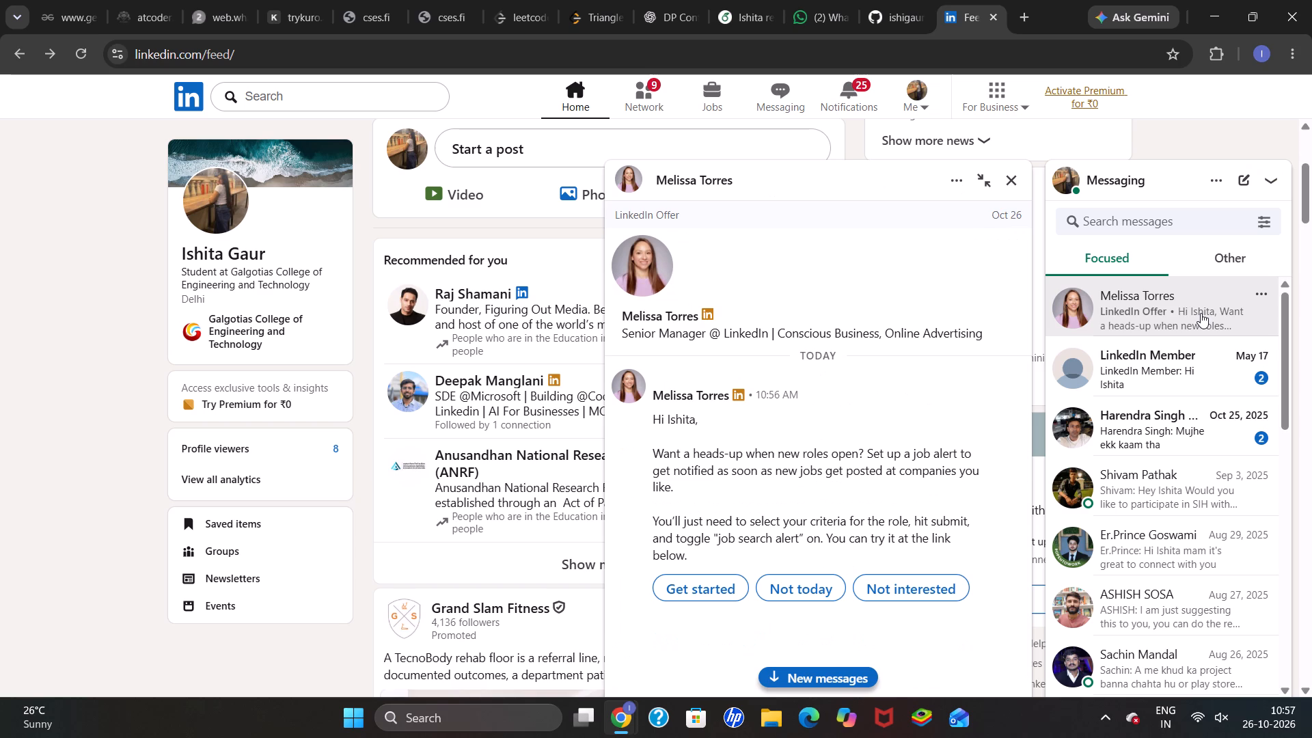
left_click(1015, 176)
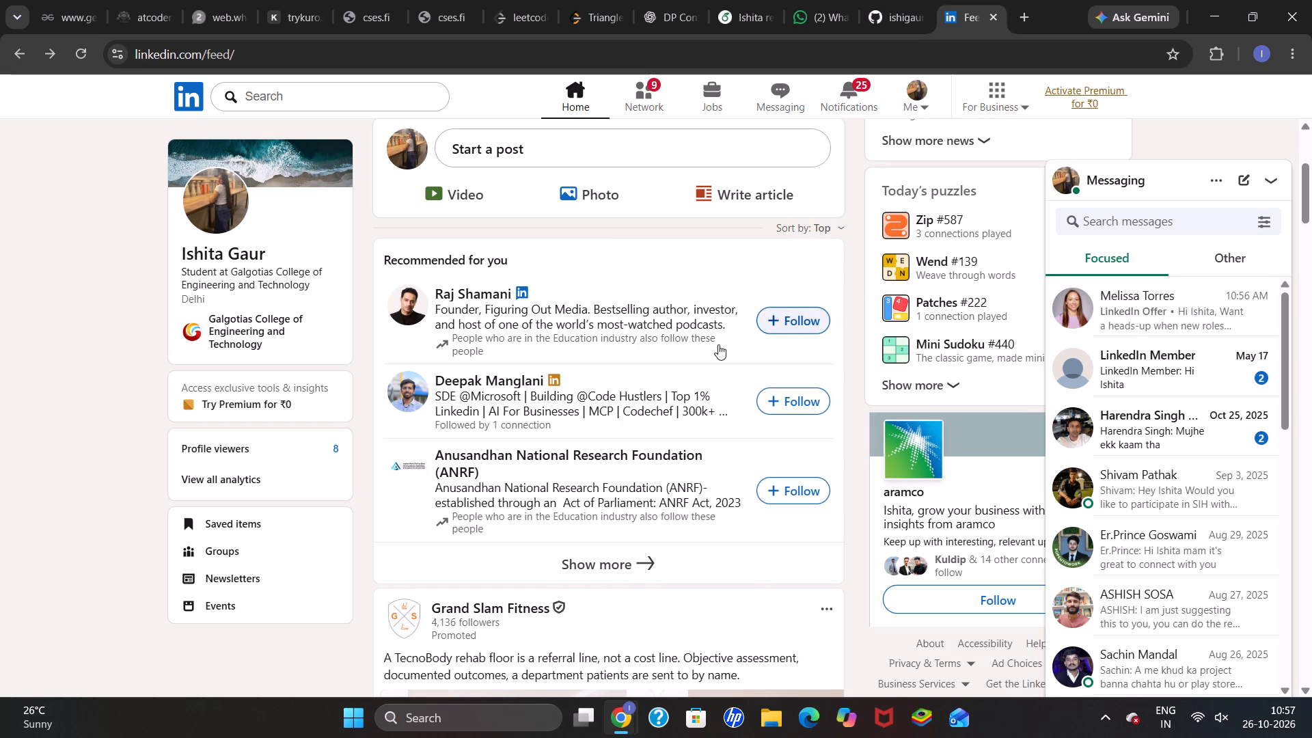
left_click(209, 204)
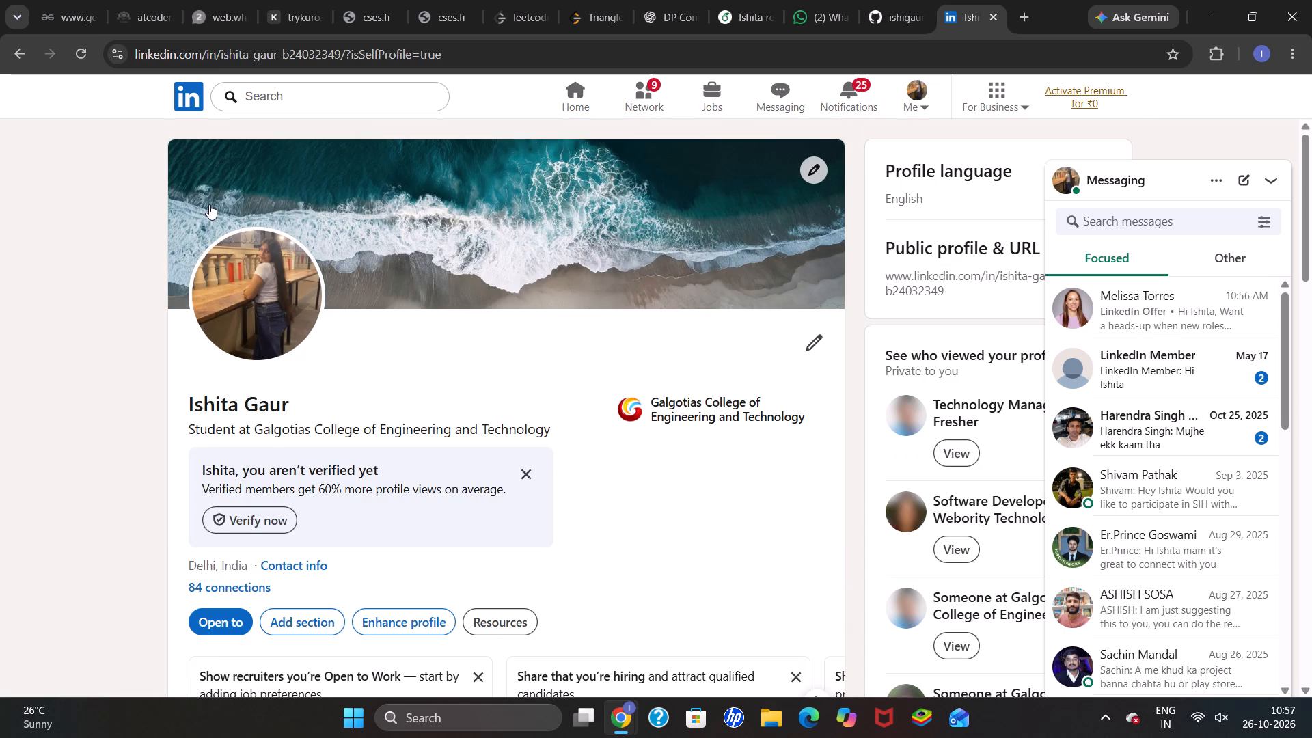
left_click_drag(441, 51, 134, 85)
key("ctrl+c")
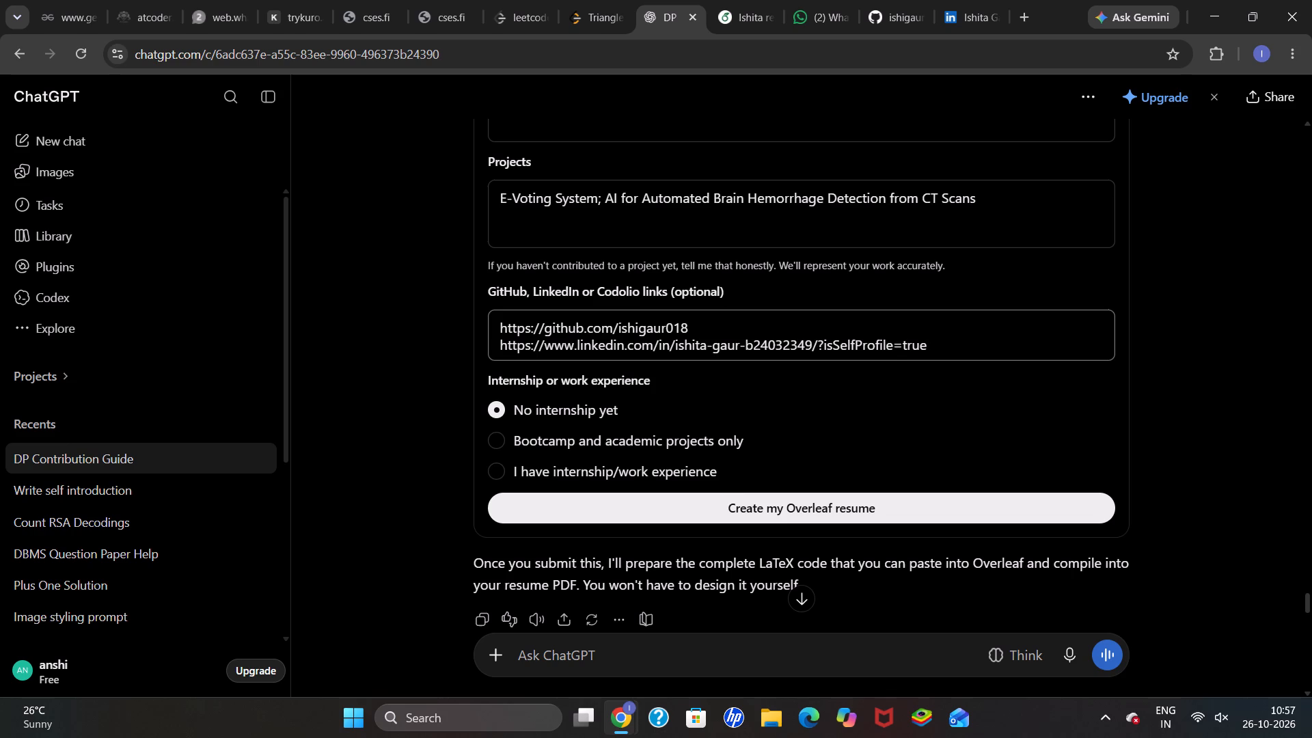
Search Google for codolio in a new browser tab and open the Codolio website.
left_click(1026, 14)
type("codoil")
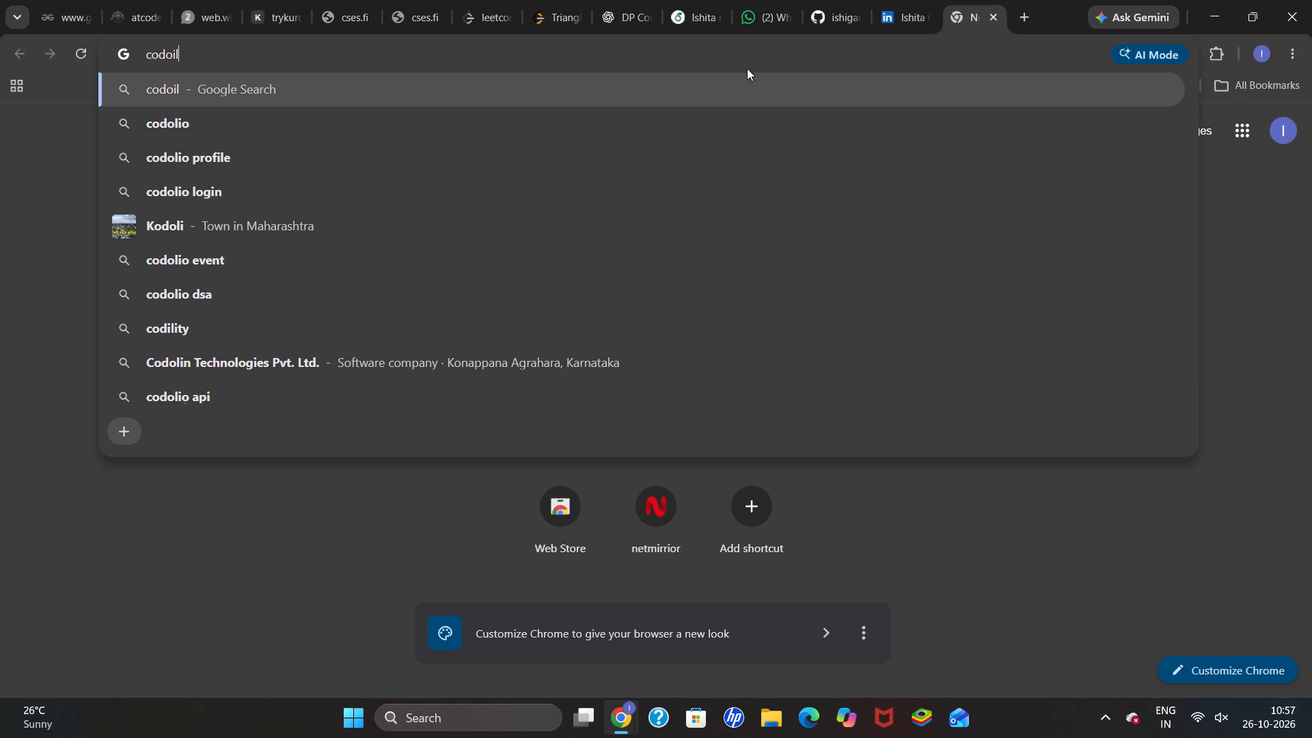
left_click(739, 118)
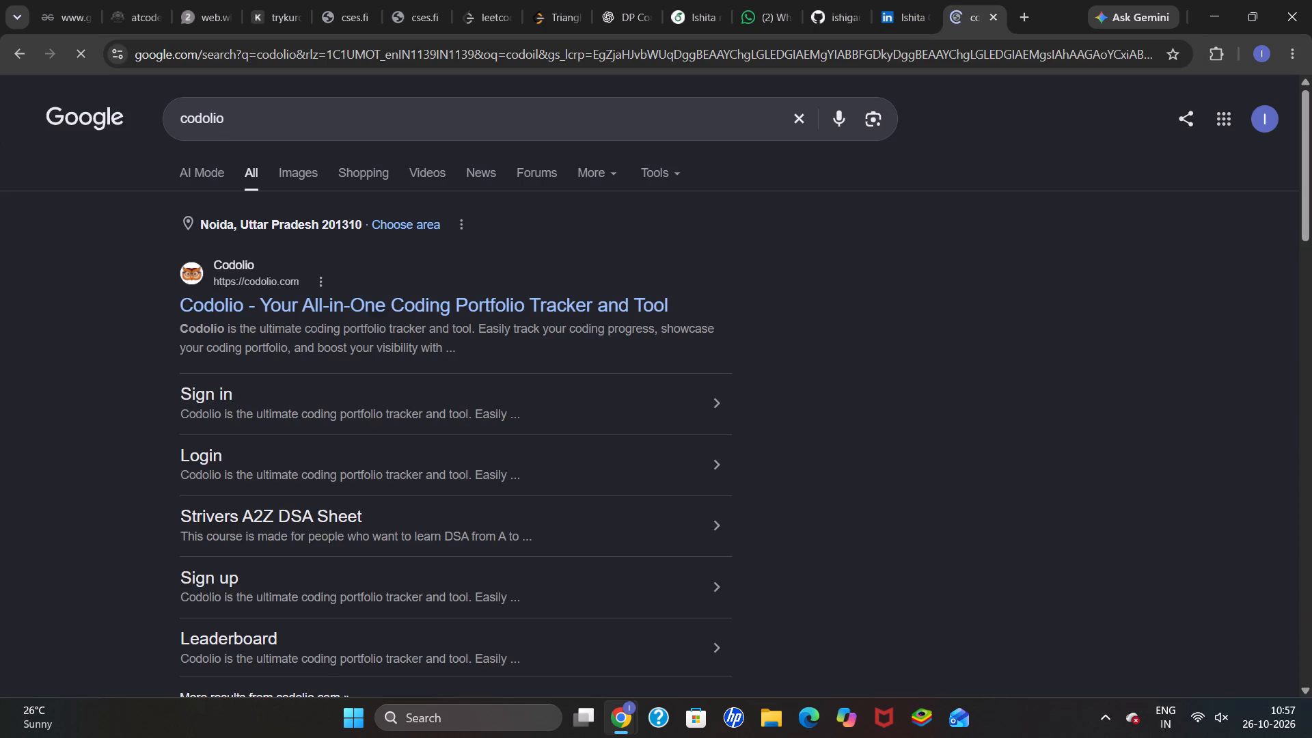
left_click(568, 310)
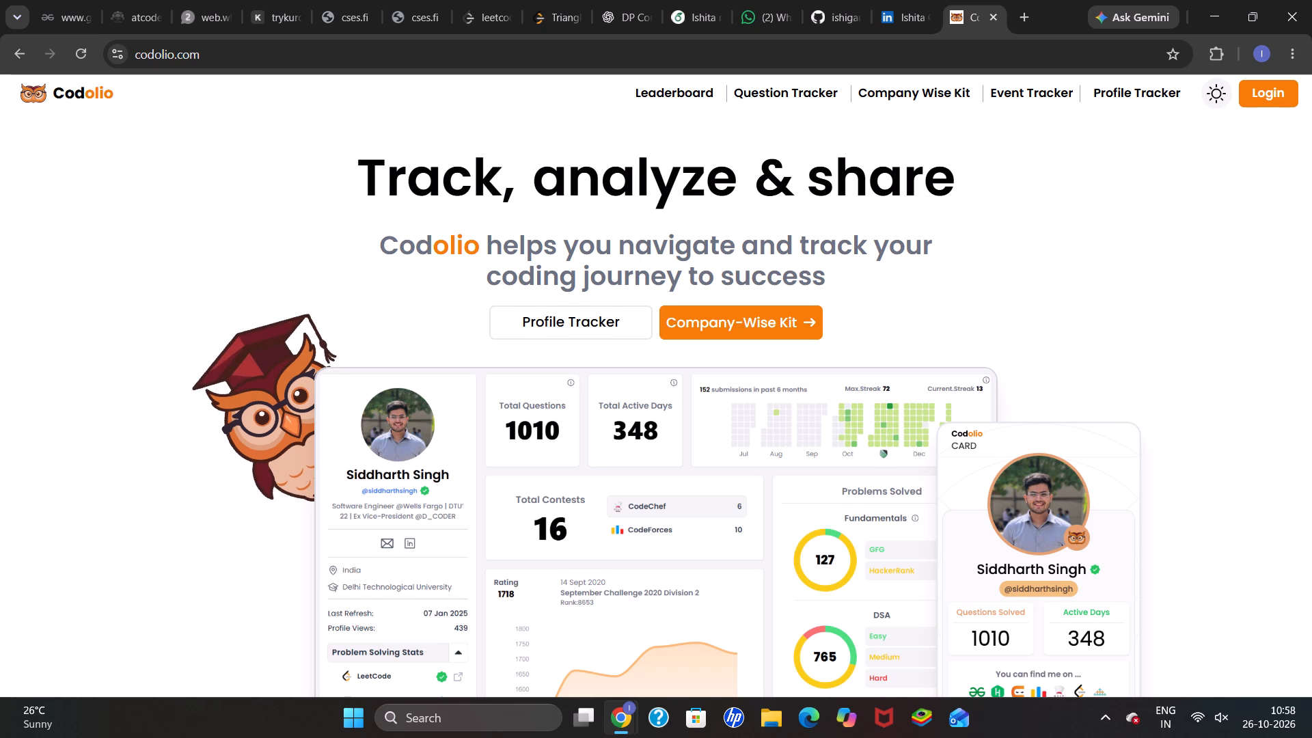
Look through the Codolio home page, including its sample profile, company-wise sheets and coding platforms sections.
scroll(810, 243, "down", 2)
scroll(810, 243, "up", 3)
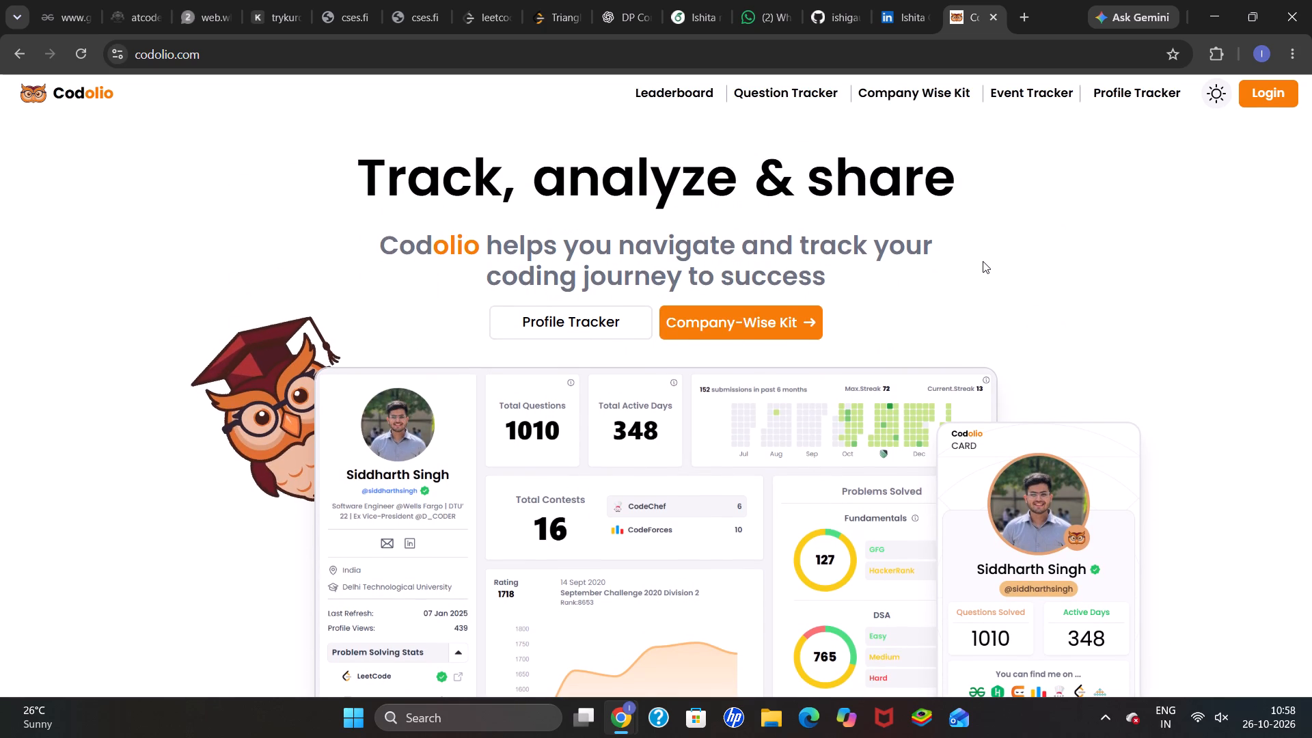
scroll(983, 261, "down", 4)
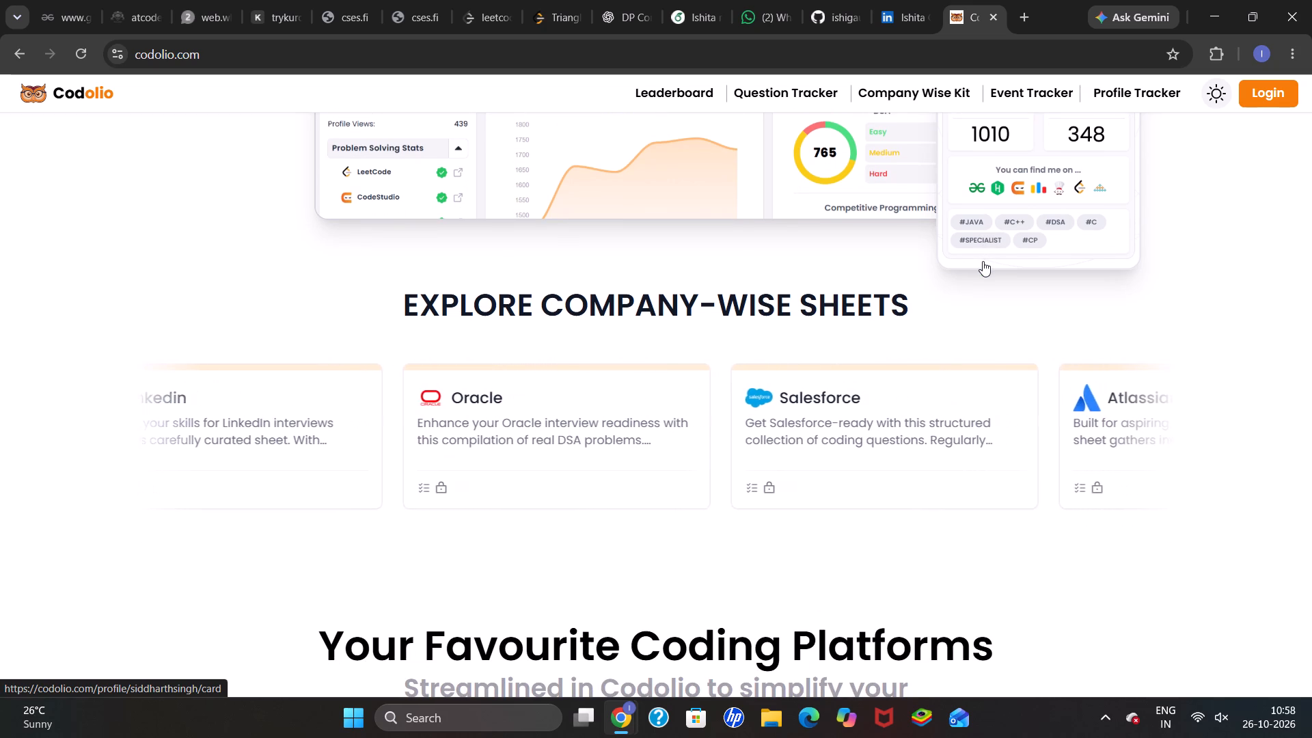
scroll(983, 261, "down", 1)
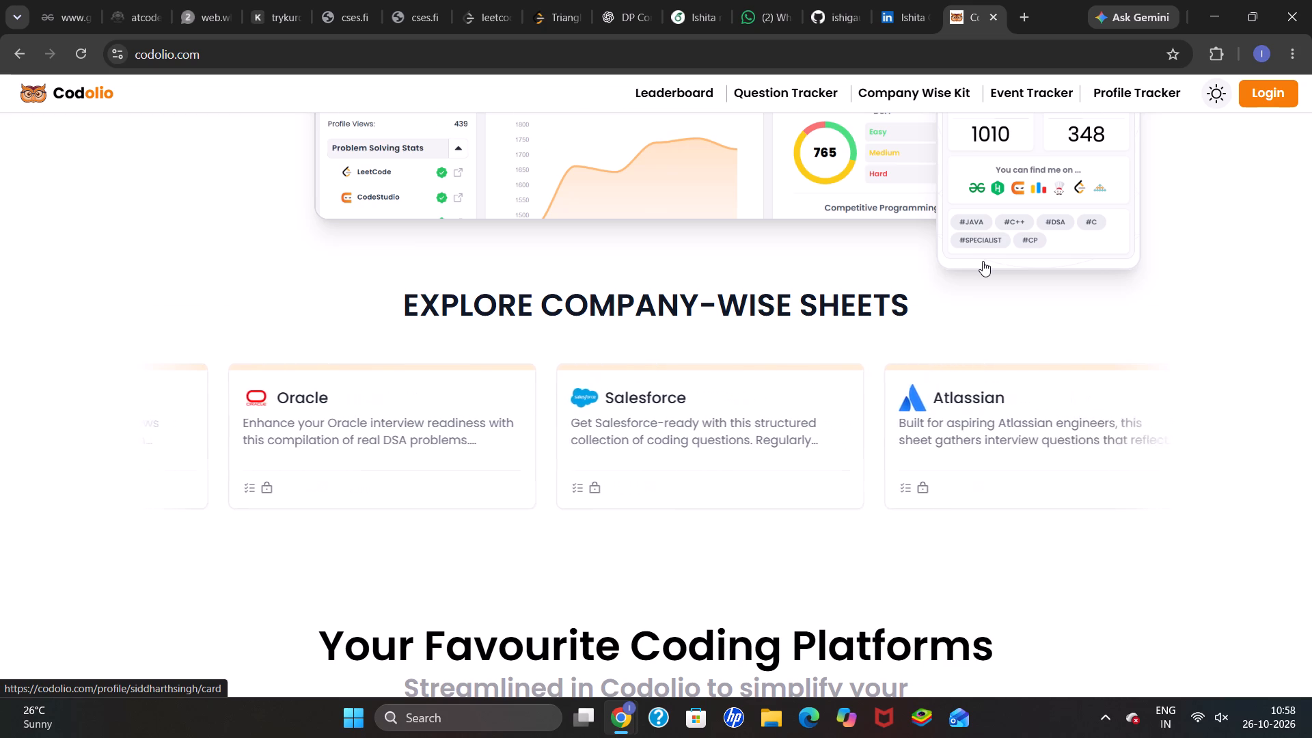
scroll(983, 261, "down", 3)
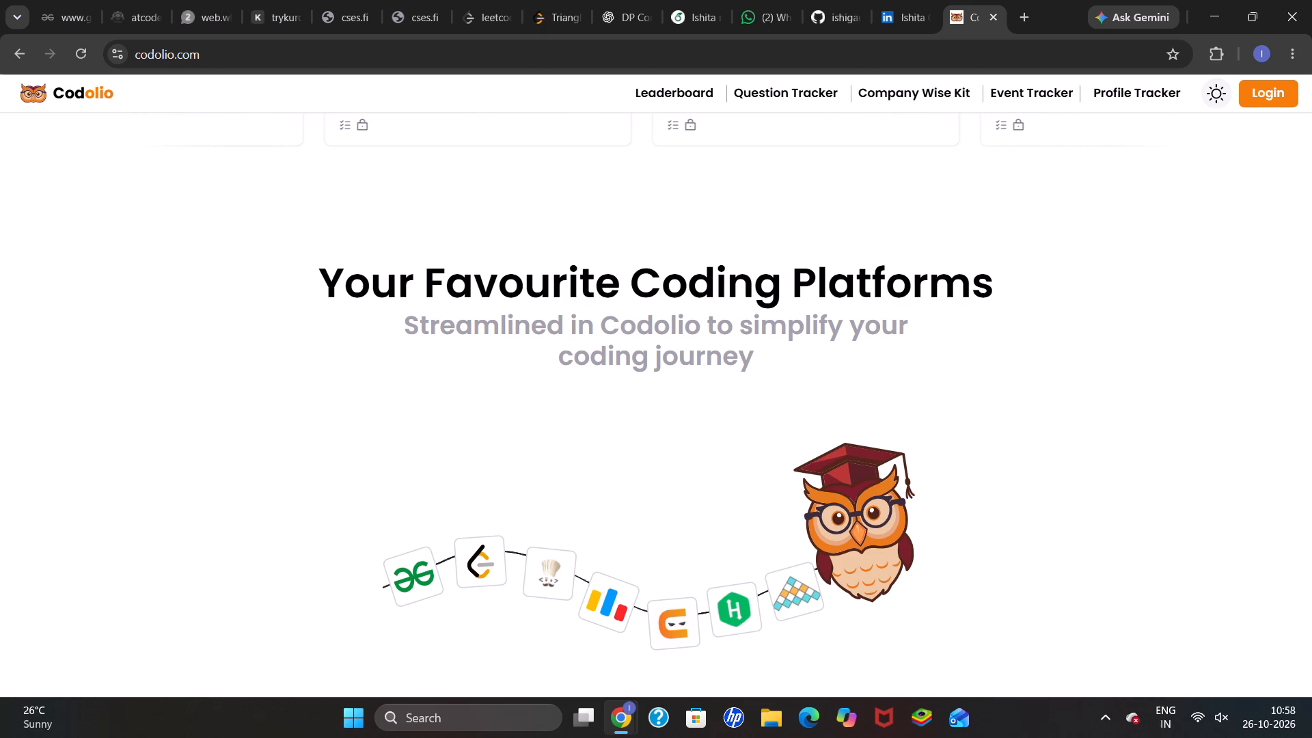
scroll(983, 261, "up", 6)
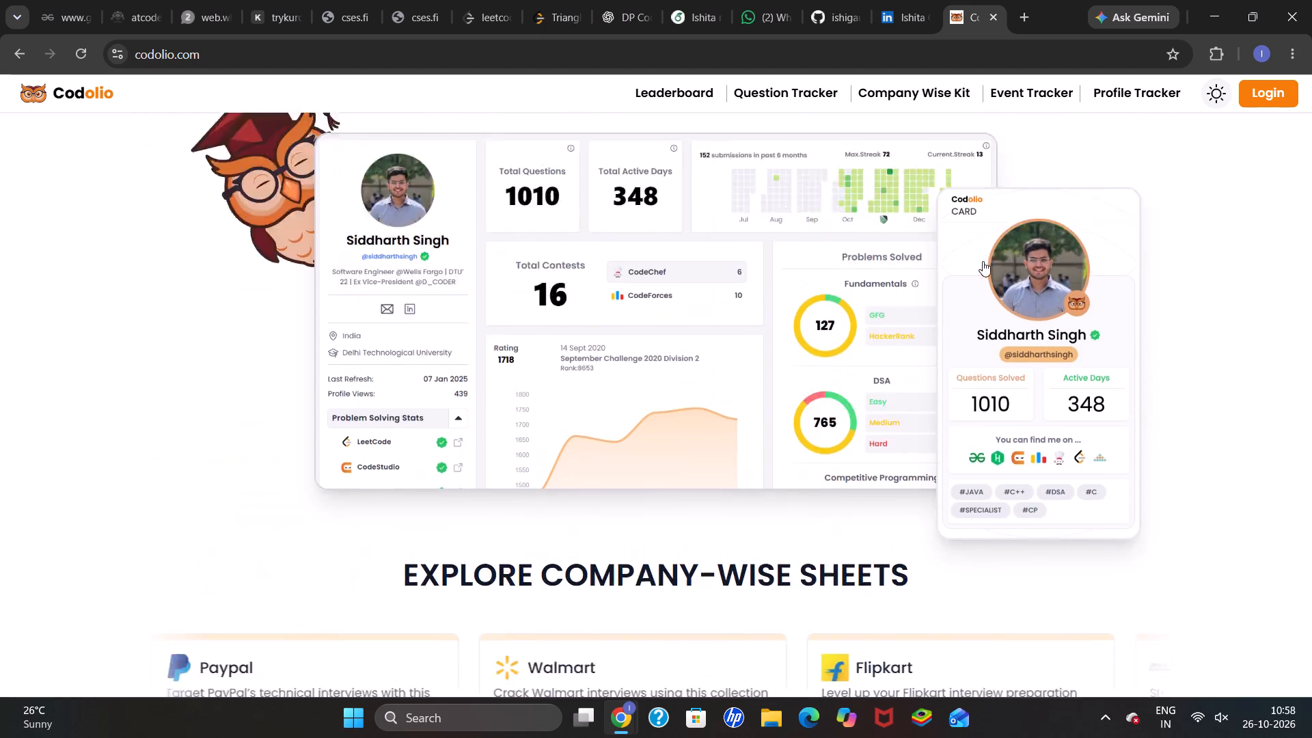
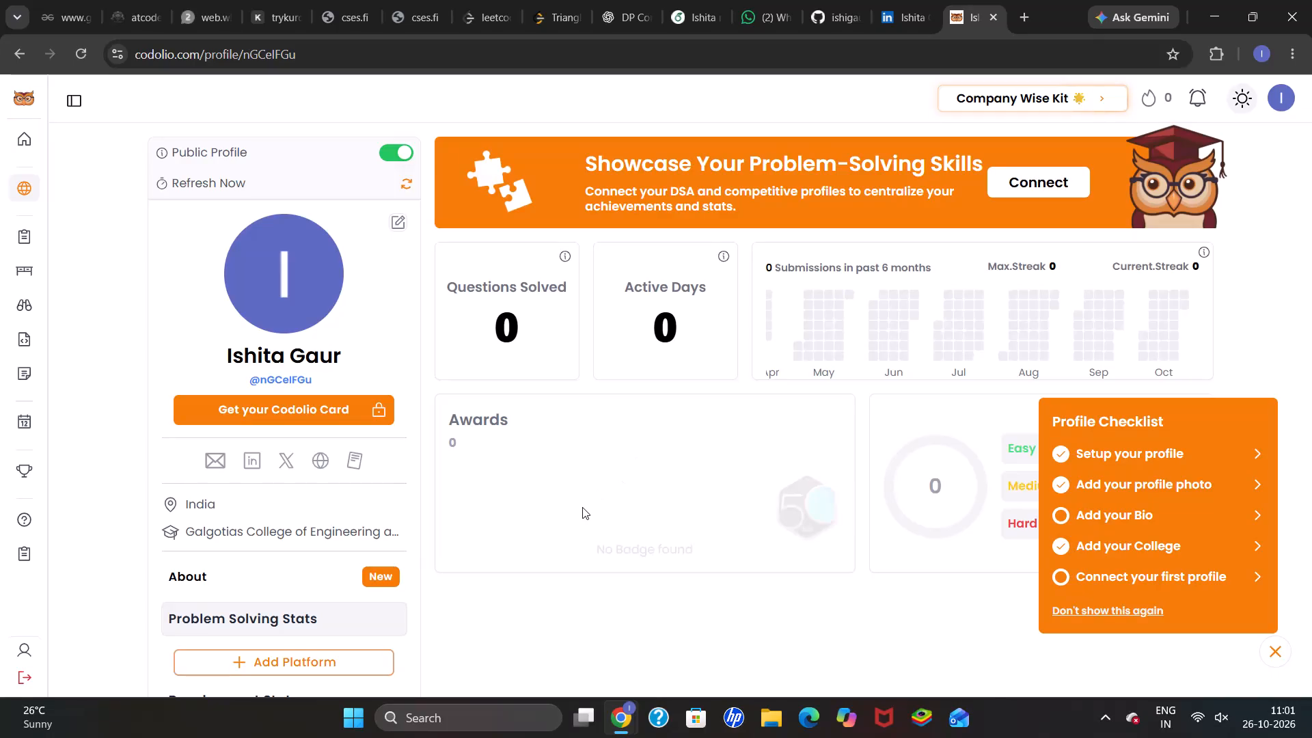
Look through the Codolio profile page down to its leaderboard and visibility details, dismissing the profile checklist.
scroll(582, 507, "down", 1)
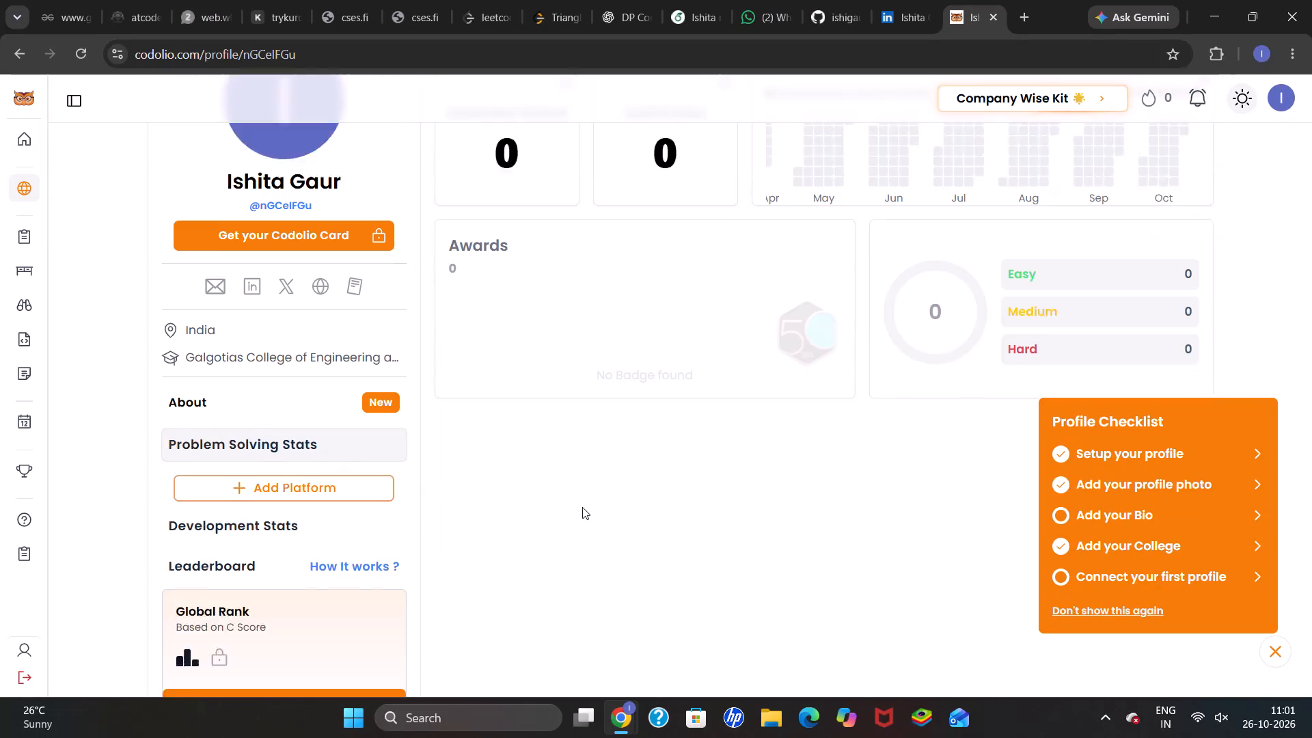
scroll(582, 507, "down", 1)
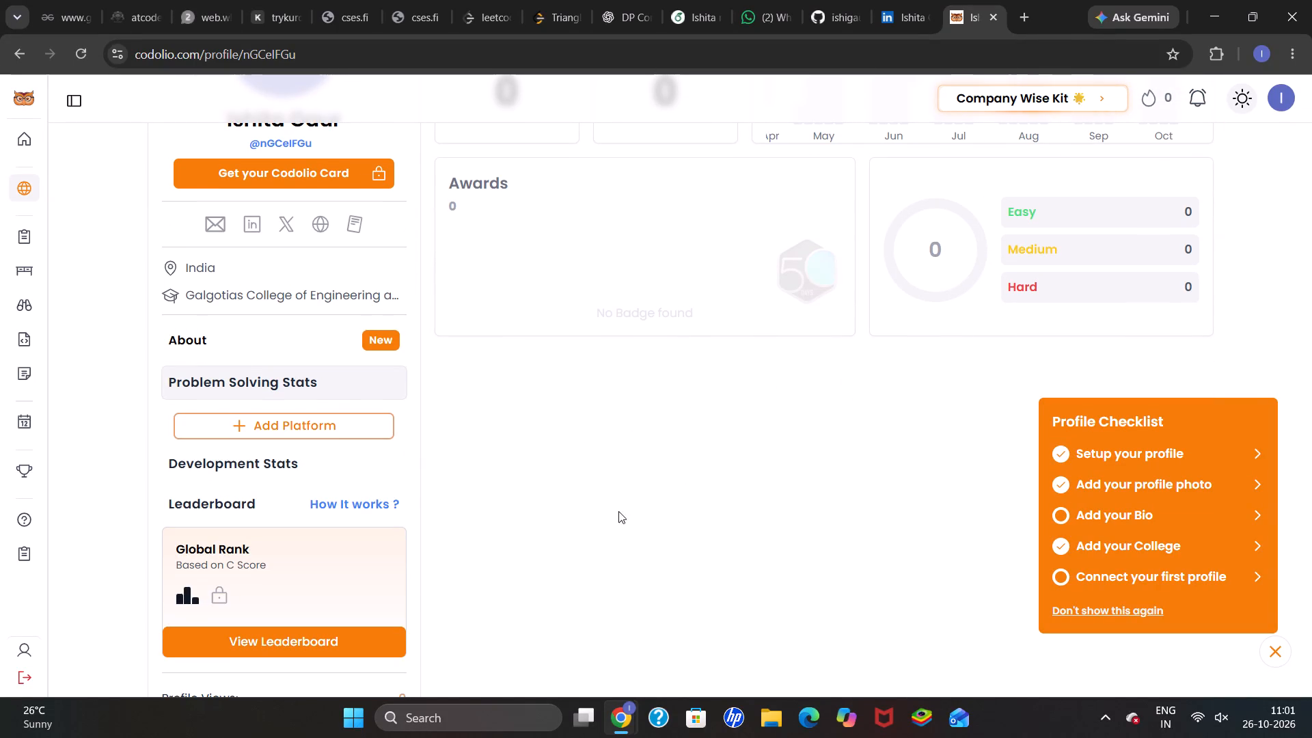
left_click(1277, 661)
scroll(999, 608, "down", 1)
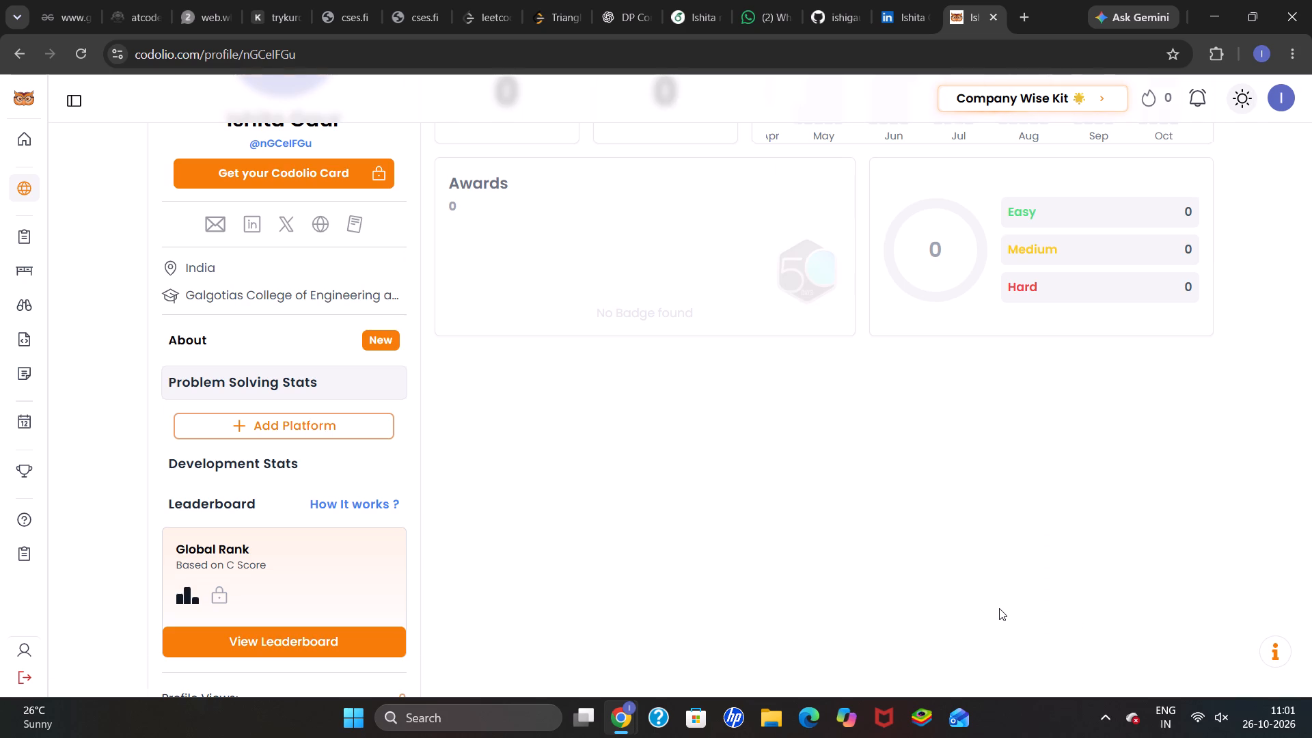
scroll(999, 608, "down", 3)
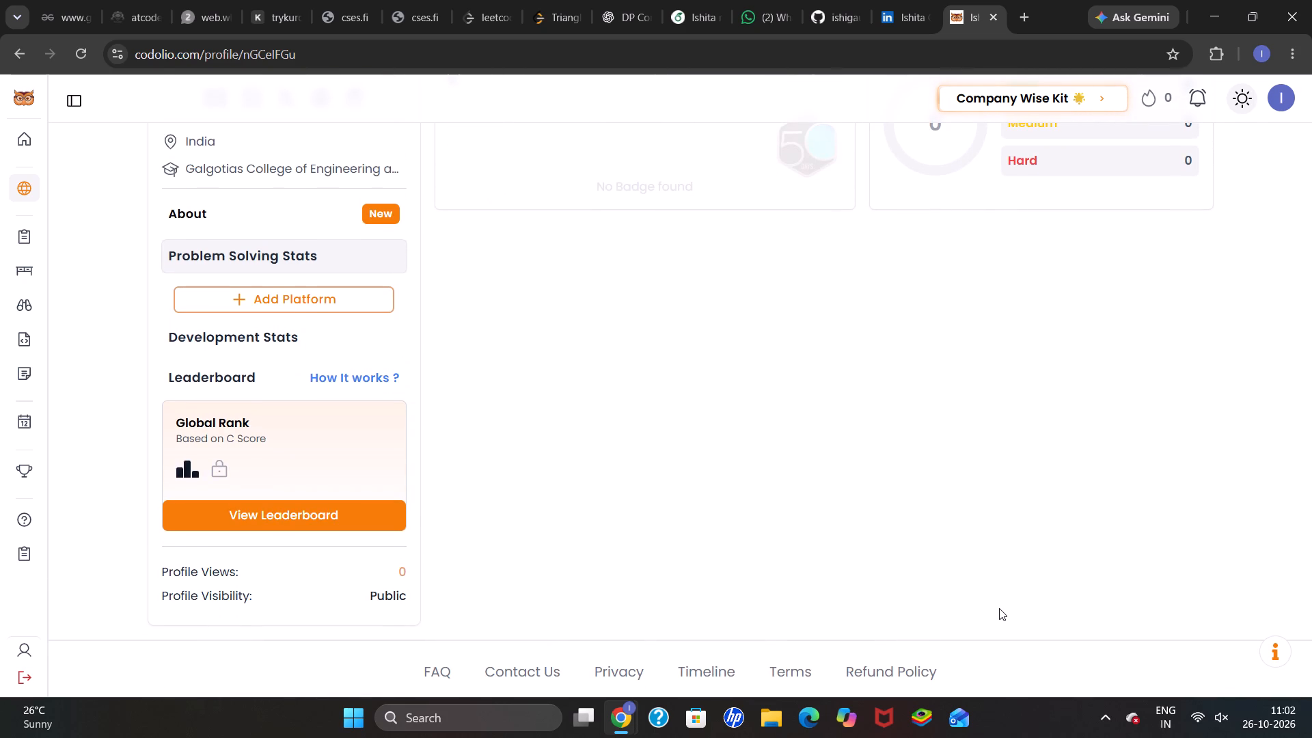
scroll(999, 608, "up", 6)
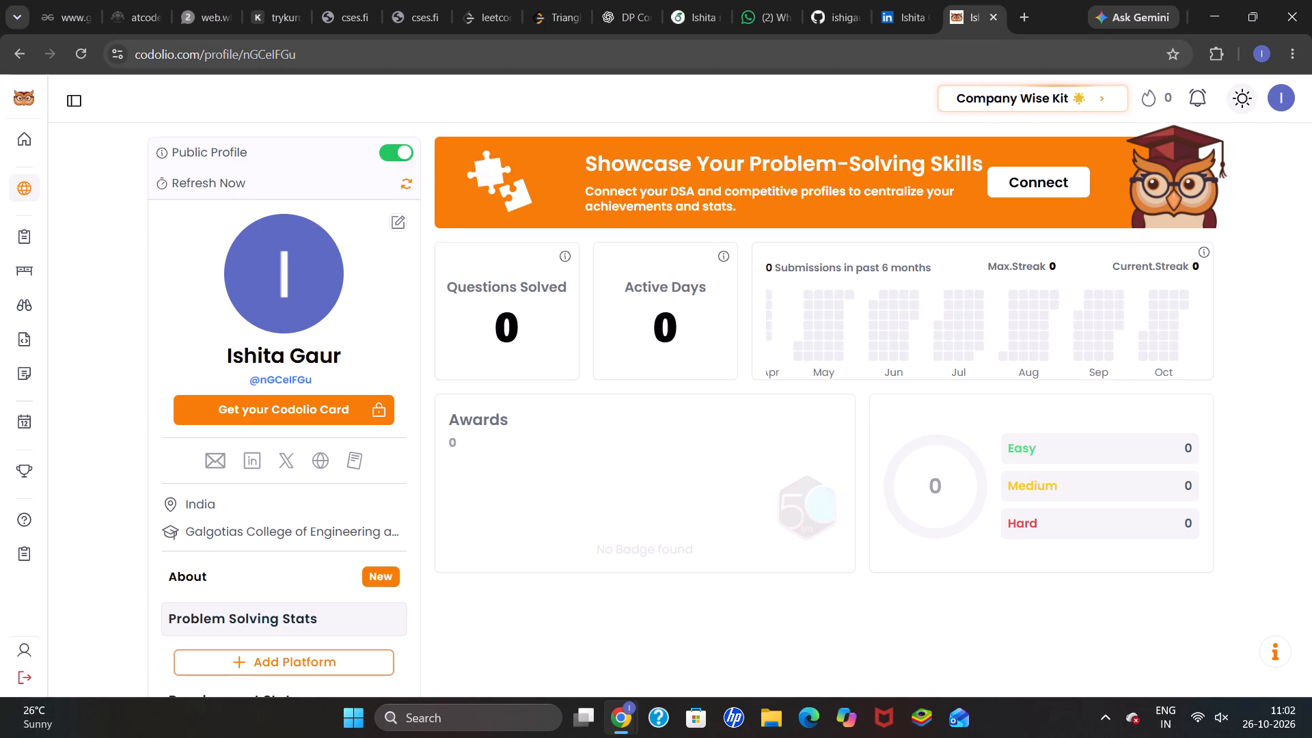
View the profile's Codolio Card page and close it again.
left_click(323, 415)
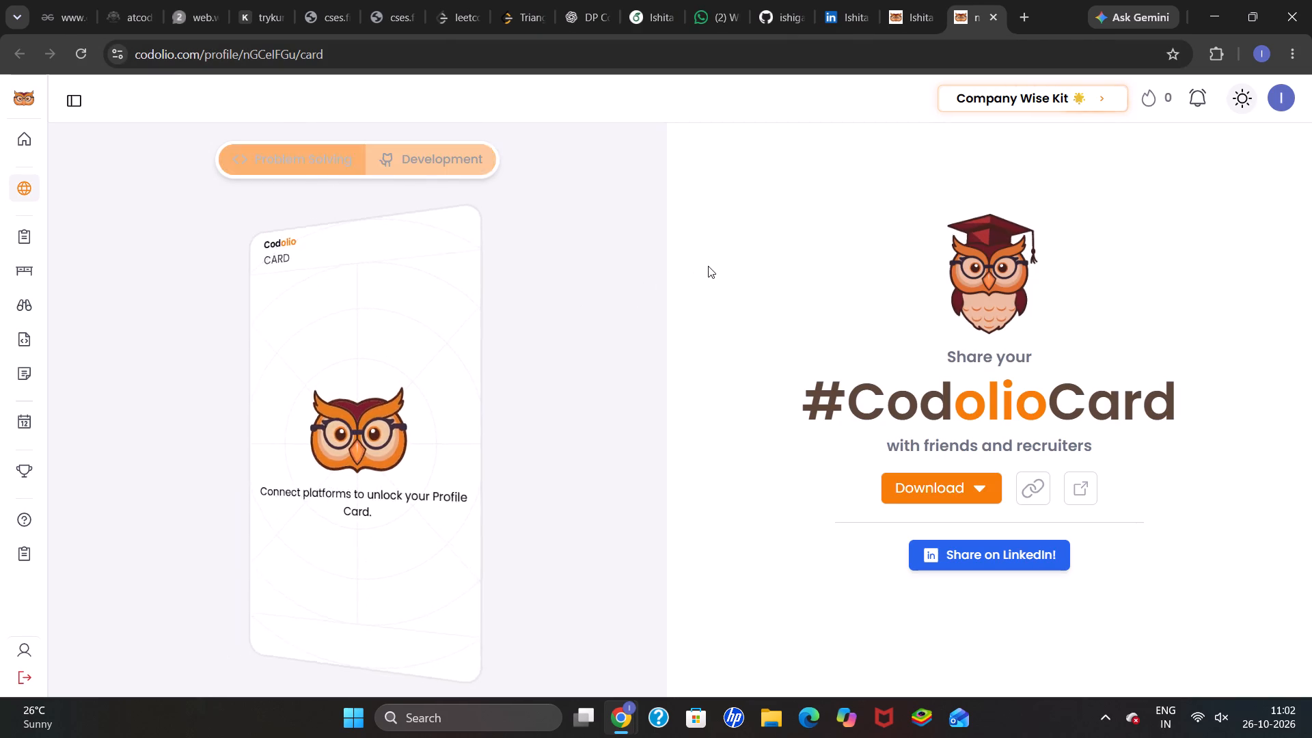
left_click(995, 15)
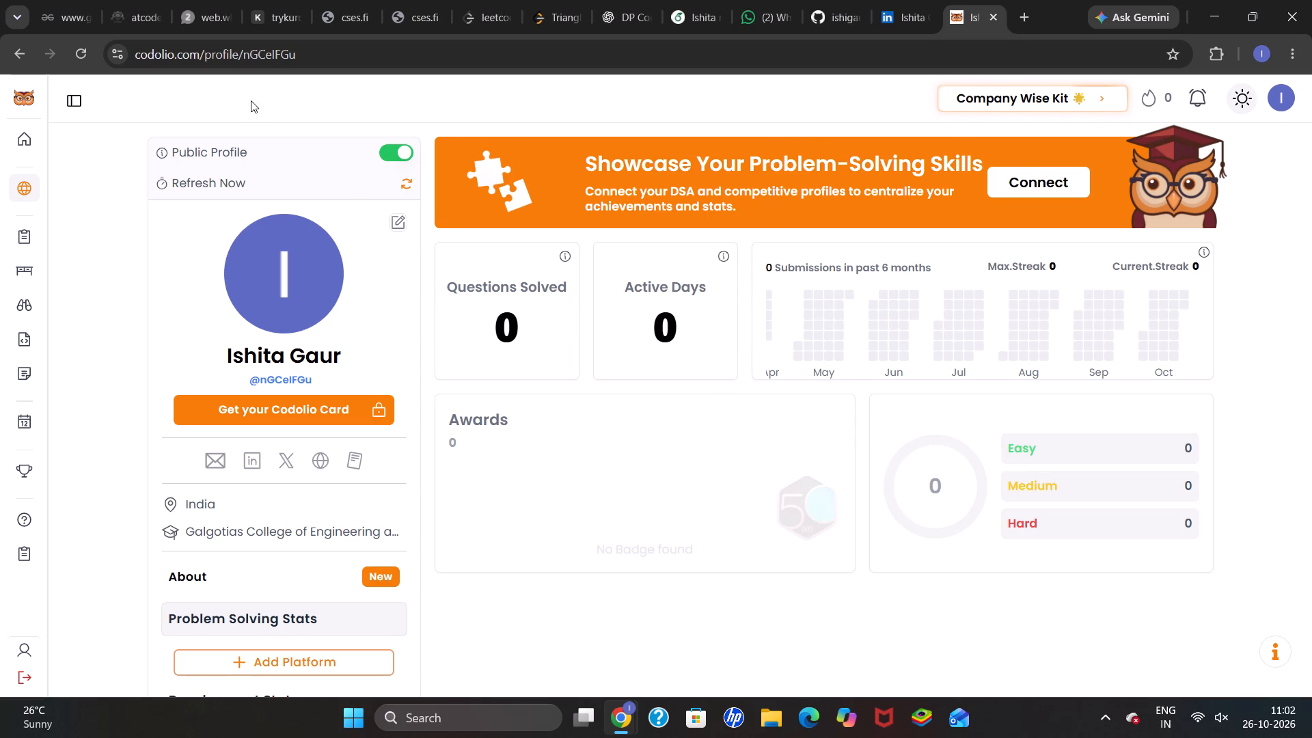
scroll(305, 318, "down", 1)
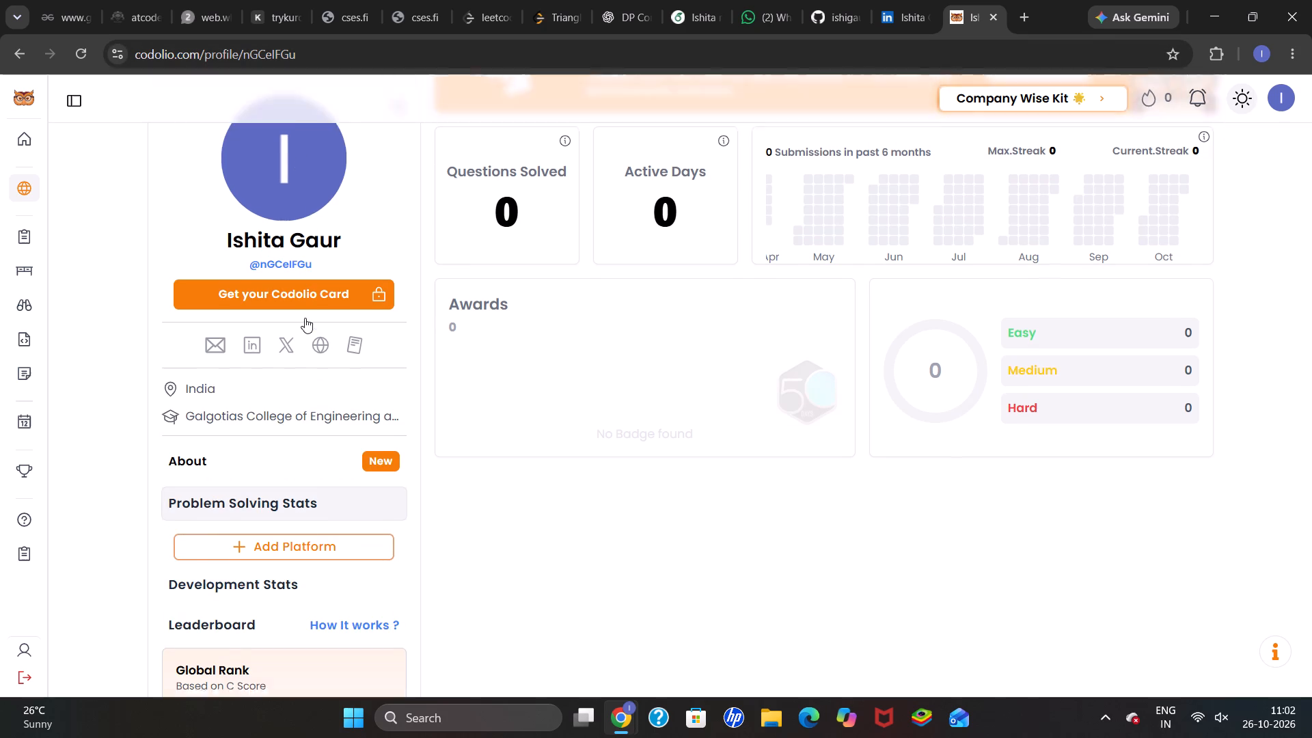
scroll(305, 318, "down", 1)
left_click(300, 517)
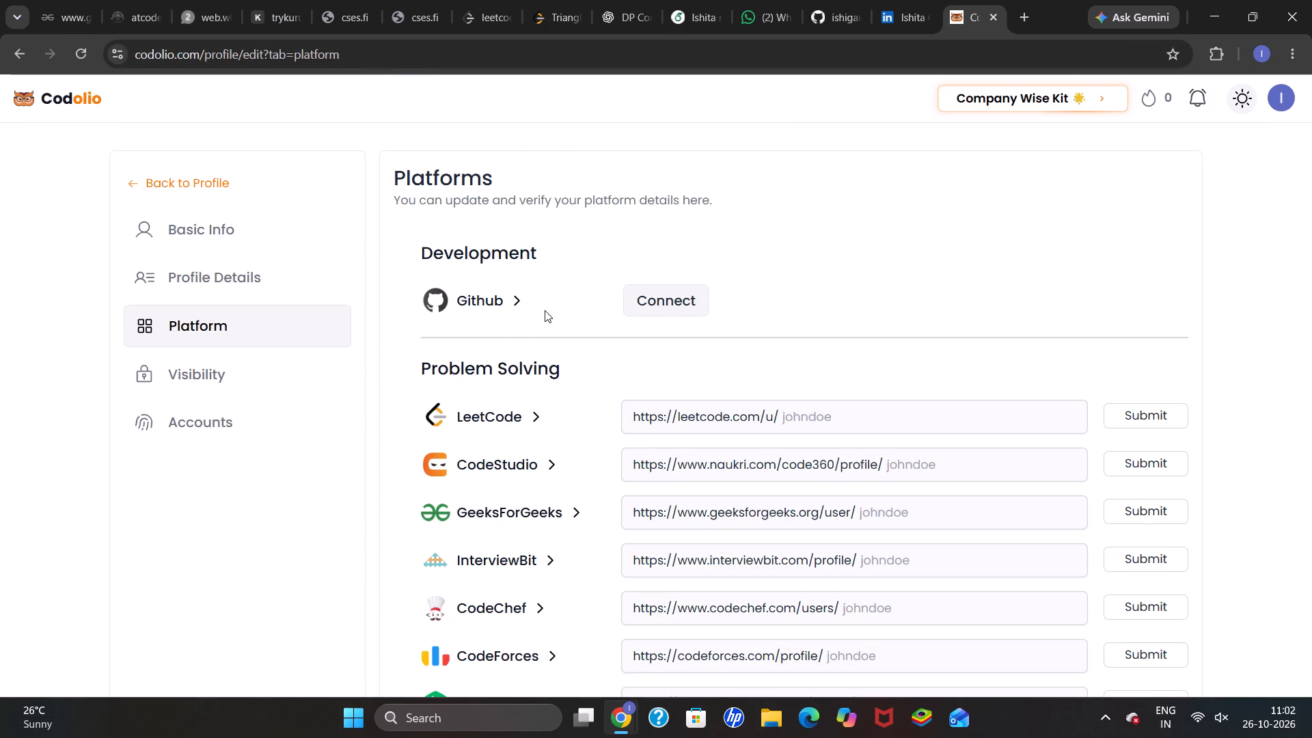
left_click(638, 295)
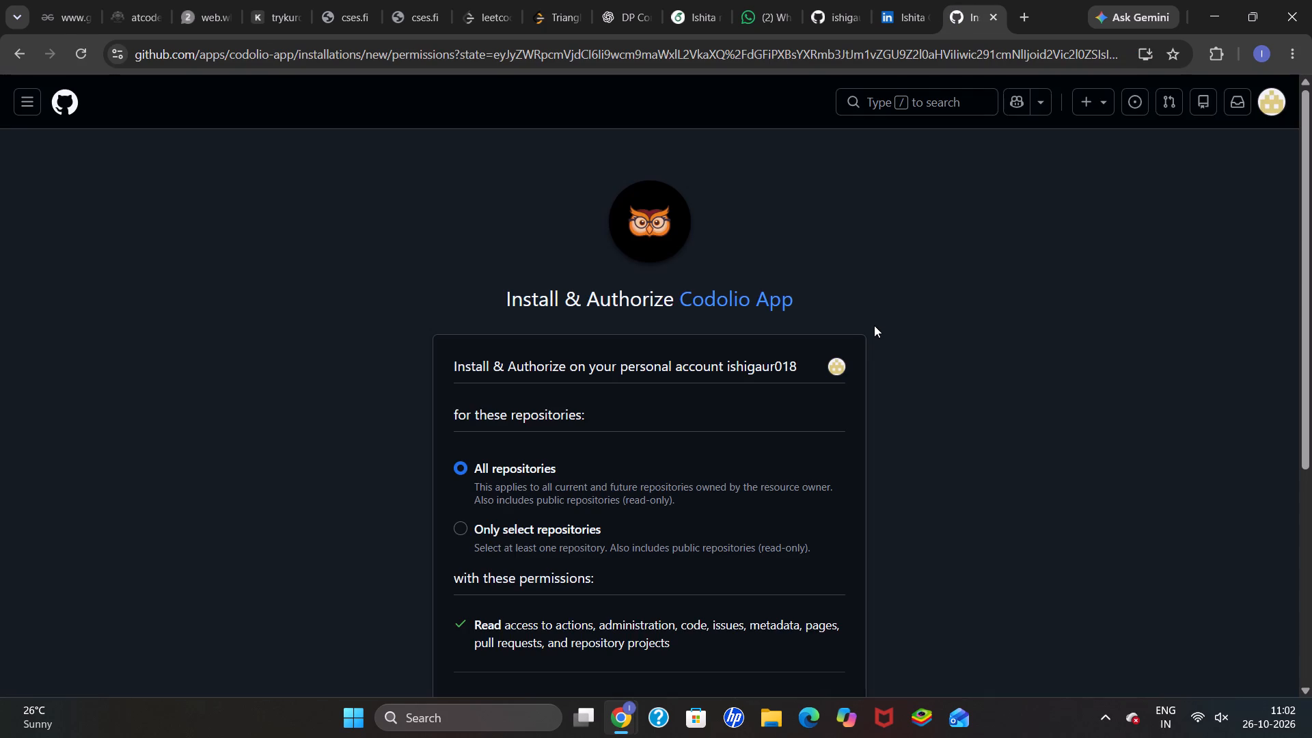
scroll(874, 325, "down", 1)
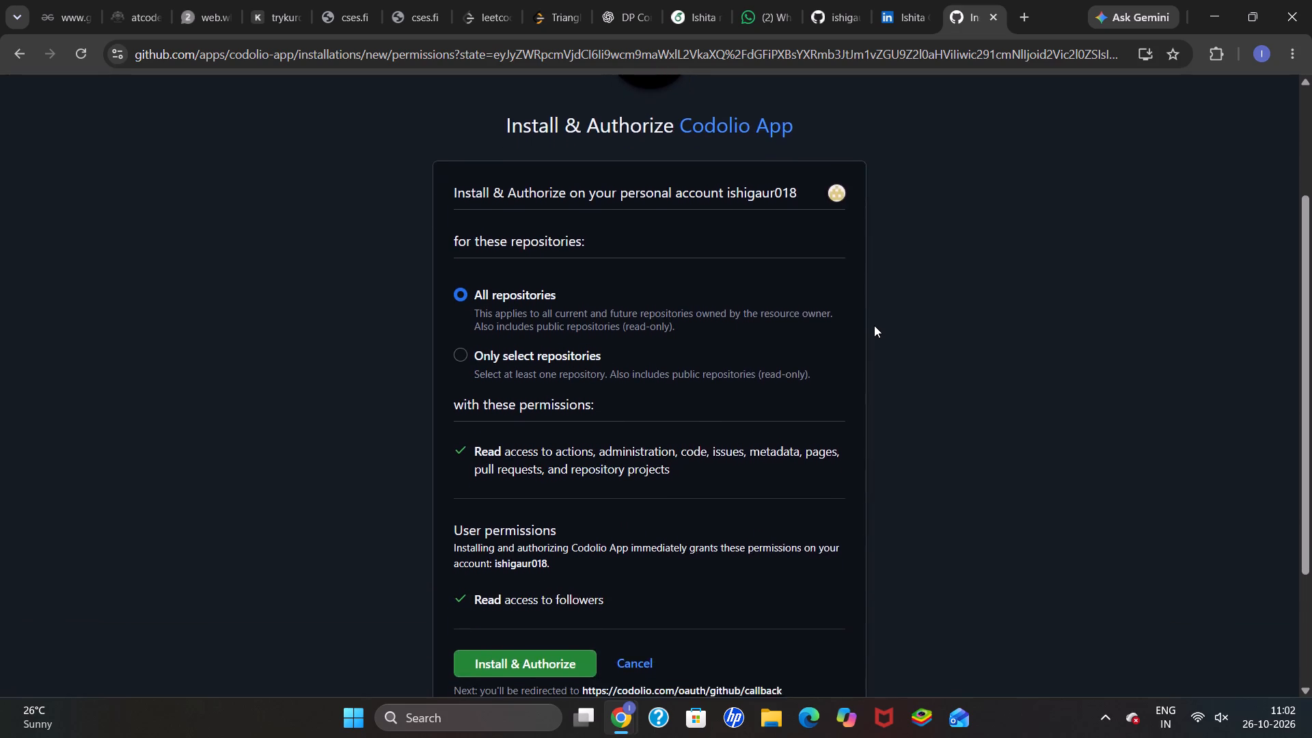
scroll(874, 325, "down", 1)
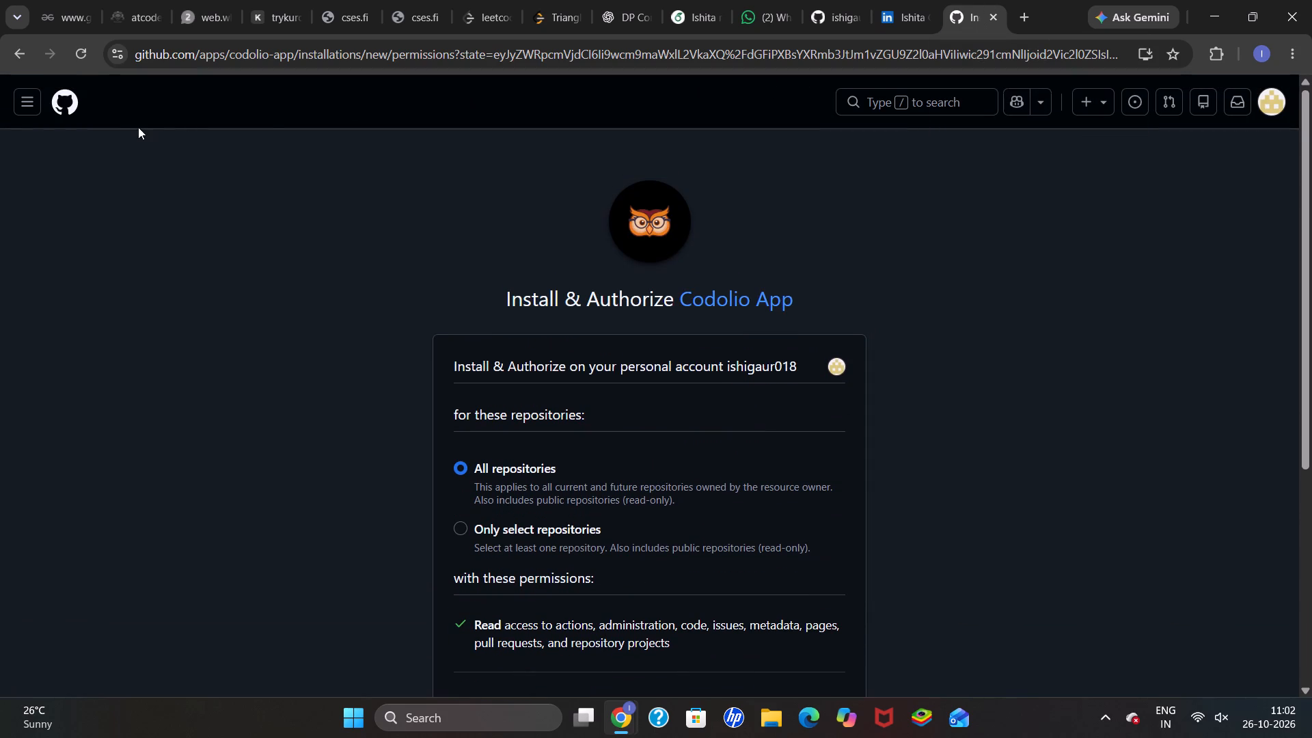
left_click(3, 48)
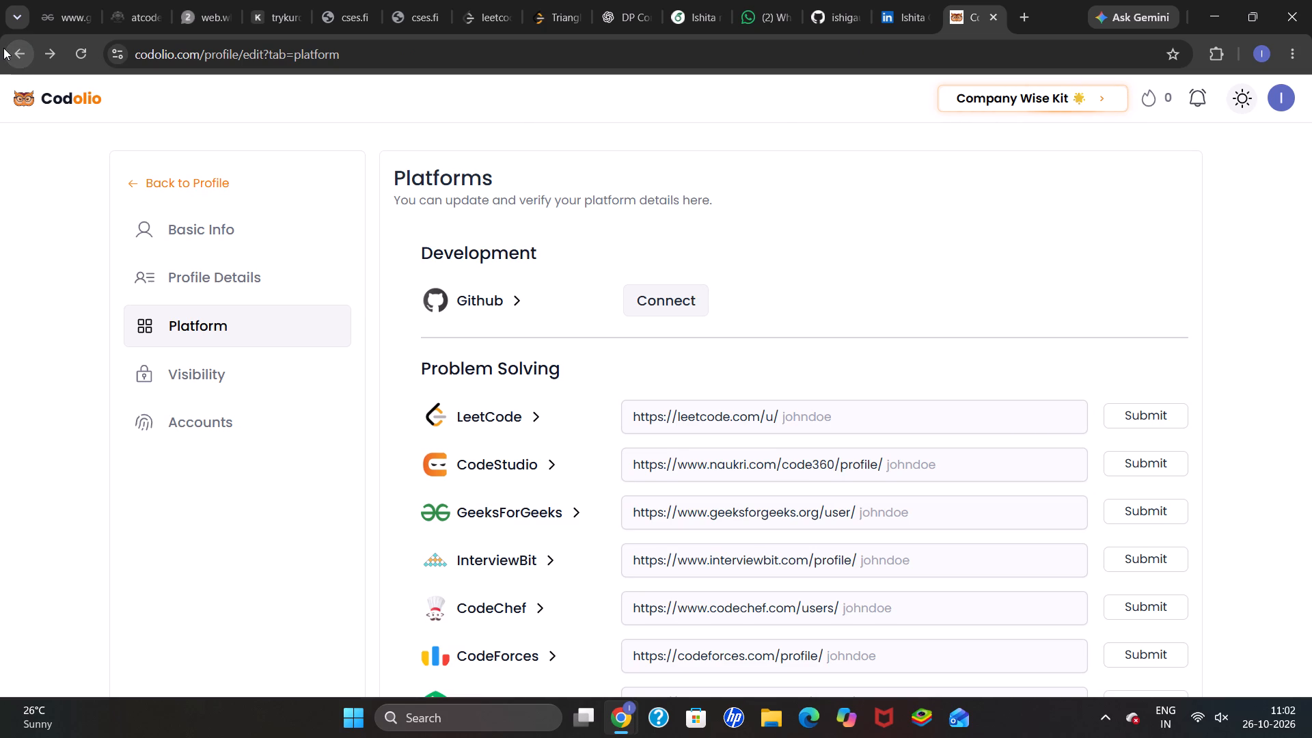
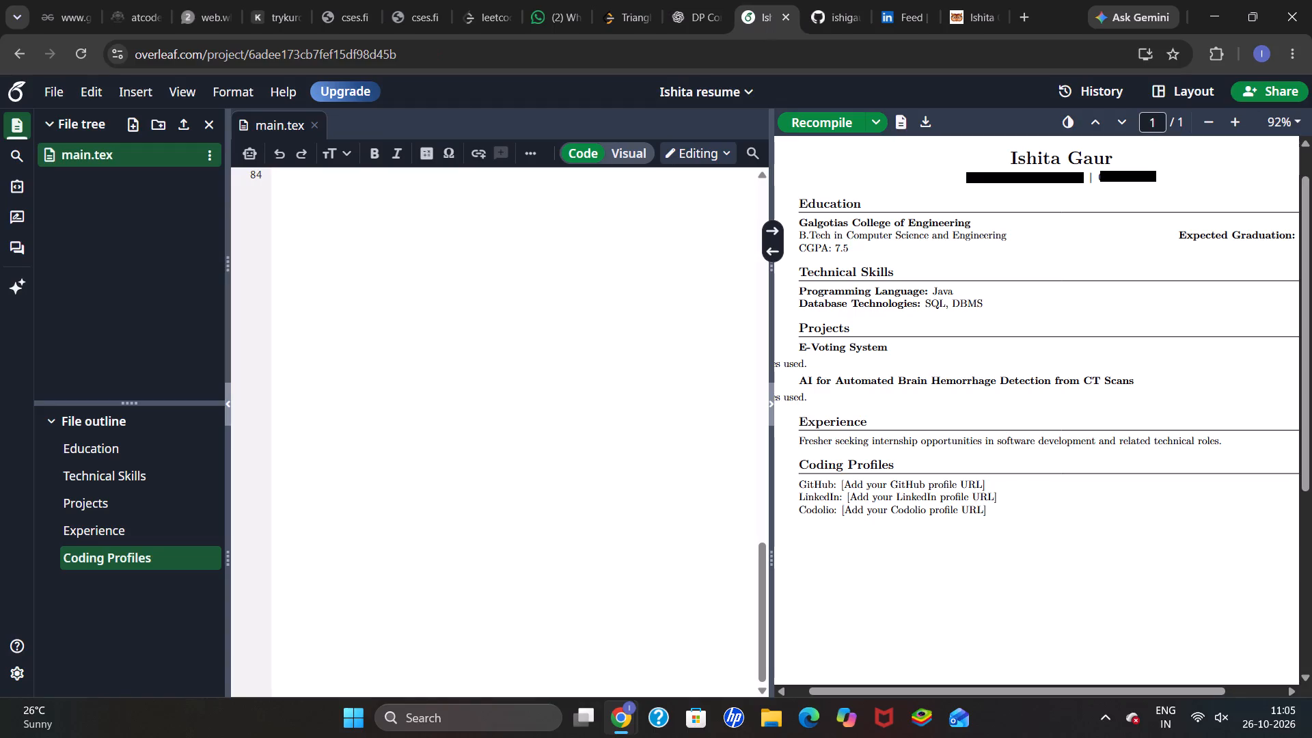
scroll(654, 180, "up", 1)
scroll(603, 379, "up", 3)
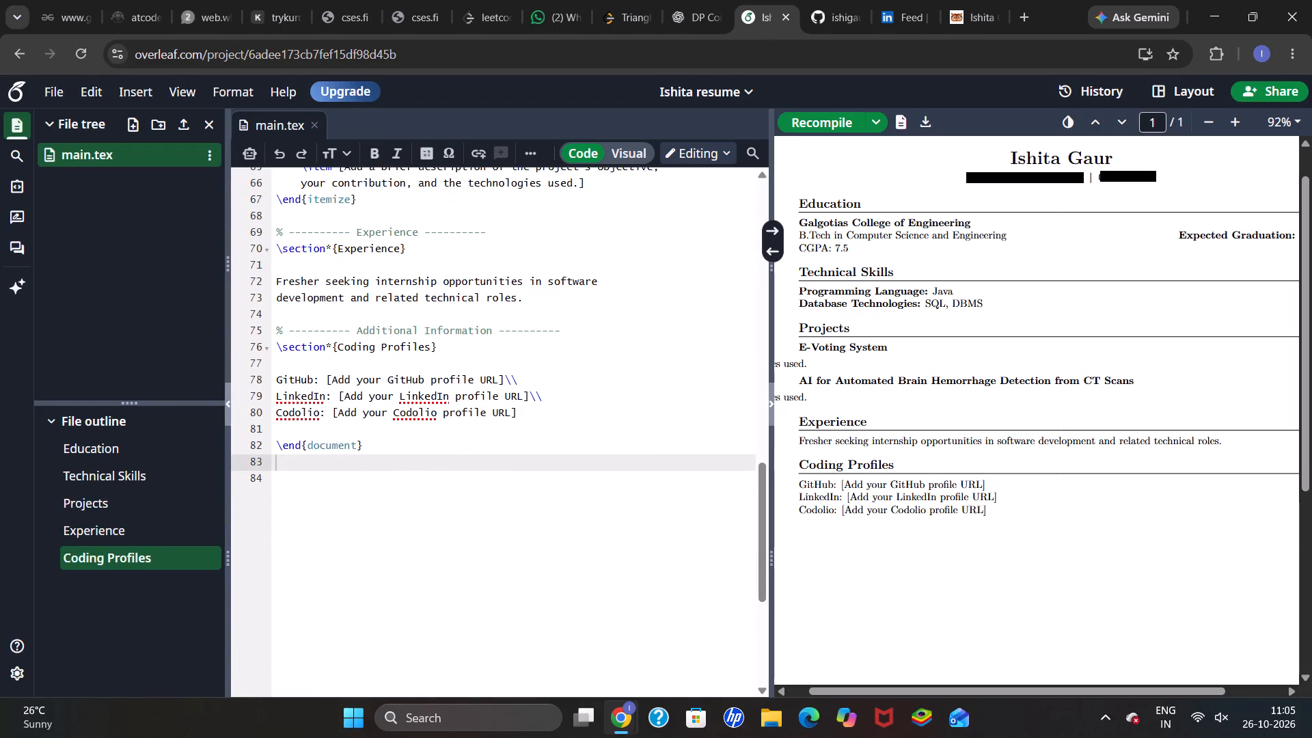
left_click_drag(370, 443, 290, 188)
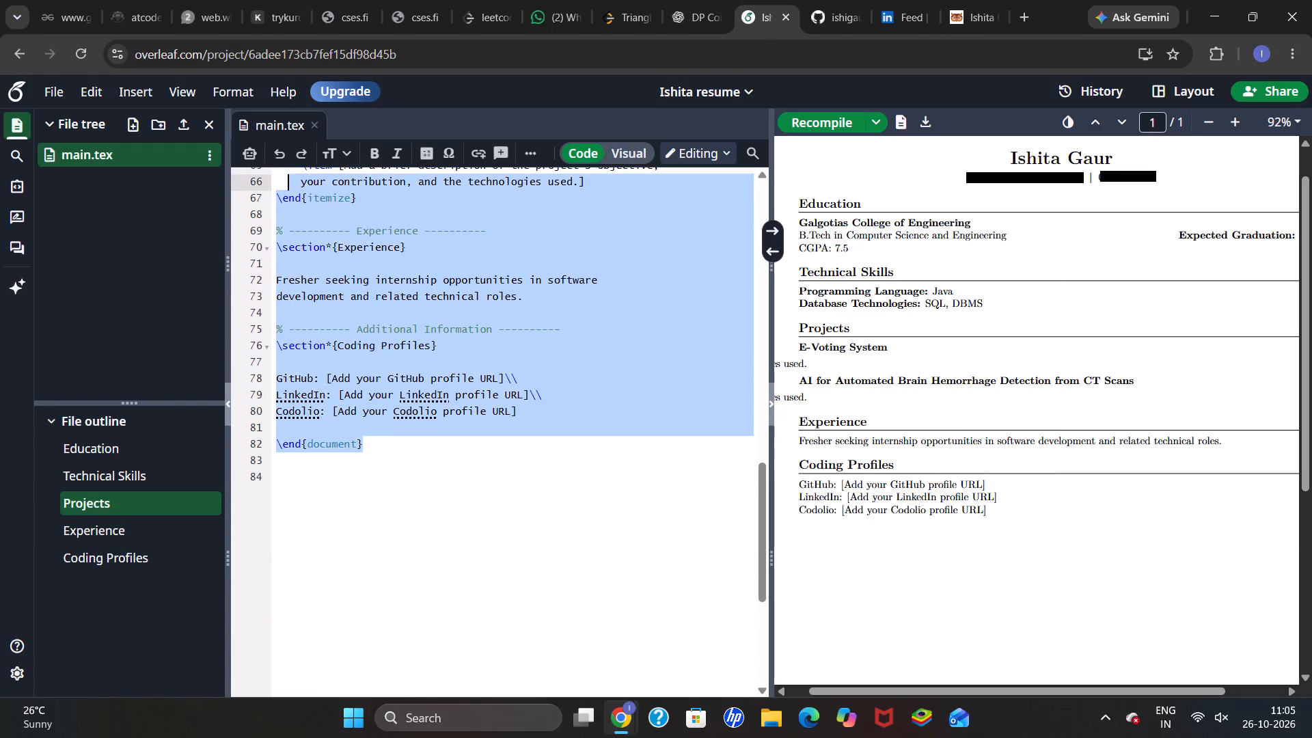
left_click_drag(290, 188, 290, 119)
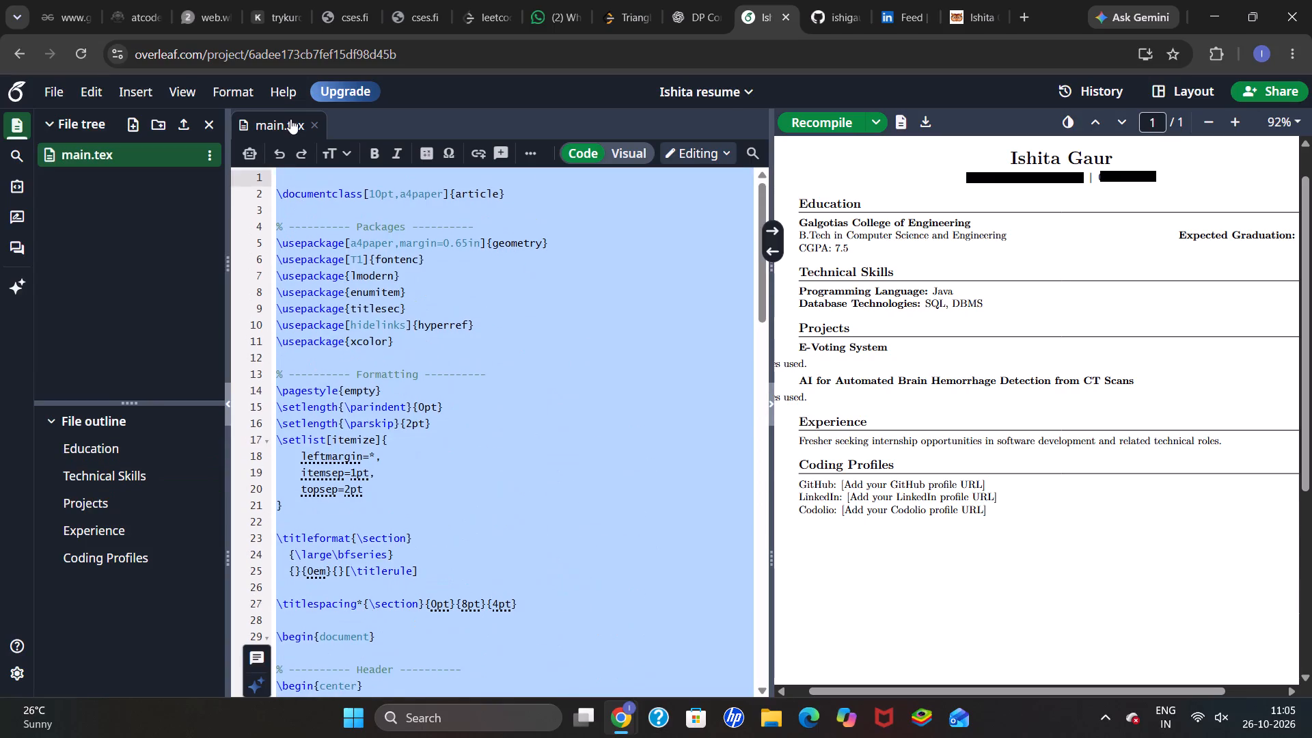
key("BackSpace")
key("ctrl+v")
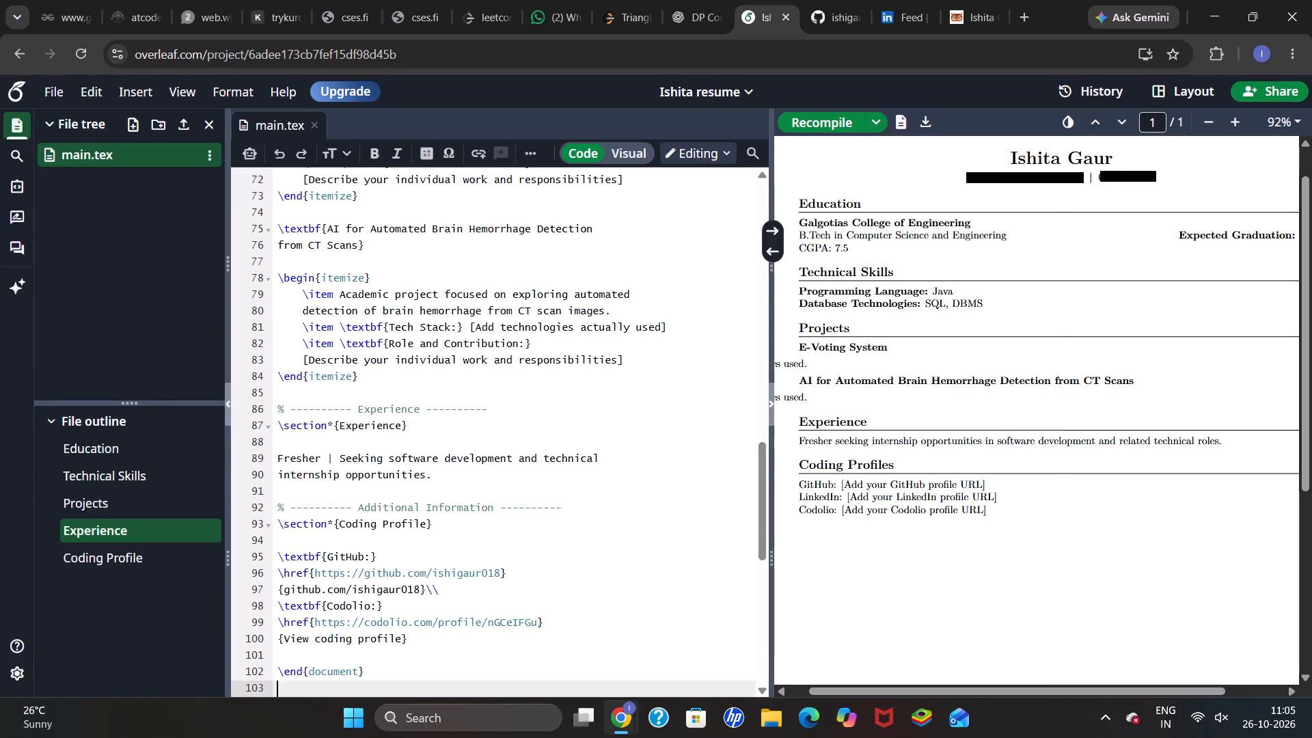
left_click(836, 122)
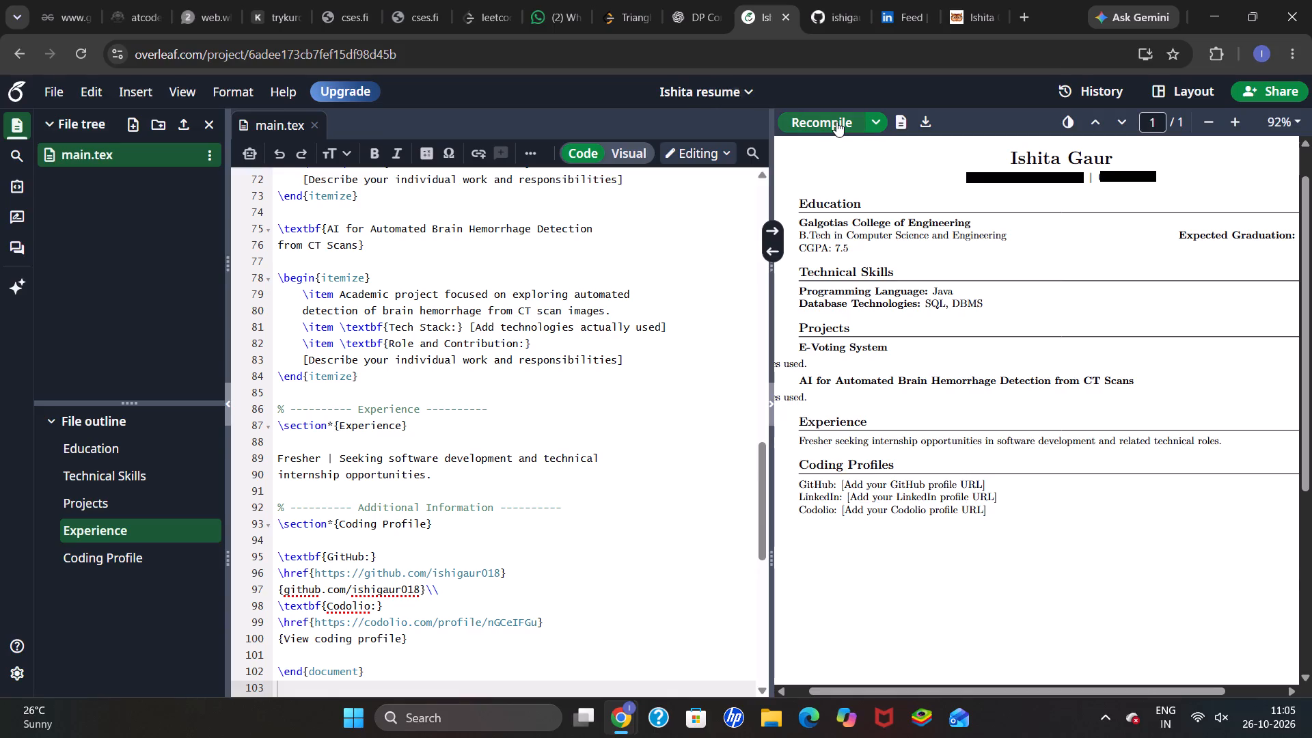
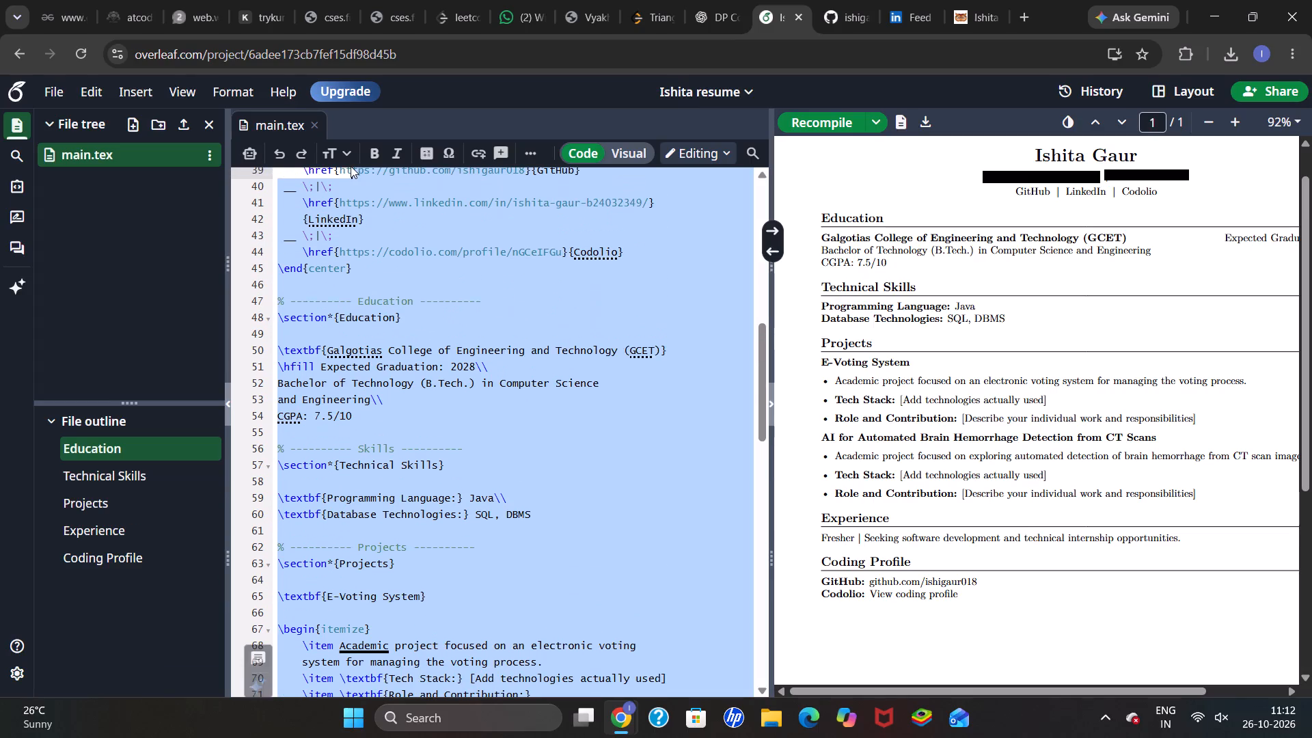
left_click(370, 380)
scroll(370, 380, "down", 5)
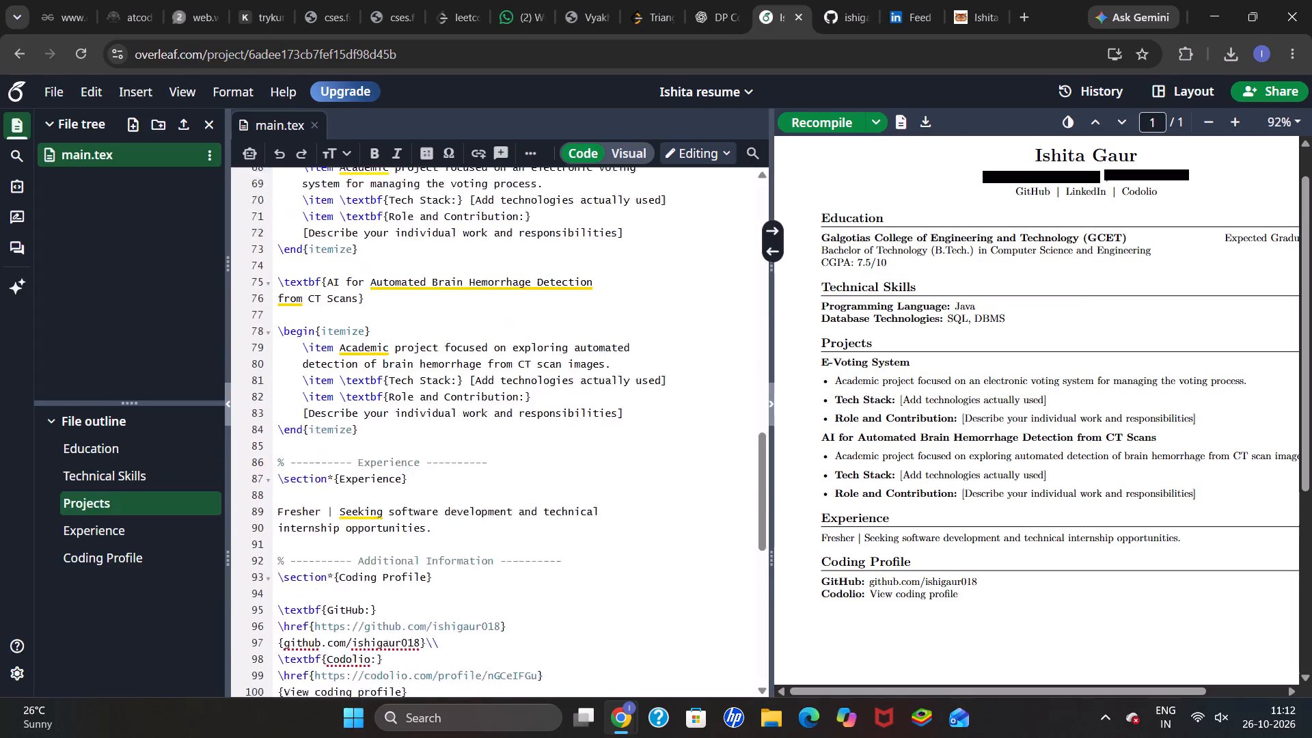
scroll(370, 380, "down", 1)
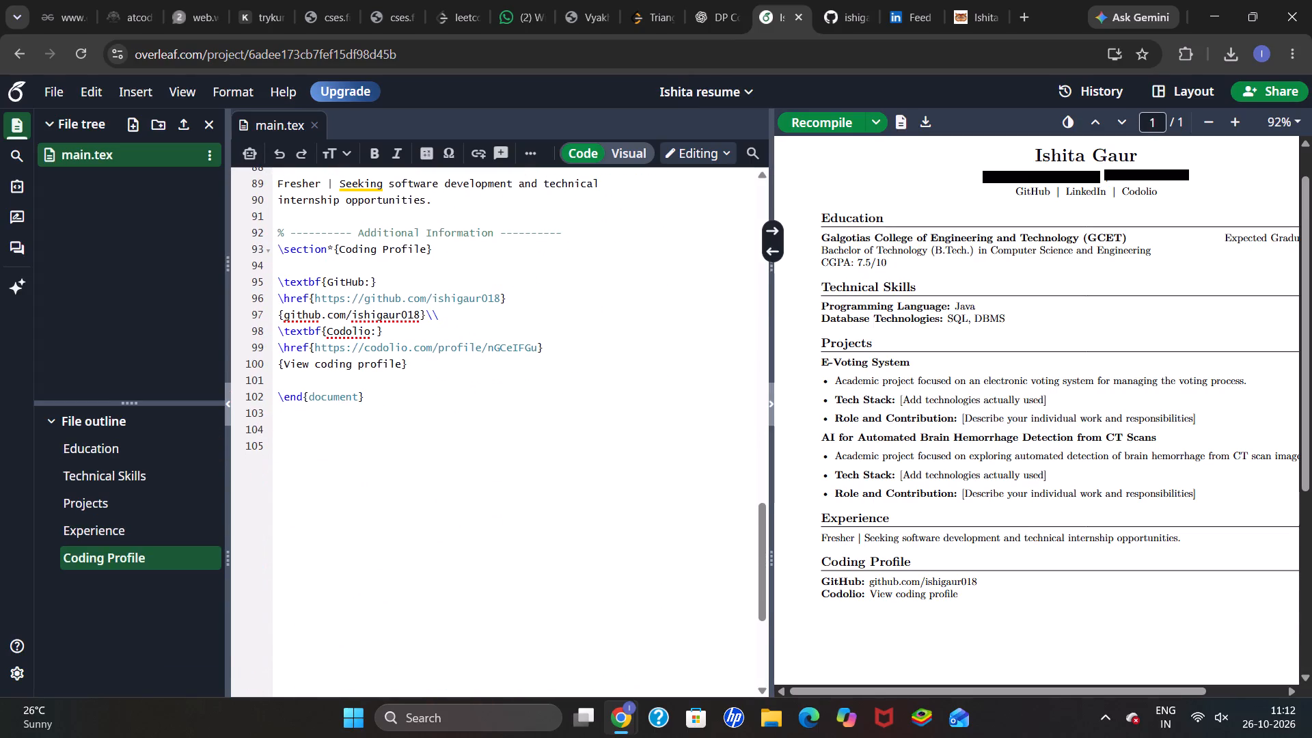
right_click_drag(365, 393, 350, 389)
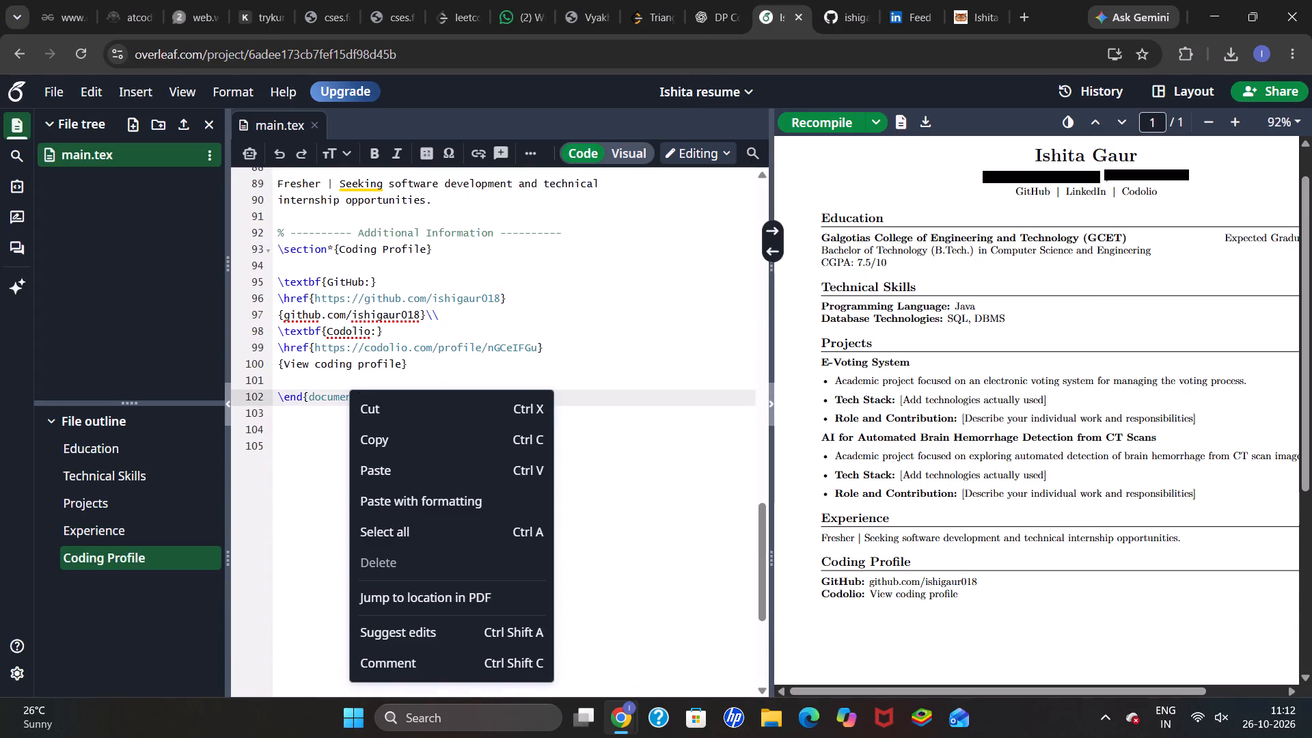
left_click(545, 340)
left_click(373, 401)
left_click_drag(373, 401, 314, 115)
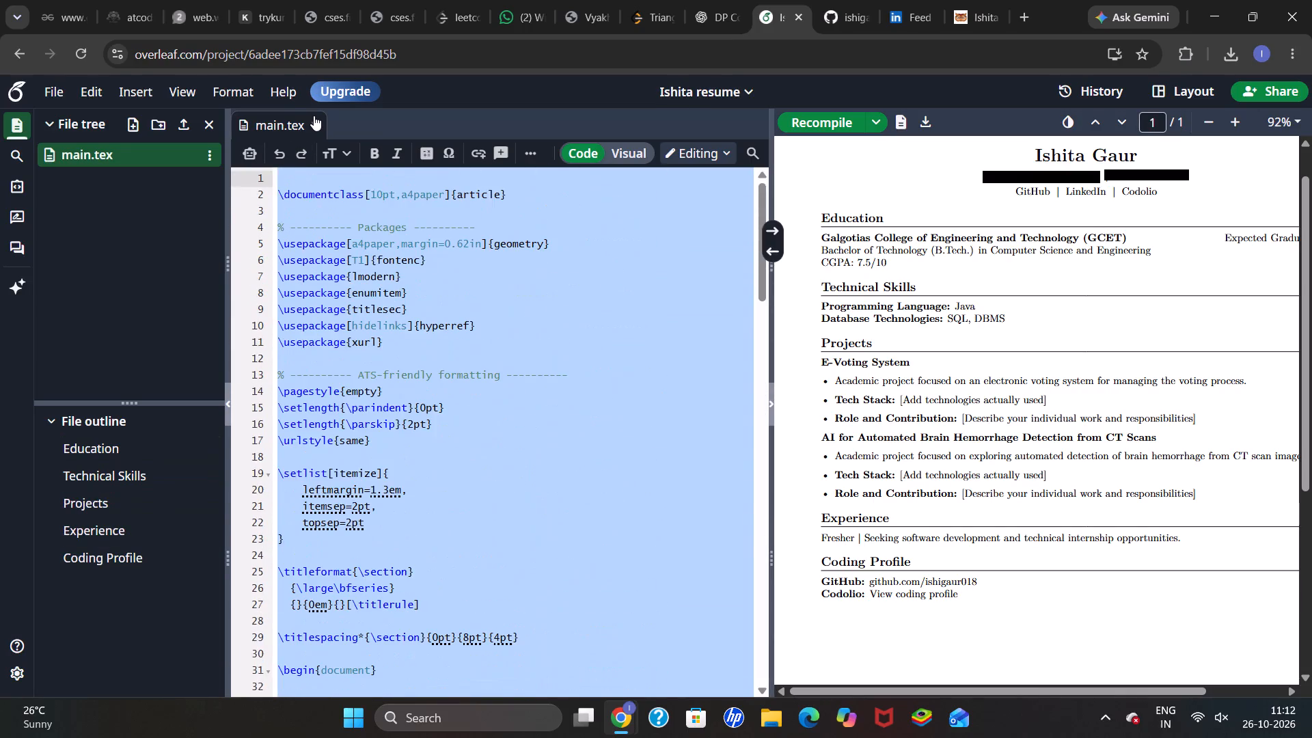
key("BackSpace")
key("ctrl+v")
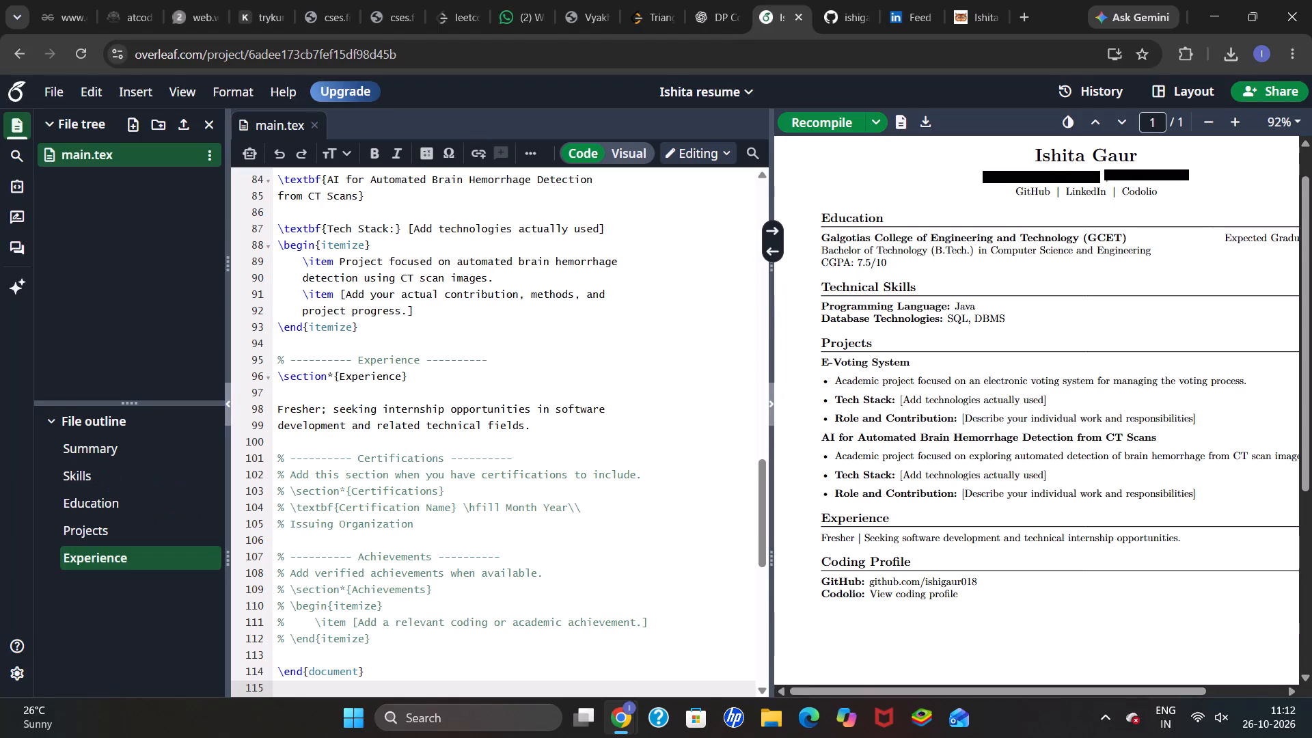
left_click(809, 118)
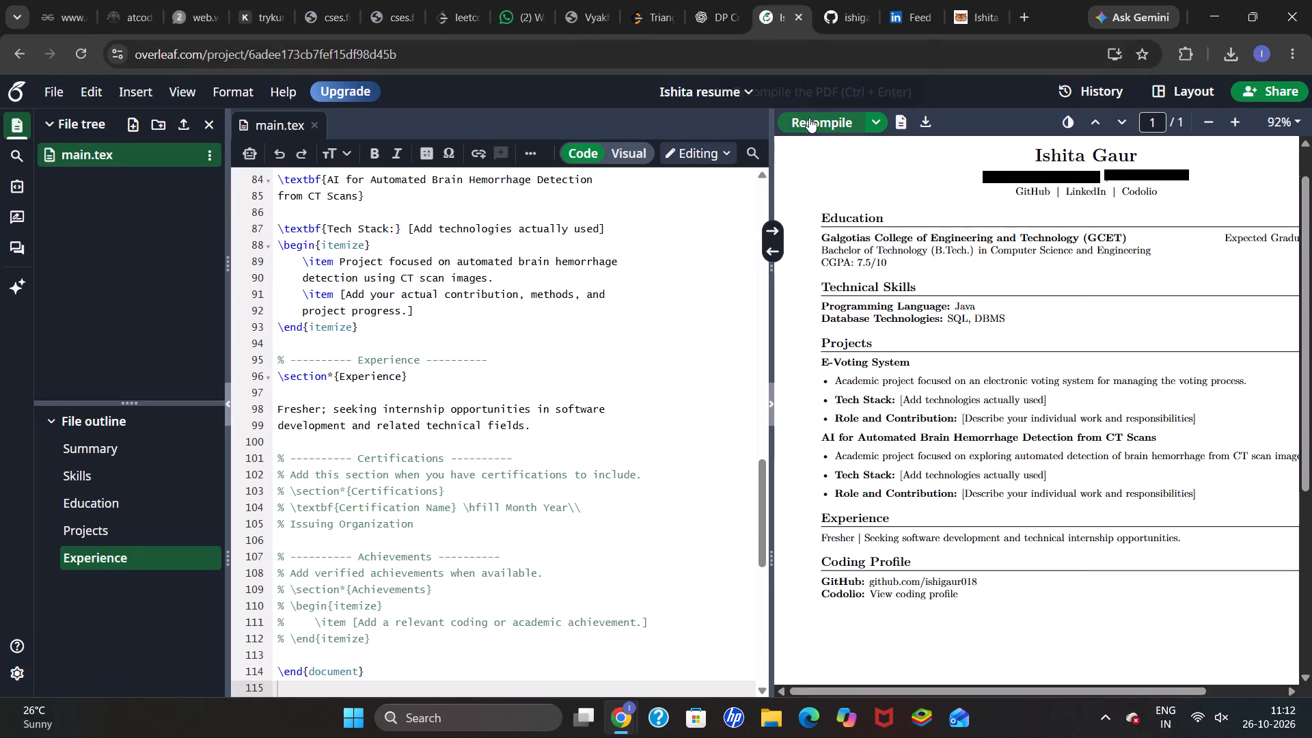
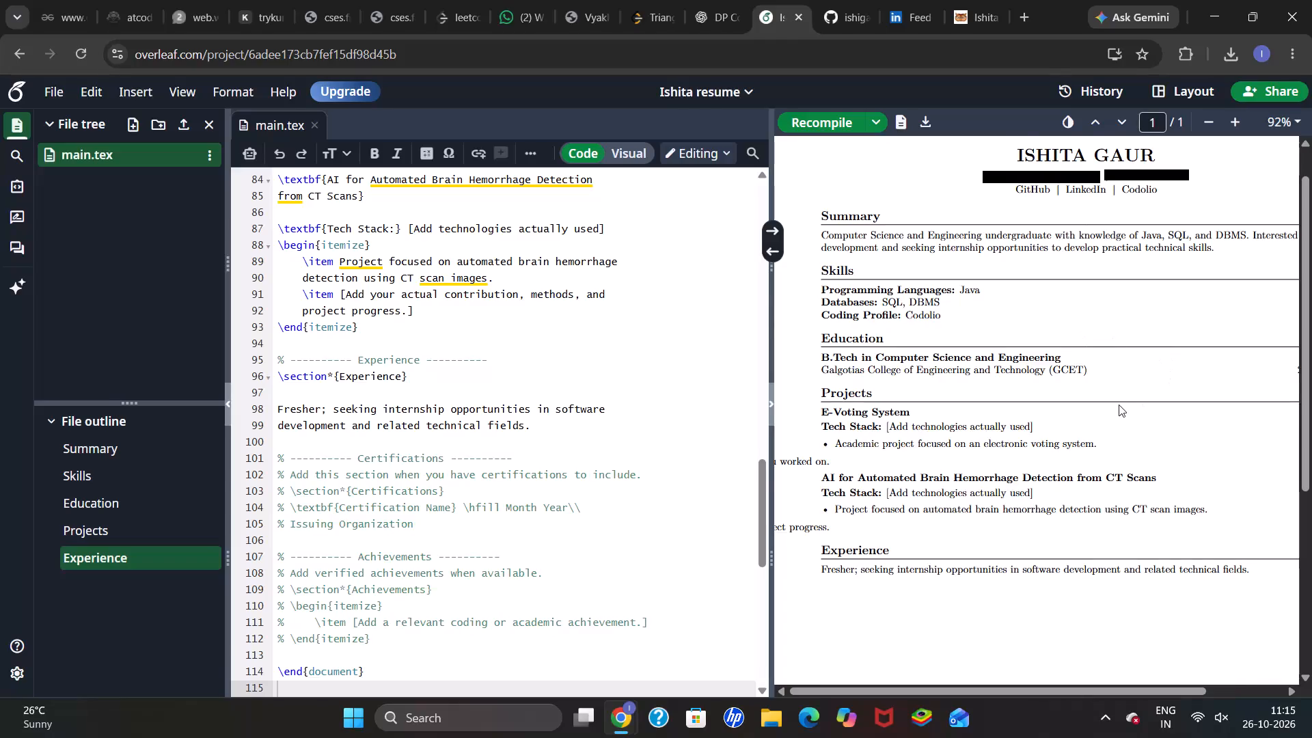
Examine the layout of the whole recompiled resume page in the PDF preview, from the name header to the Experience section.
scroll(1119, 405, "right", 1)
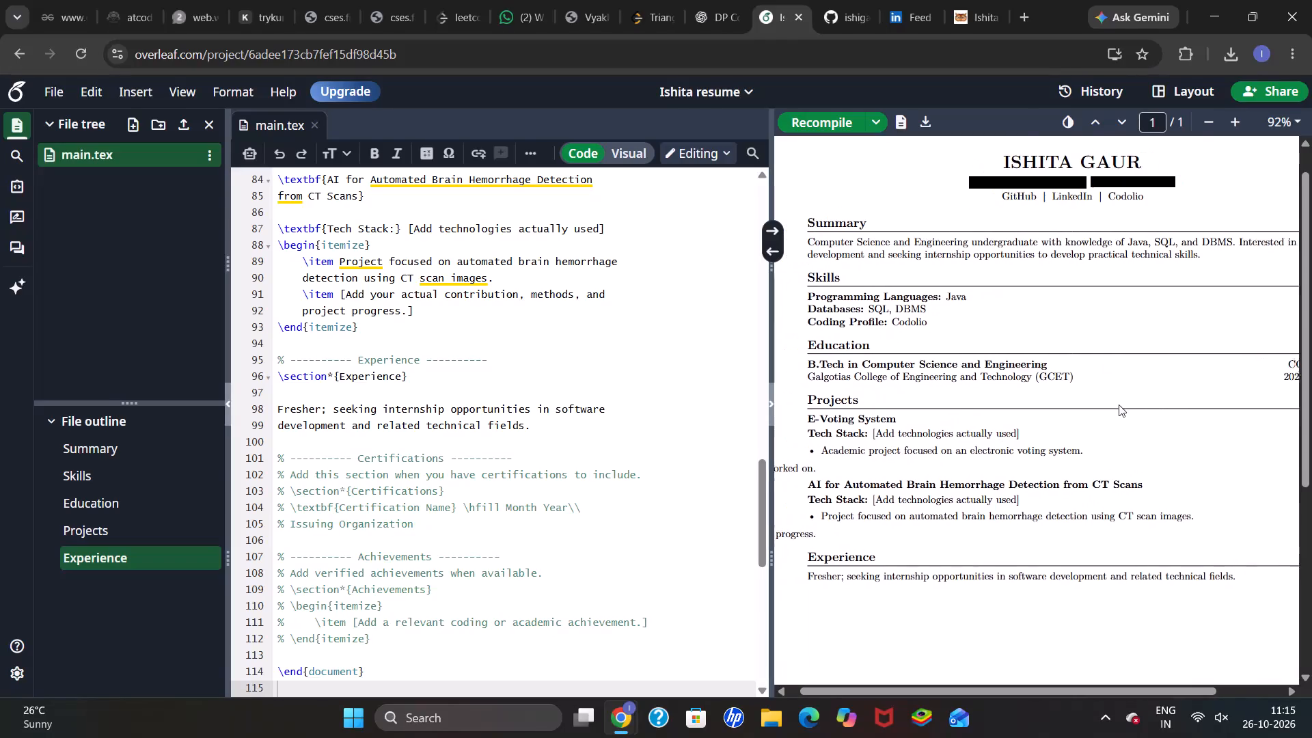
scroll(1119, 405, "right", 1)
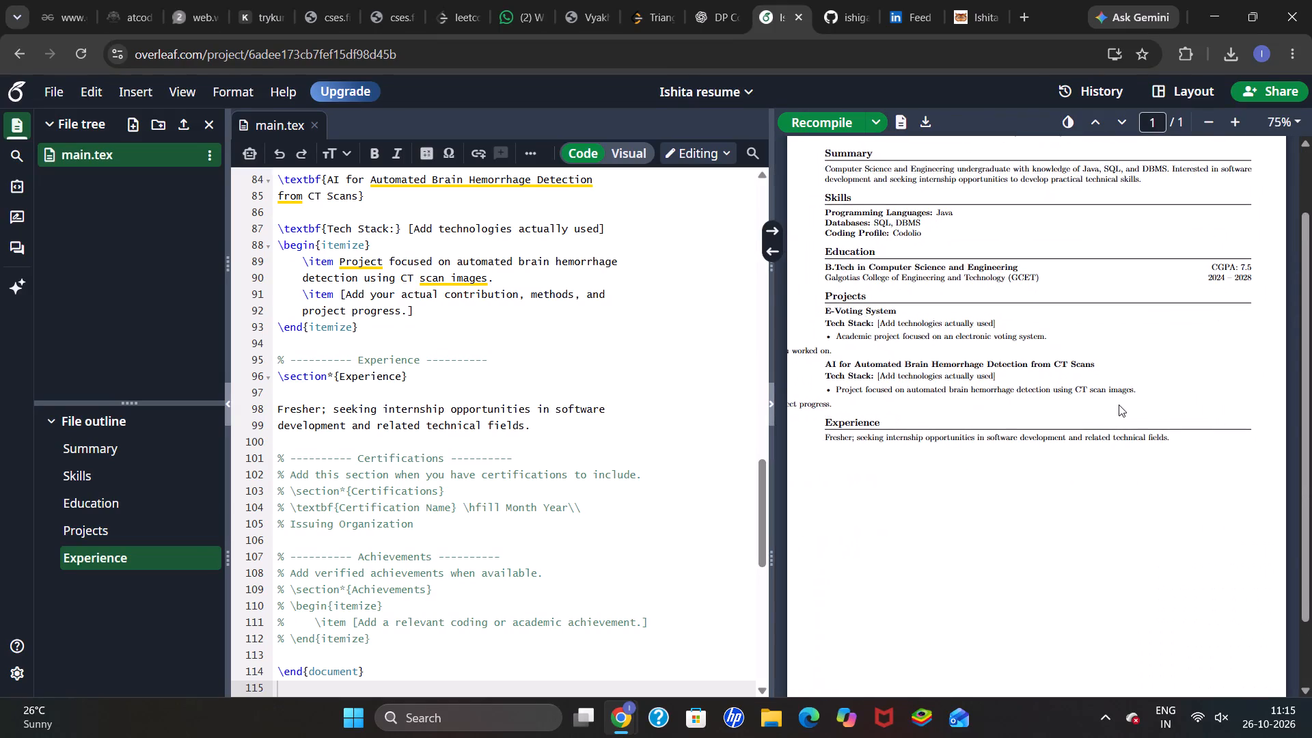
scroll(1119, 405, "up", 1)
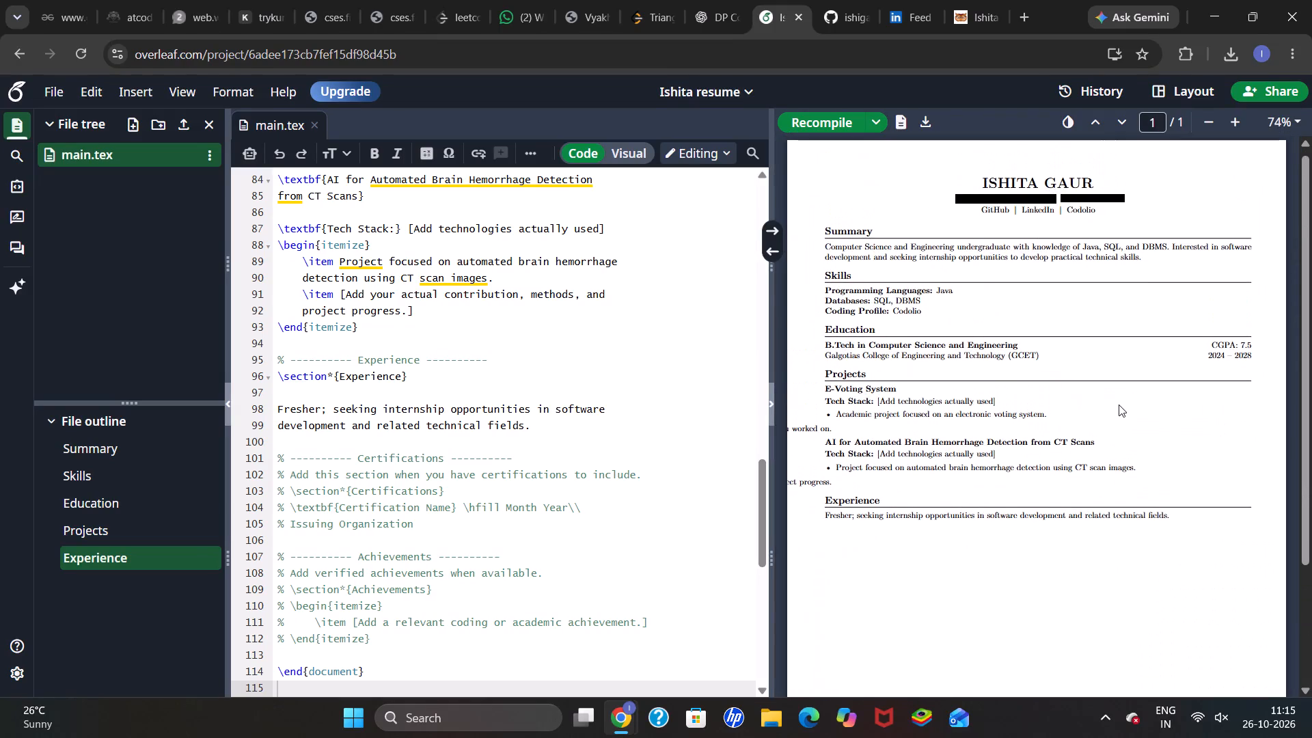
scroll(1119, 405, "up", 1)
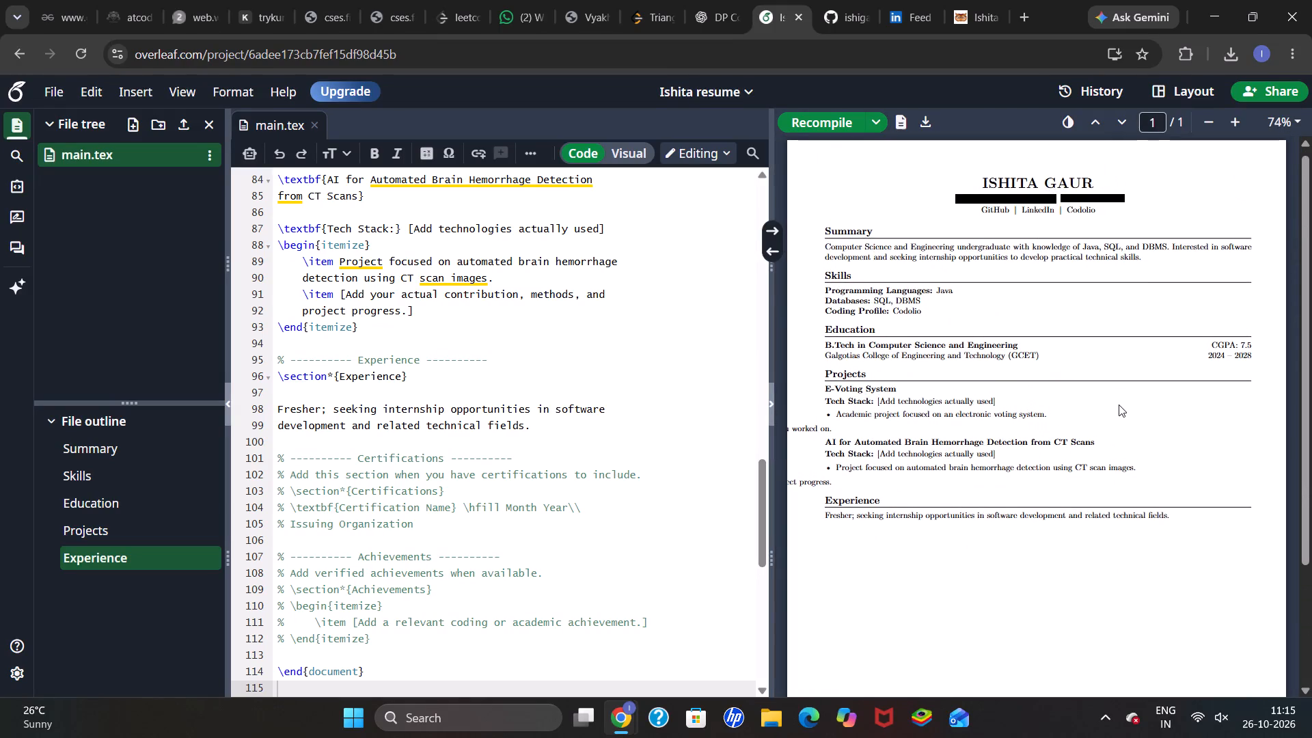
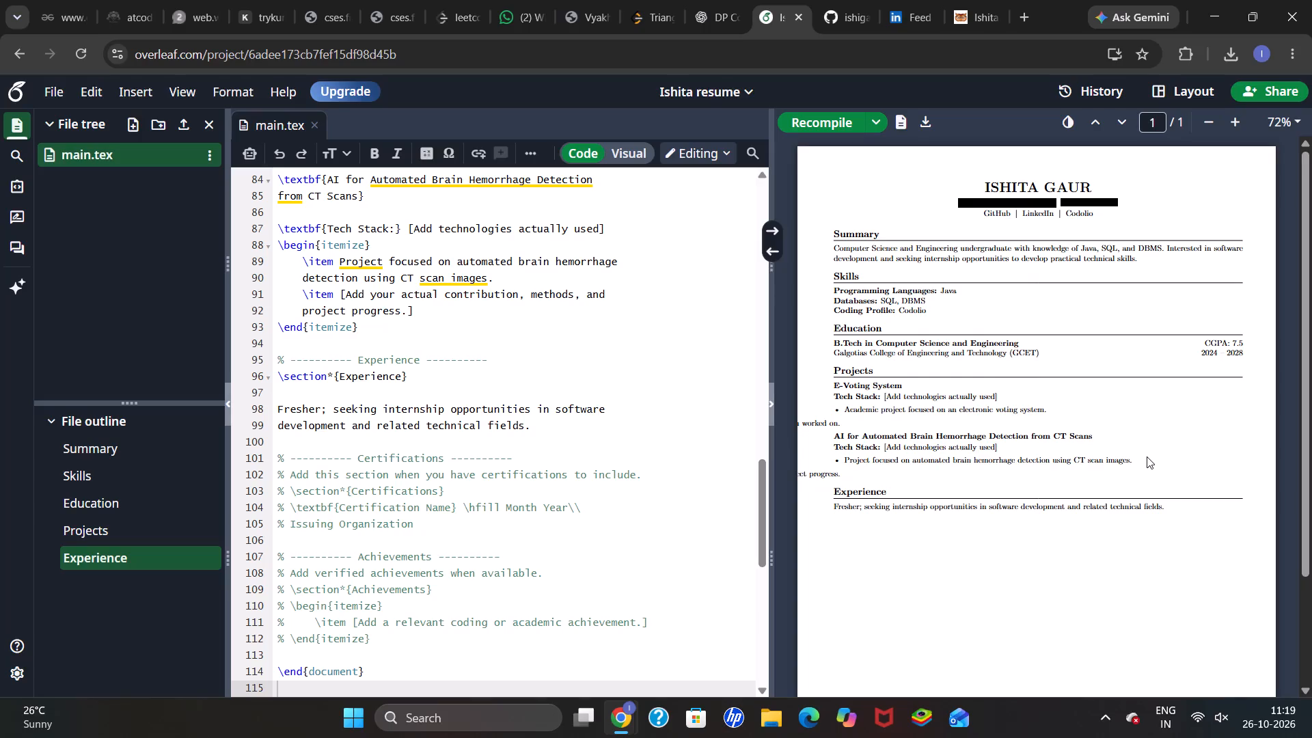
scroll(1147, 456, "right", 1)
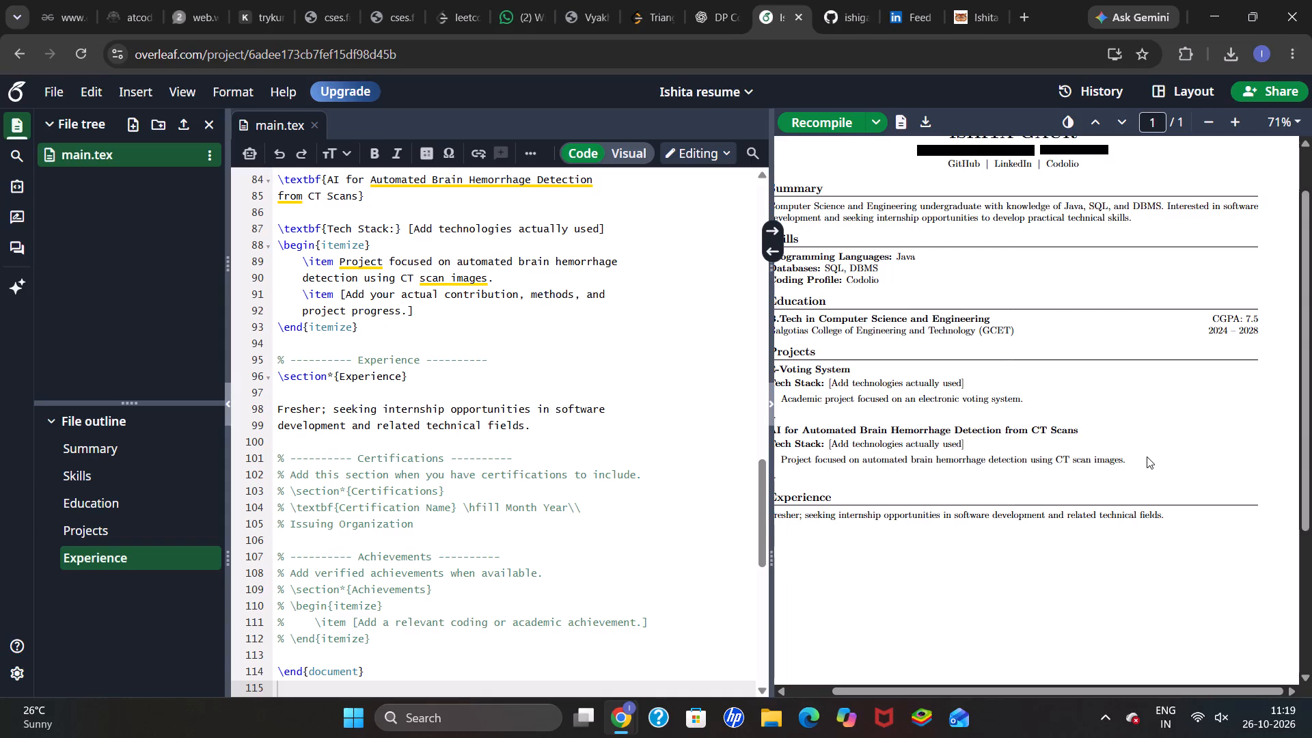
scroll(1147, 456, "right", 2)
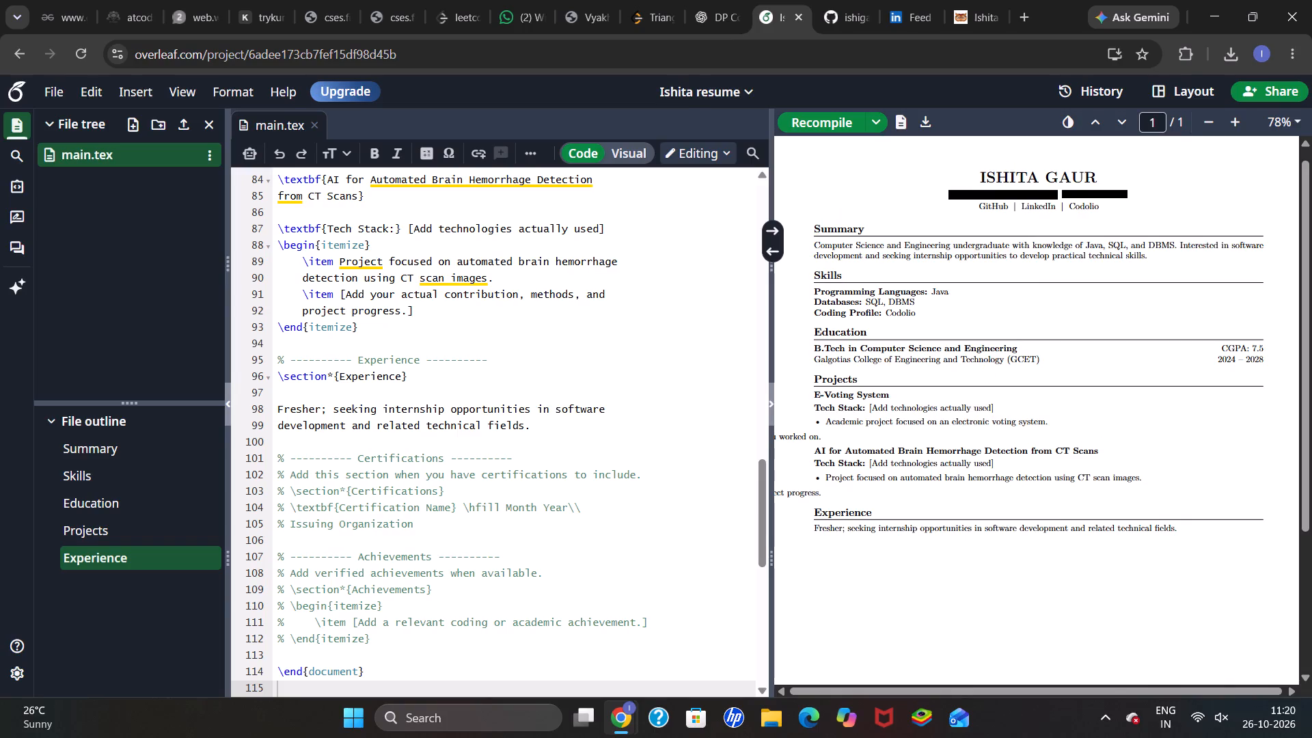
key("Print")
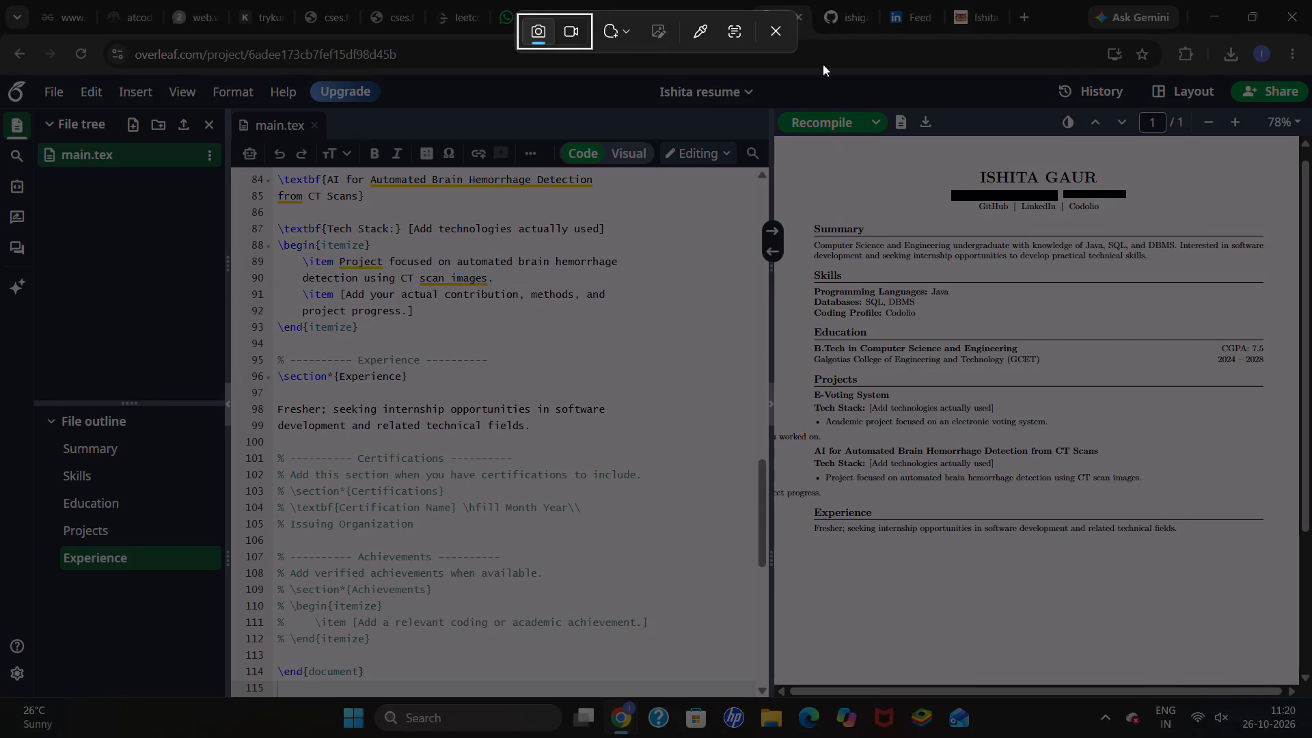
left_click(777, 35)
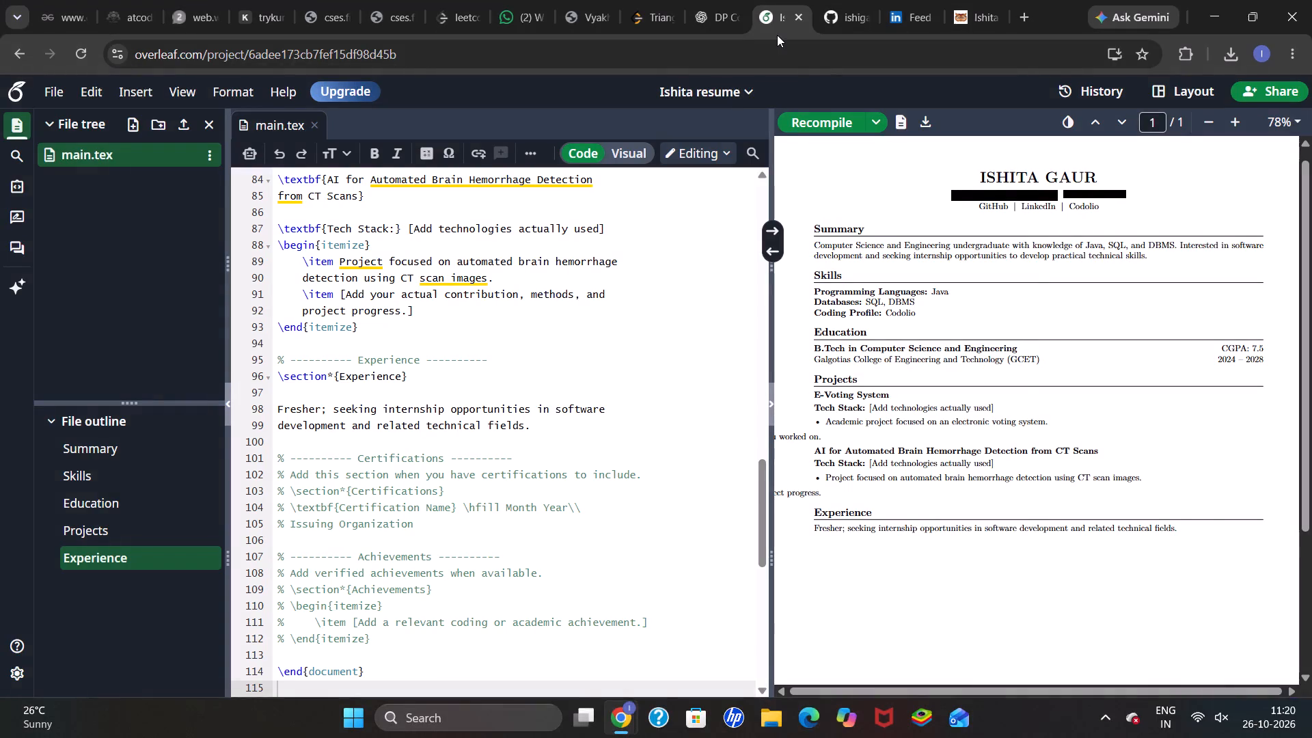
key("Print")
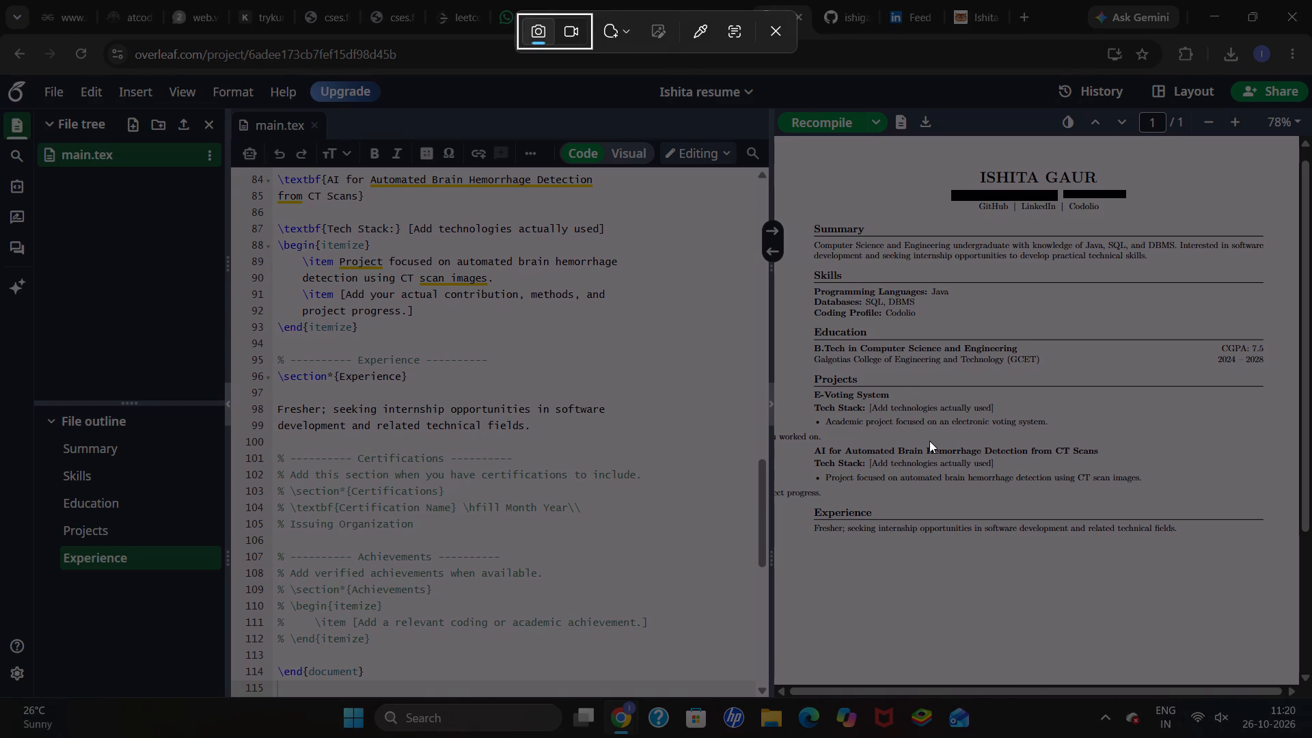
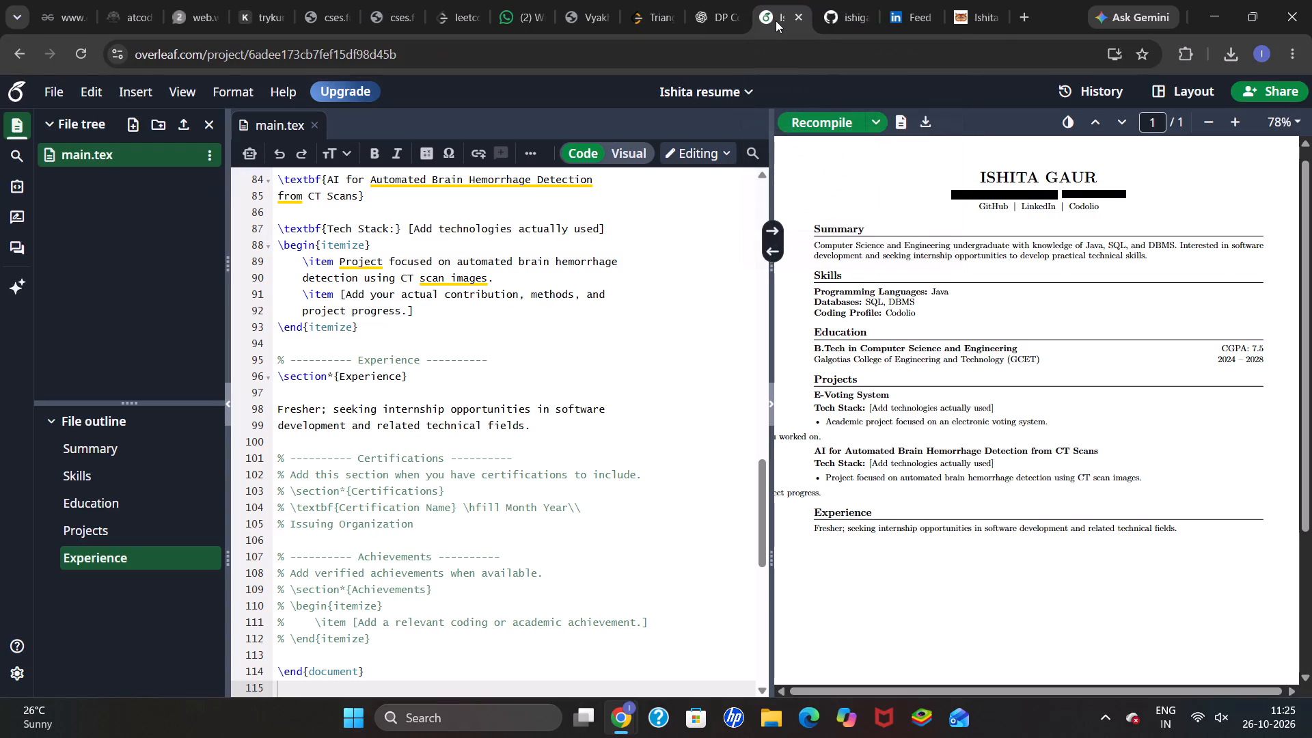
scroll(570, 430, "down", 7)
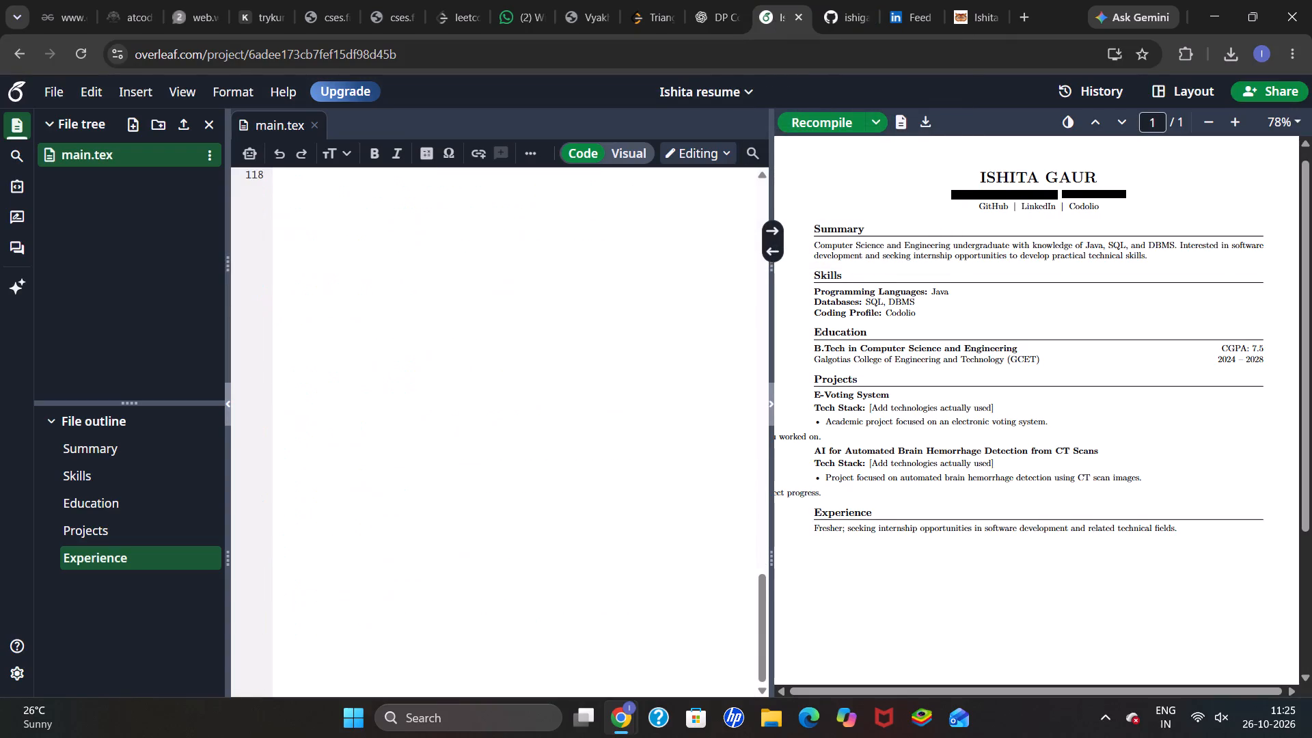
scroll(570, 430, "up", 3)
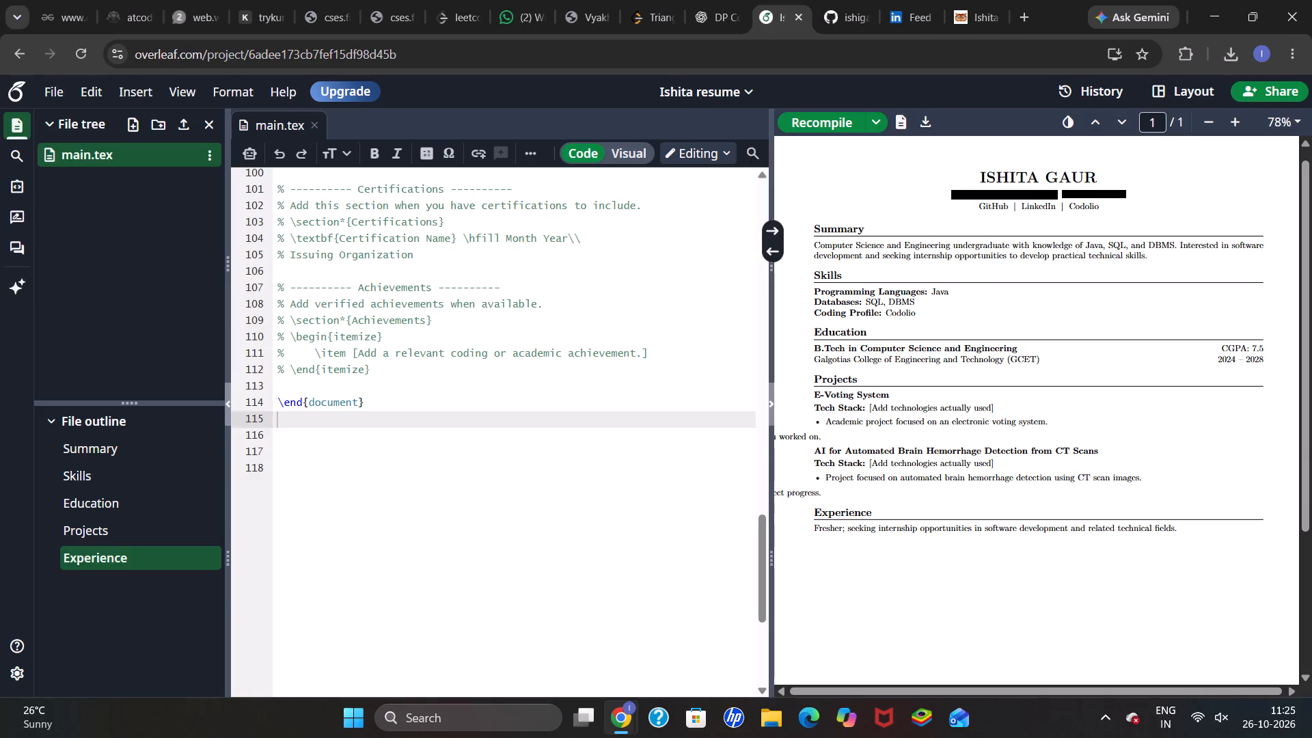
left_click_drag(366, 404, 285, 155)
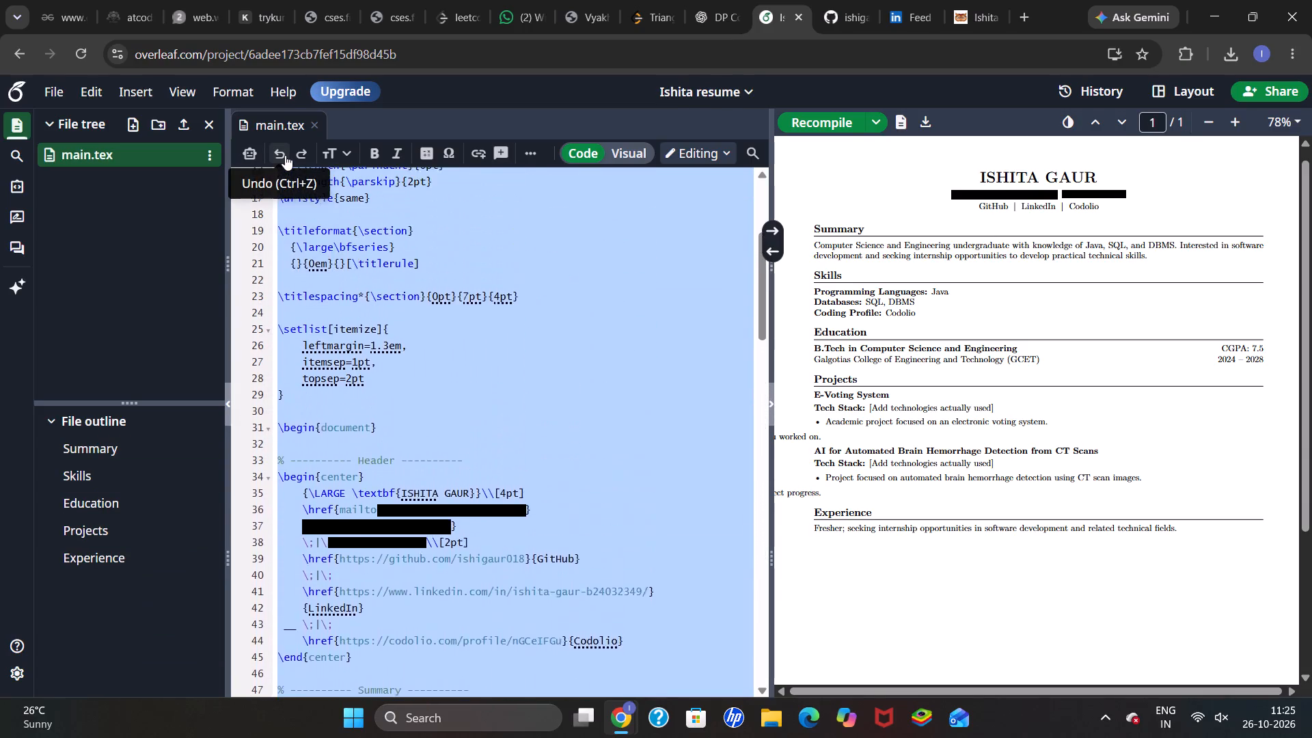
left_click_drag(285, 155, 285, 156)
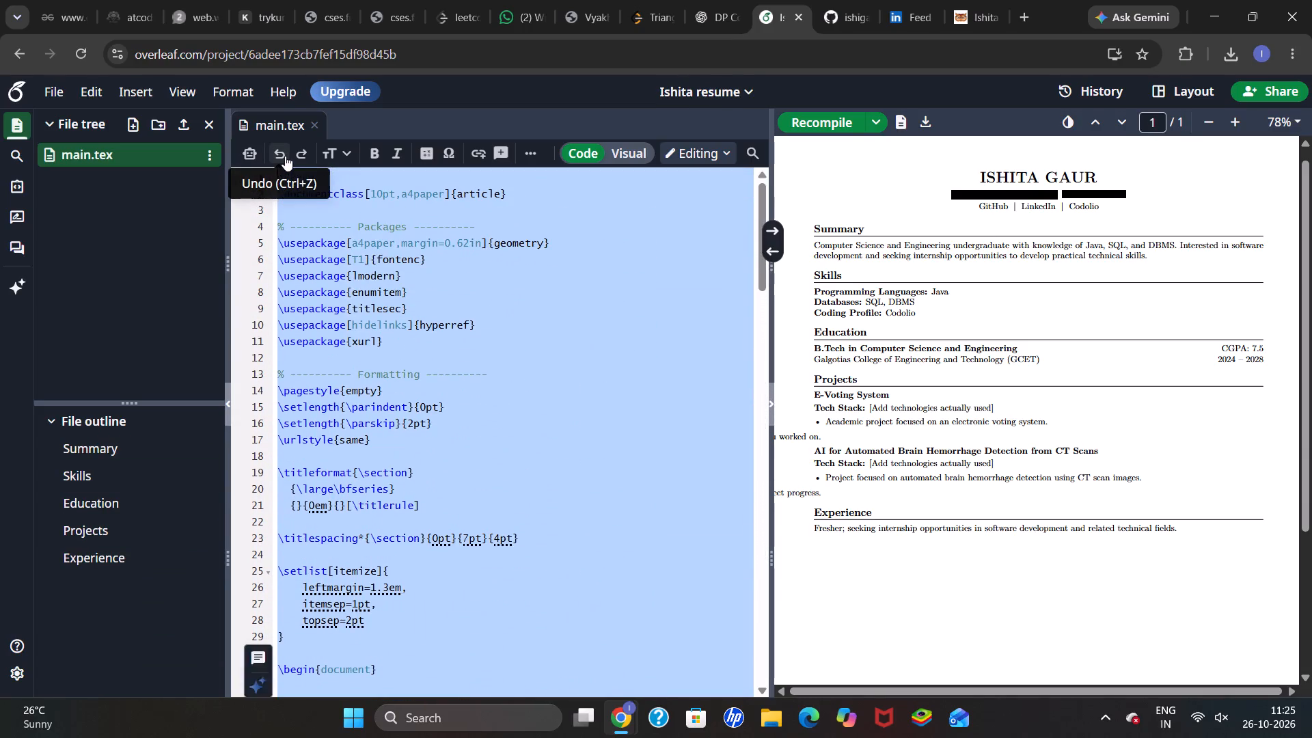
key("BackSpace")
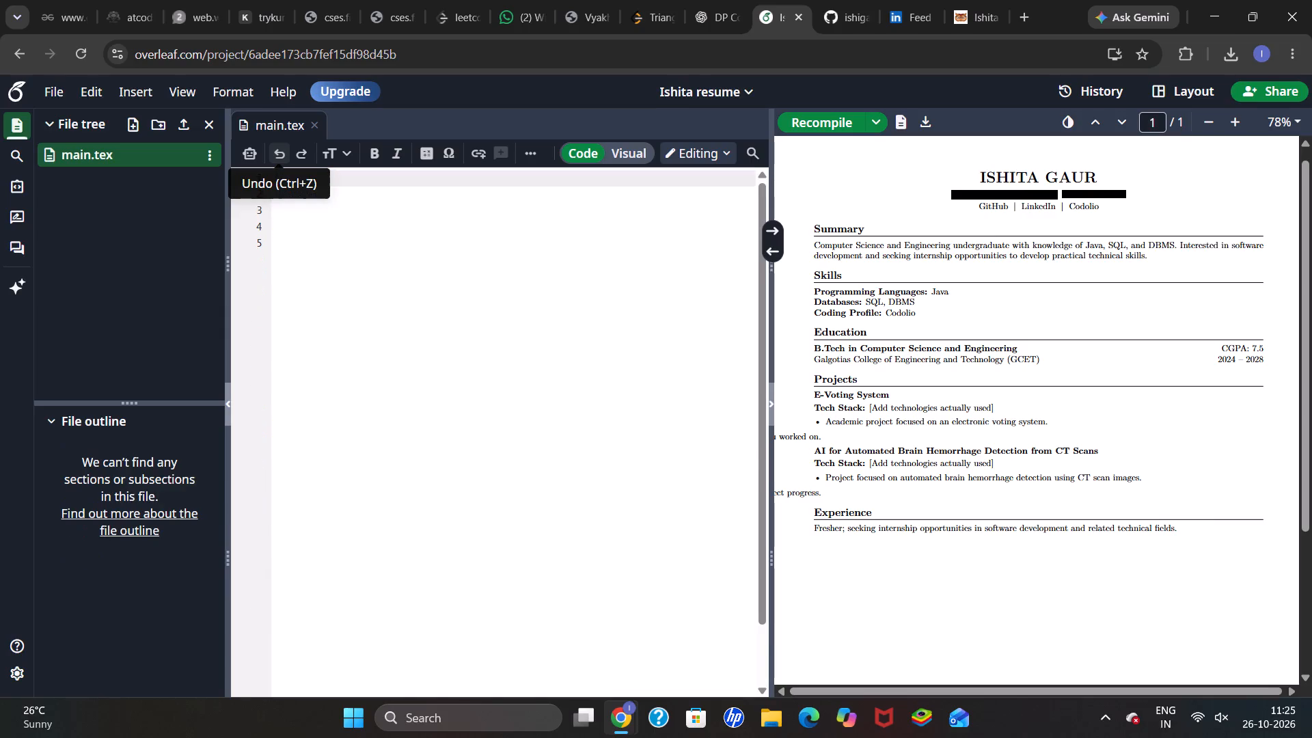
key("ctrl+v")
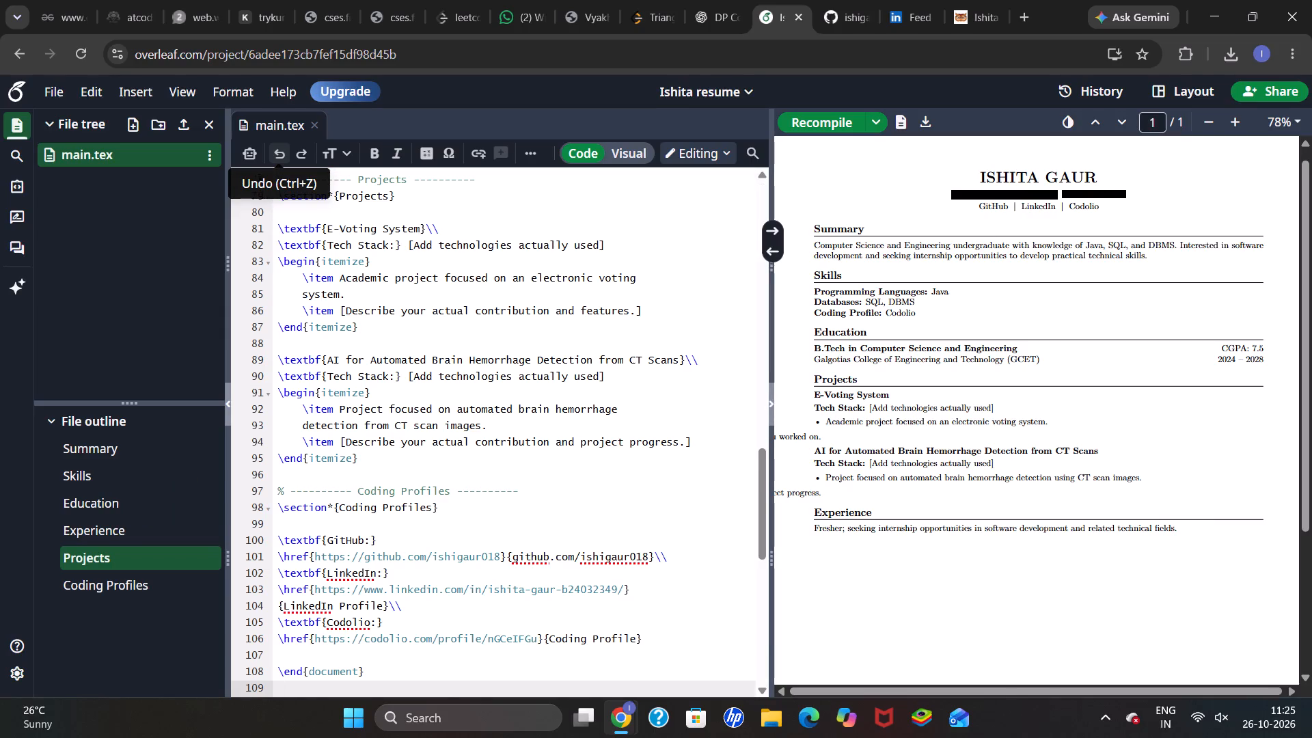
left_click(819, 130)
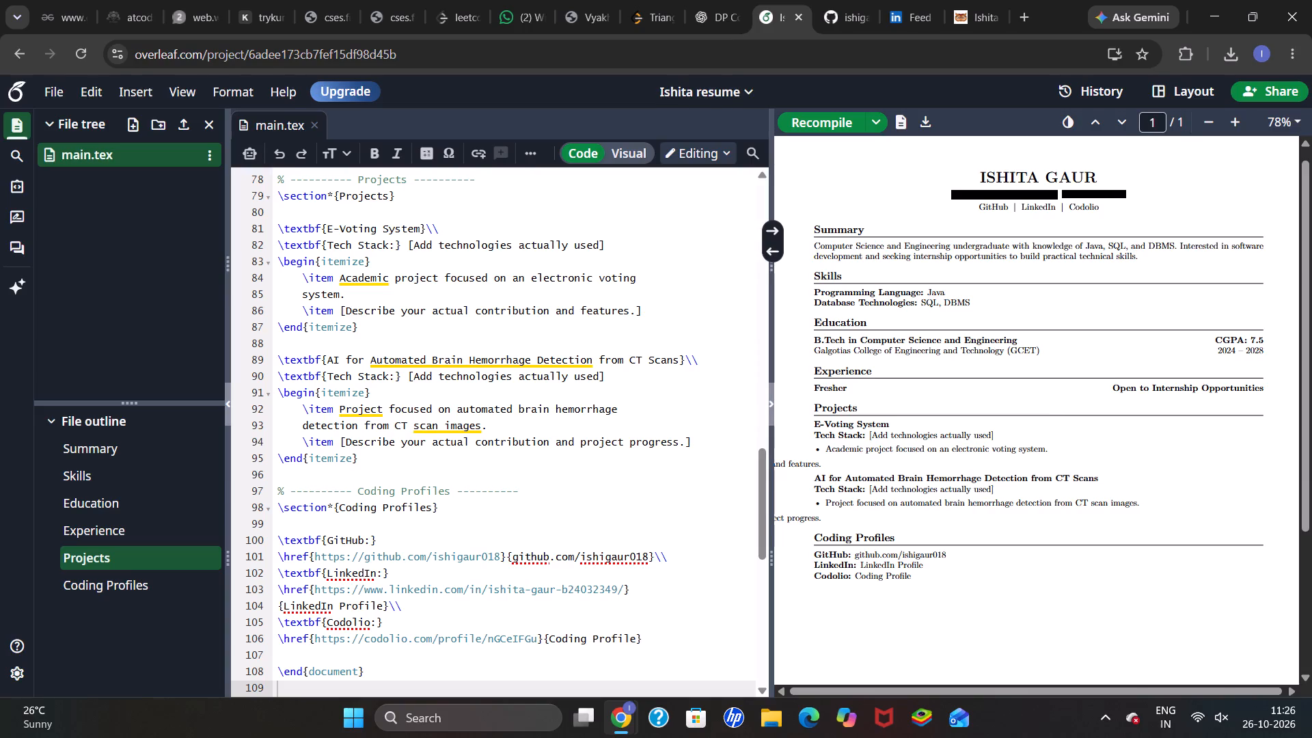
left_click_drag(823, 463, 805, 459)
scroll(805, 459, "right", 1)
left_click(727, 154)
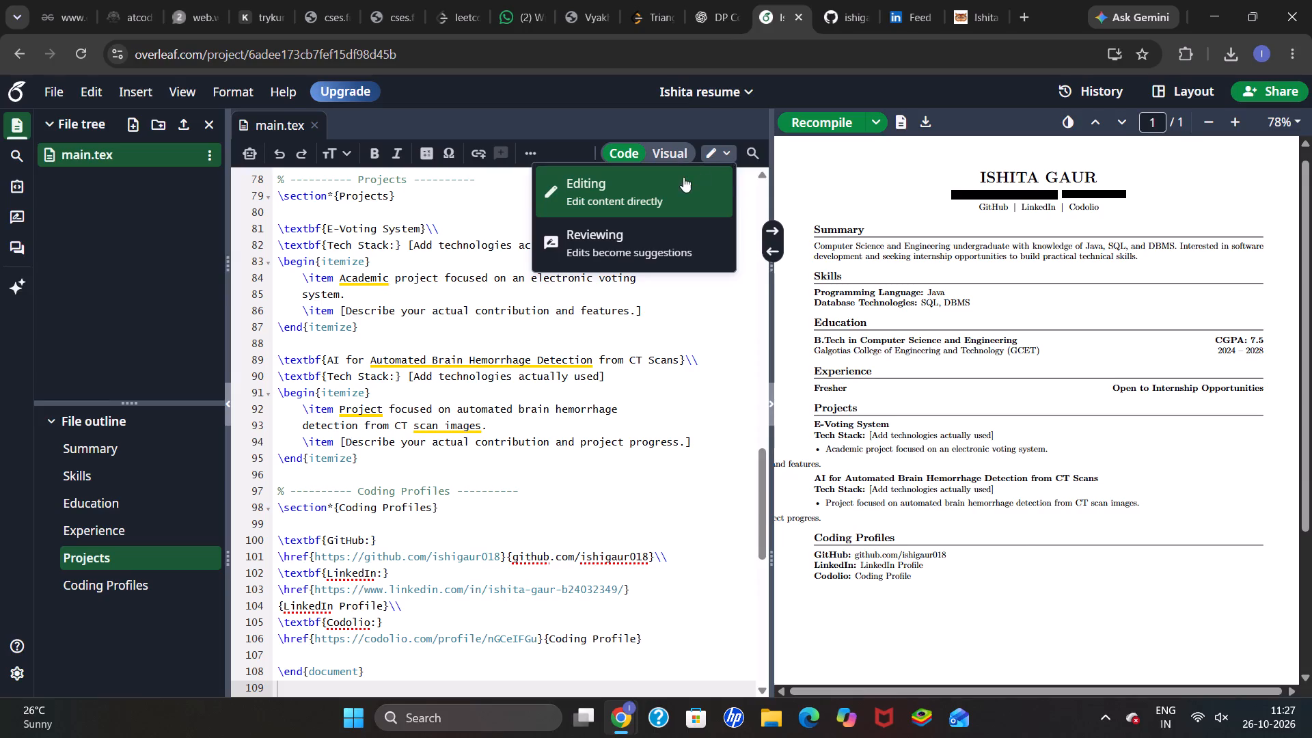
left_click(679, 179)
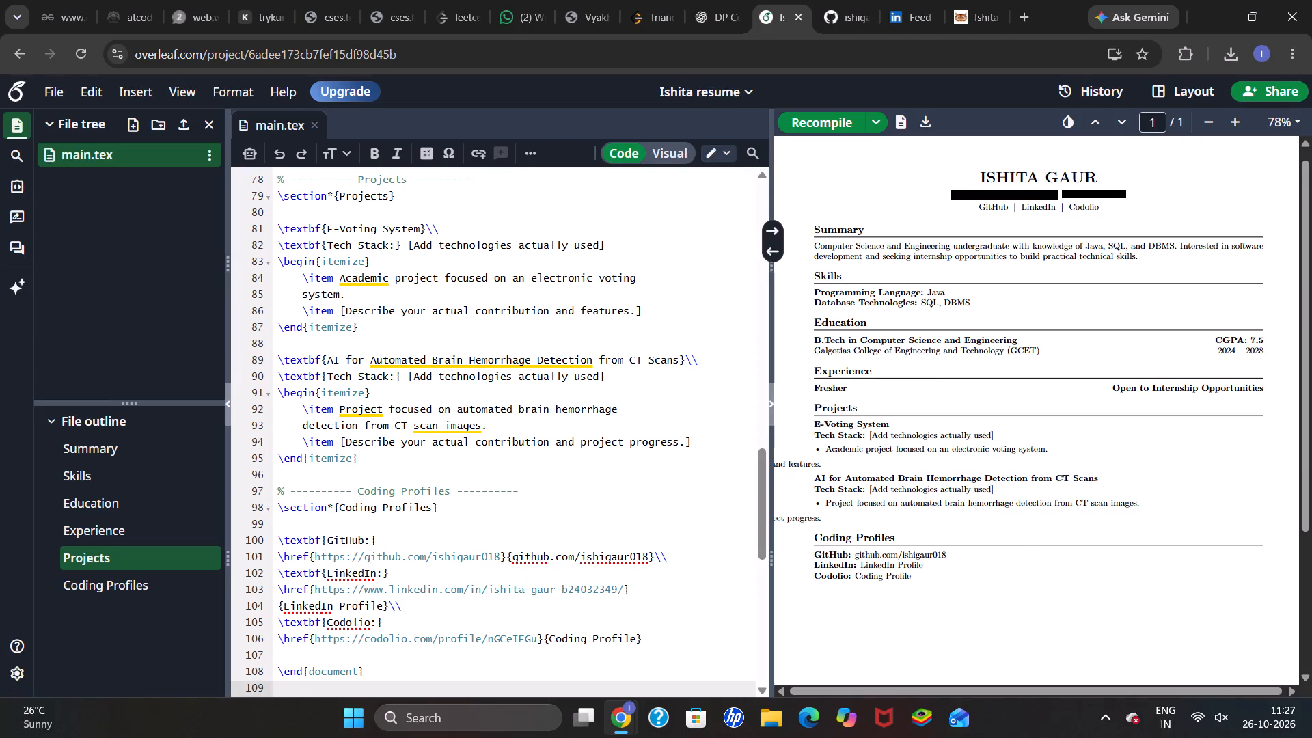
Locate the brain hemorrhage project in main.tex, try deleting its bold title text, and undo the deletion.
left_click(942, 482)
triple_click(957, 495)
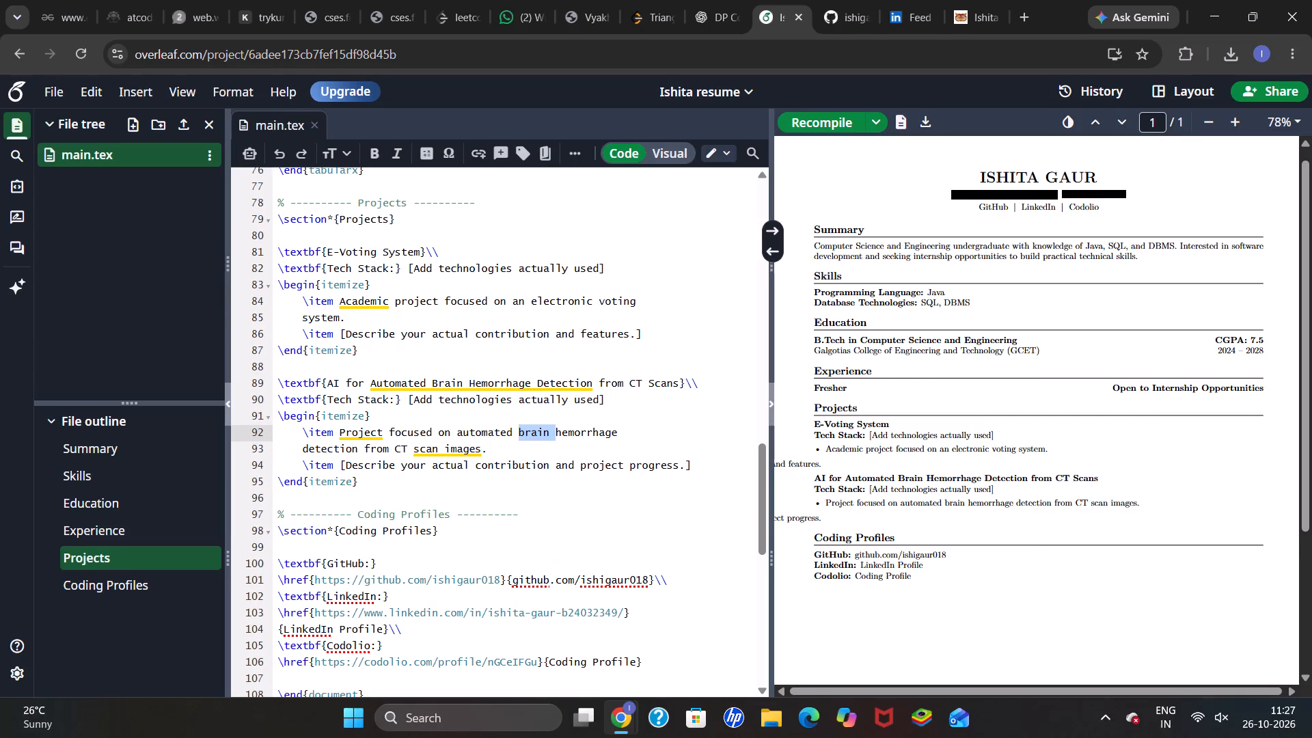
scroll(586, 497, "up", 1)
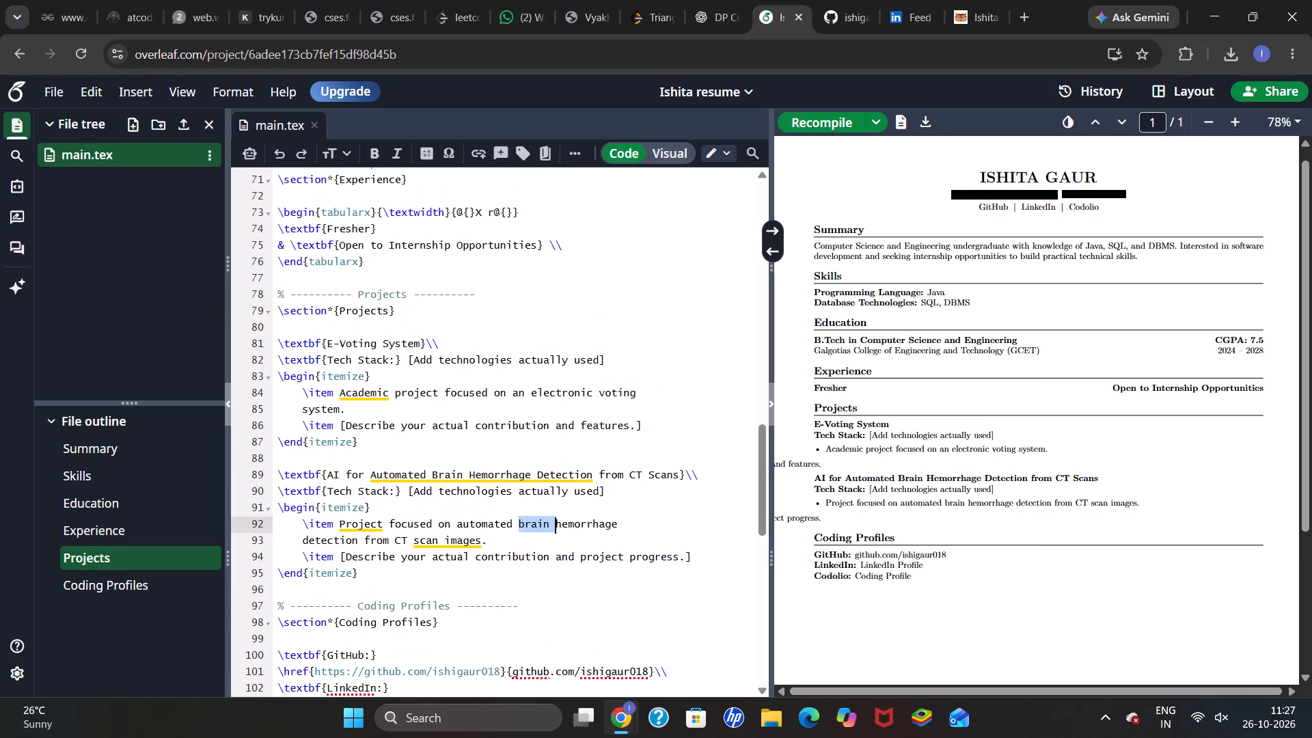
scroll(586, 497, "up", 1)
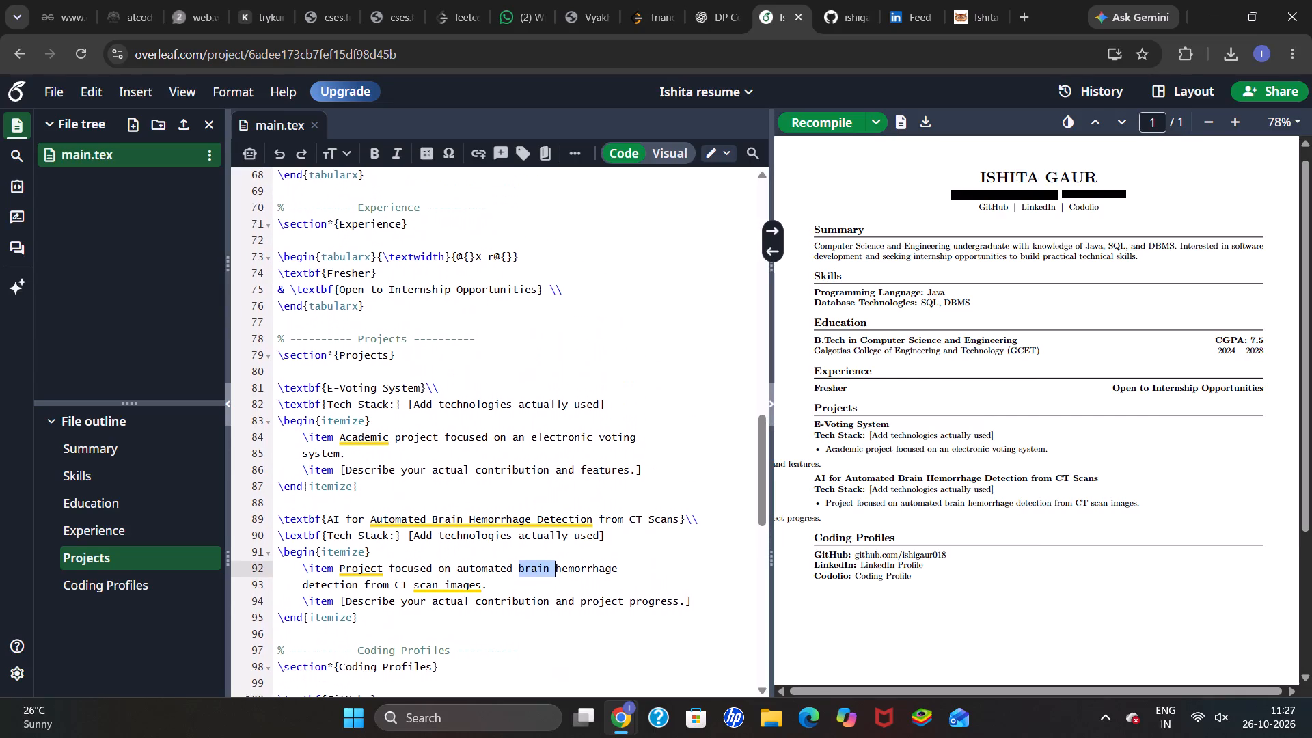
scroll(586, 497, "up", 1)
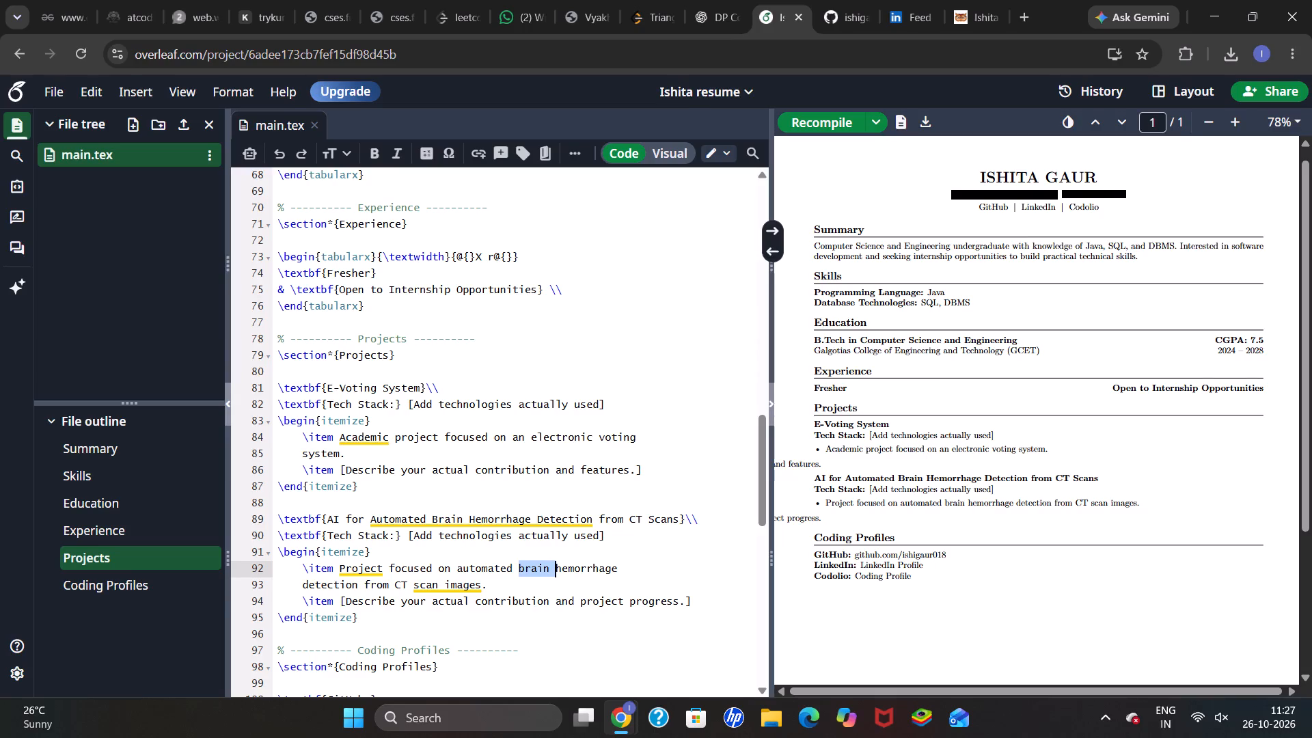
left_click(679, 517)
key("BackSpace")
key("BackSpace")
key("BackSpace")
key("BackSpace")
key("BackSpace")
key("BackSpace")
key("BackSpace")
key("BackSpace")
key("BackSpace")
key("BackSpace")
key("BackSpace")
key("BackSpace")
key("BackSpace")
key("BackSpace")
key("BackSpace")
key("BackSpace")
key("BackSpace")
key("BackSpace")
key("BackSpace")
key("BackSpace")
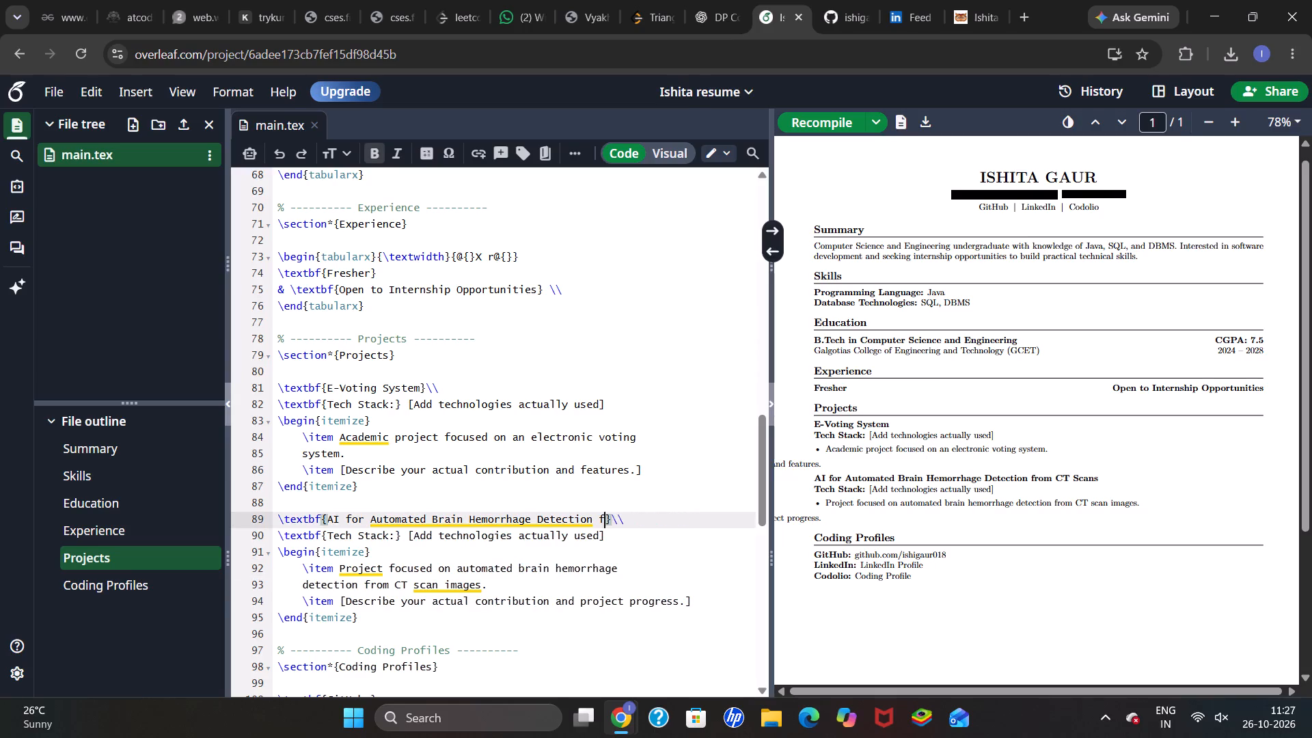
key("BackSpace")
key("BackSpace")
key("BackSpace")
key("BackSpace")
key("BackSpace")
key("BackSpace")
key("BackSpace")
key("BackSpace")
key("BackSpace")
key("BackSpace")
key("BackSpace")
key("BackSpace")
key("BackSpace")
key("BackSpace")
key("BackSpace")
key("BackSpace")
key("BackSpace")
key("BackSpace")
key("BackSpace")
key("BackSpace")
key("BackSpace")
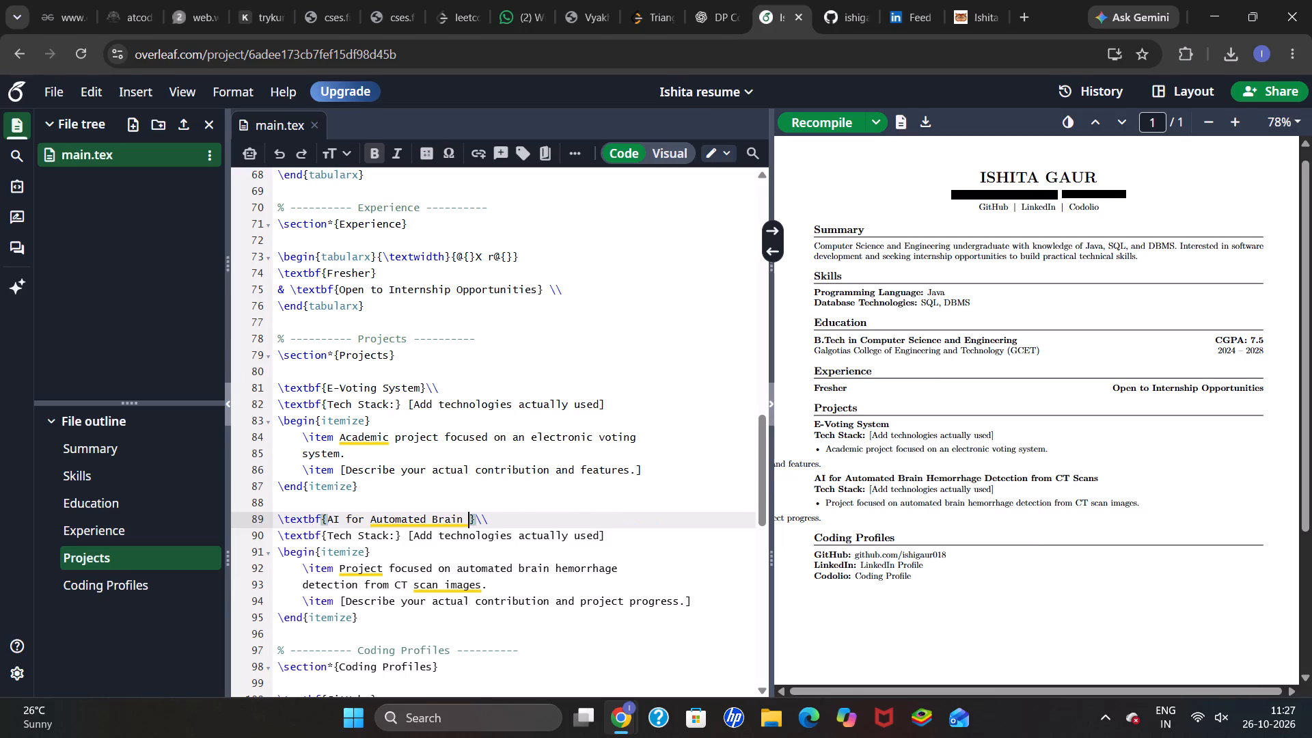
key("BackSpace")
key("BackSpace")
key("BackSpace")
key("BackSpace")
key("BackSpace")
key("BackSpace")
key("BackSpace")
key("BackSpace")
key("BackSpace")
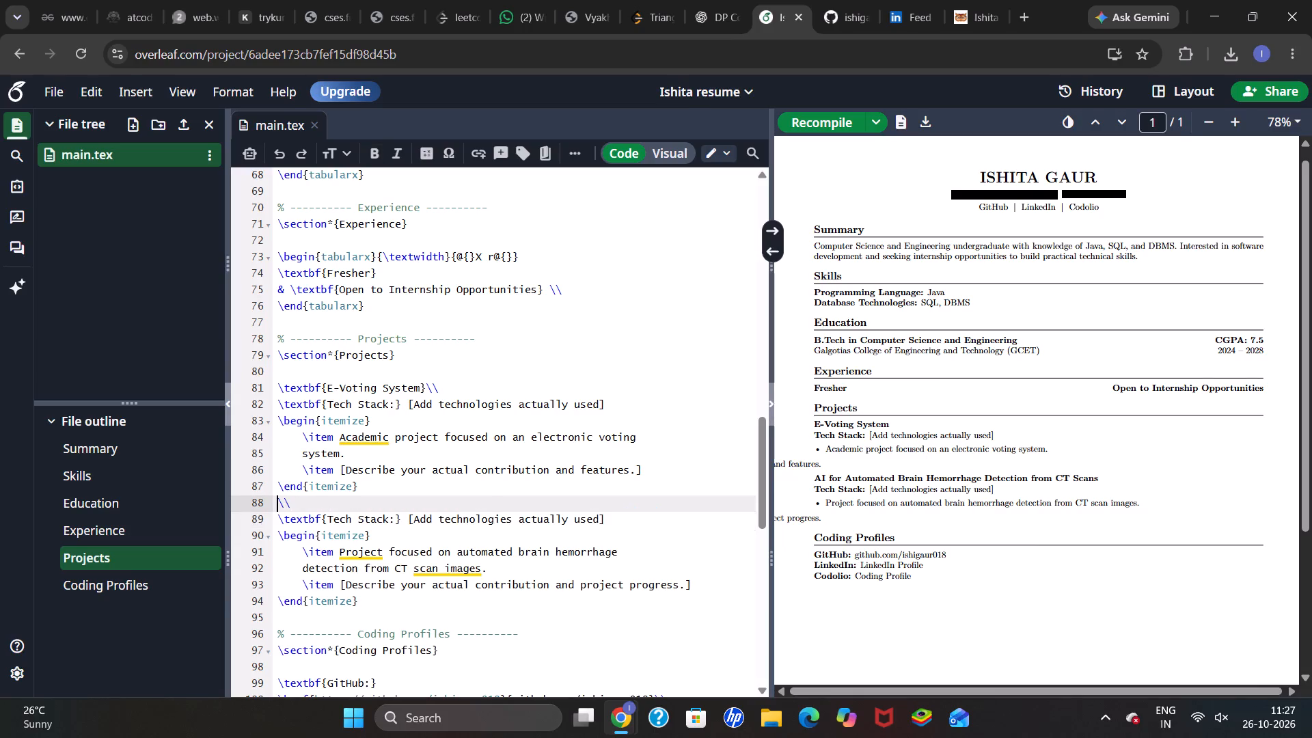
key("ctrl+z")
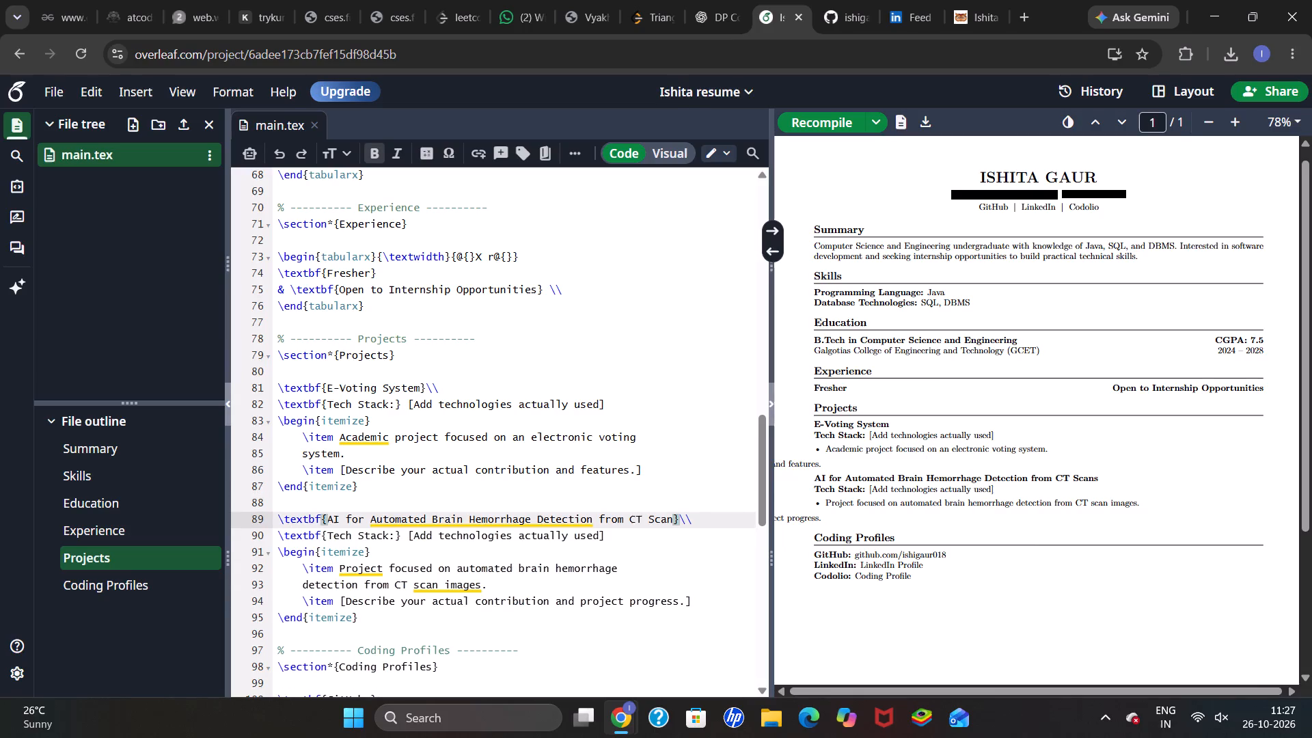
Replace the brain hemorrhage project's bold title in the Projects section with "AURA Automated Urgent Radiologist Assistant".
key("BackSpace")
key("BackSpace")
key("BackSpace")
key("BackSpace")
key("BackSpace")
key("BackSpace")
key("BackSpace")
key("BackSpace")
key("BackSpace")
key("BackSpace")
key("BackSpace")
key("BackSpace")
key("BackSpace")
key("BackSpace")
key("BackSpace")
key("BackSpace")
key("BackSpace")
key("BackSpace")
key("BackSpace")
key("BackSpace")
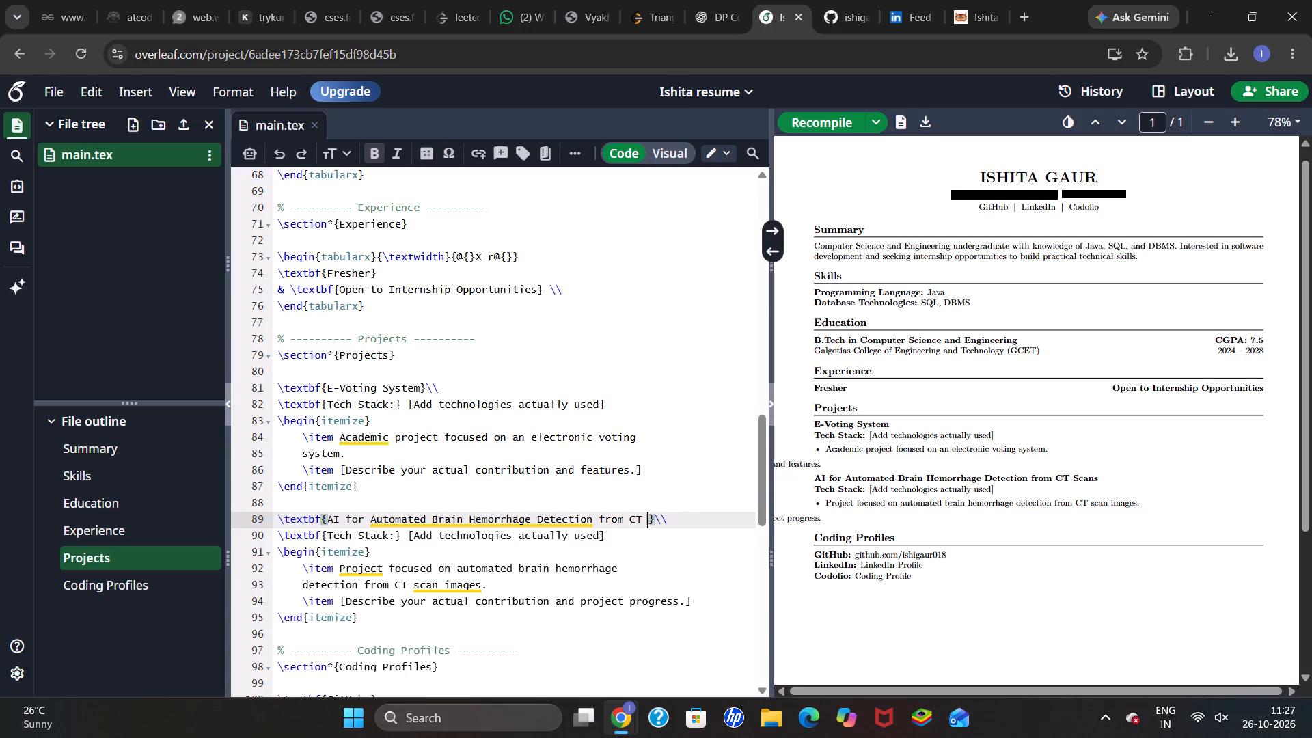
key("BackSpace")
key("BackSpace")
key("BackSpace")
key("BackSpace")
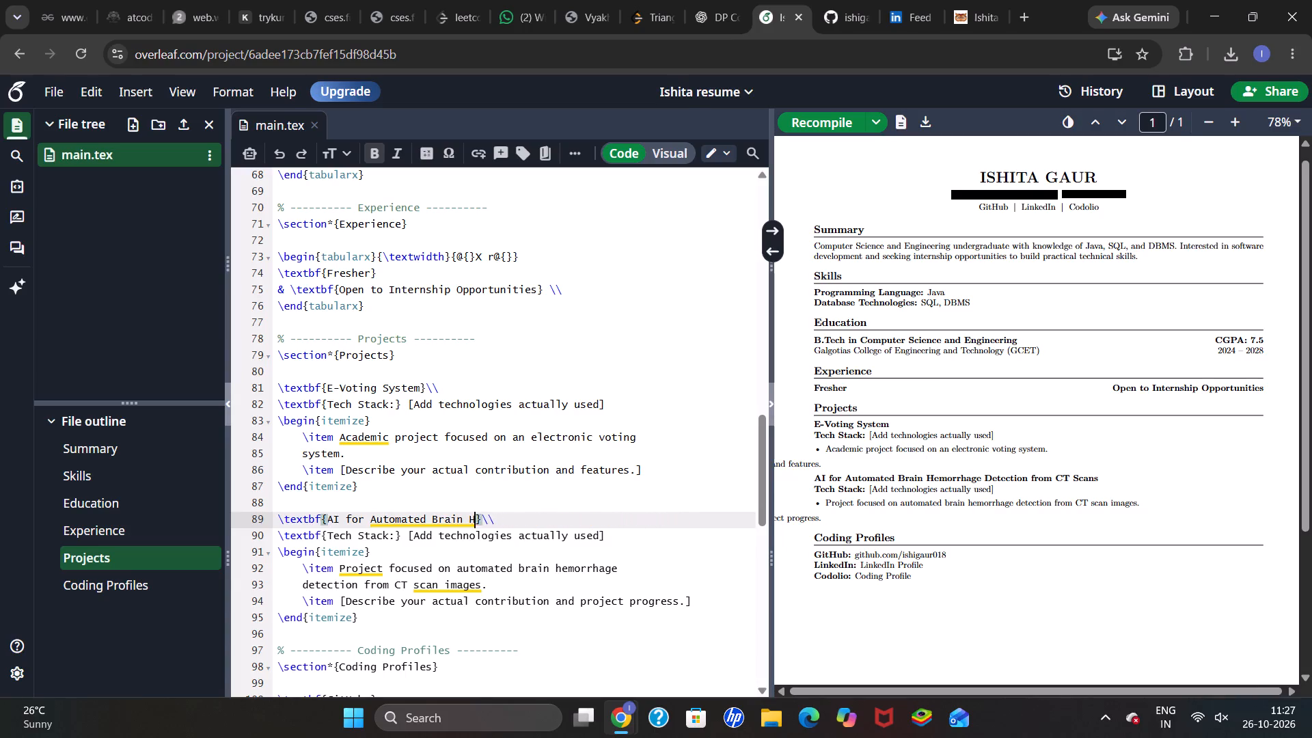
key("BackSpace")
key("BackSpace")
key("BackSpace")
key("BackSpace")
key("BackSpace")
key("BackSpace")
key("BackSpace")
key("BackSpace")
key("BackSpace")
key("BackSpace")
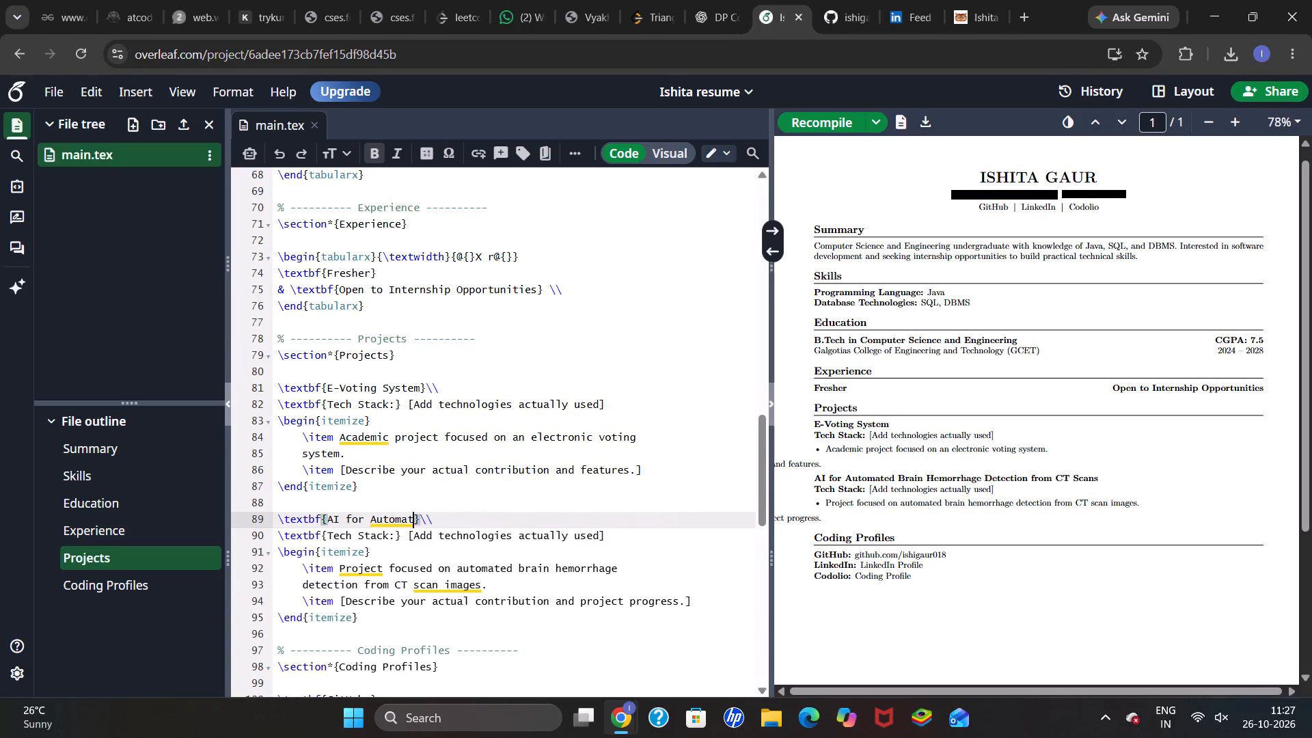
key("BackSpace")
key("BackSpace")
key("BackSpace")
key("BackSpace")
key("BackSpace")
key("BackSpace")
key("BackSpace")
key("BackSpace")
key("BackSpace")
key("BackSpace")
key("BackSpace")
key("BackSpace")
key("BackSpace")
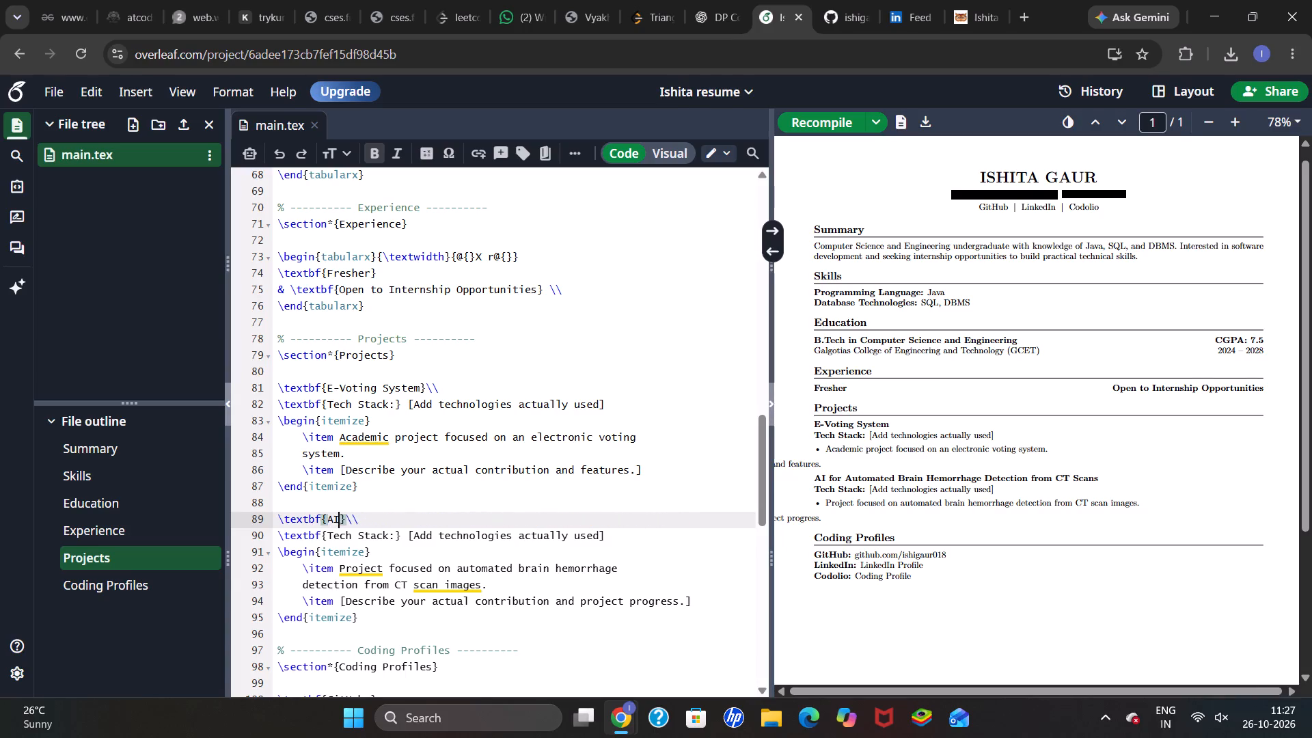
key("BackSpace")
type("AURA")
key("space")
key("a")
type("utomated")
key("space")
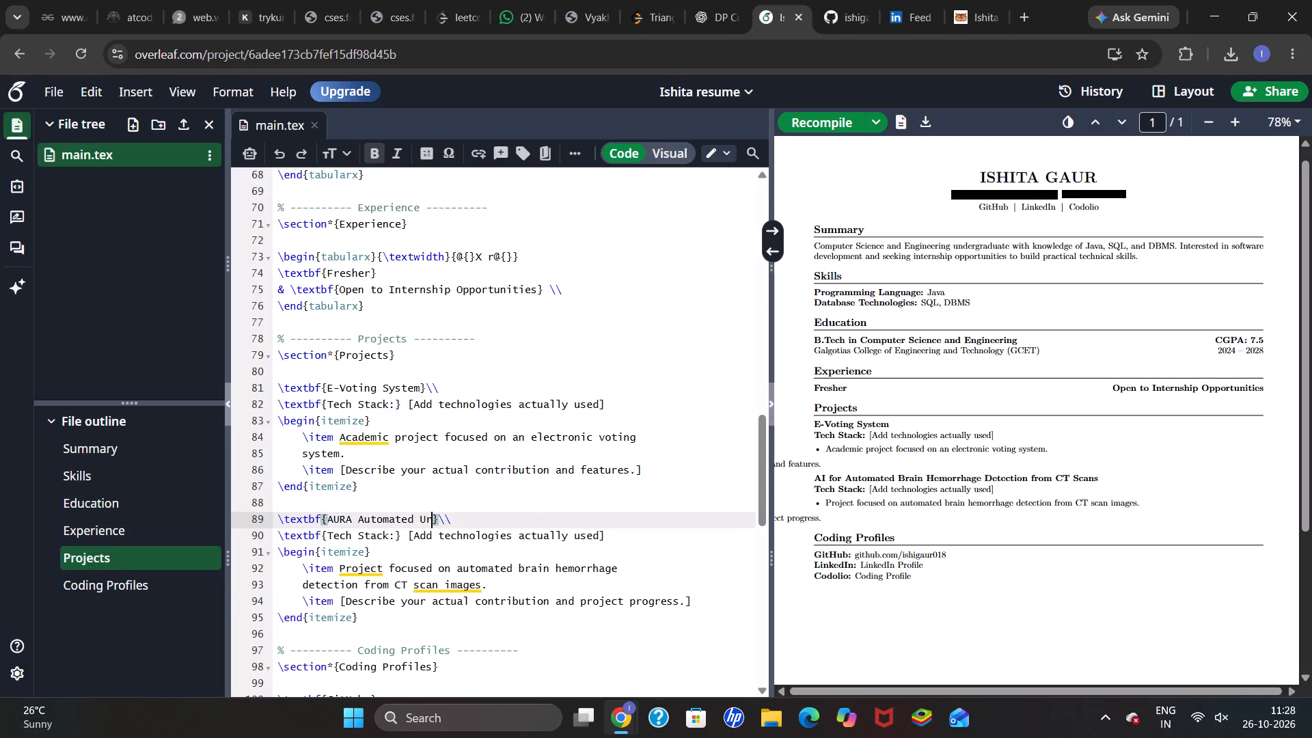
type("gent")
key("space")
type("adiologist")
key("space")
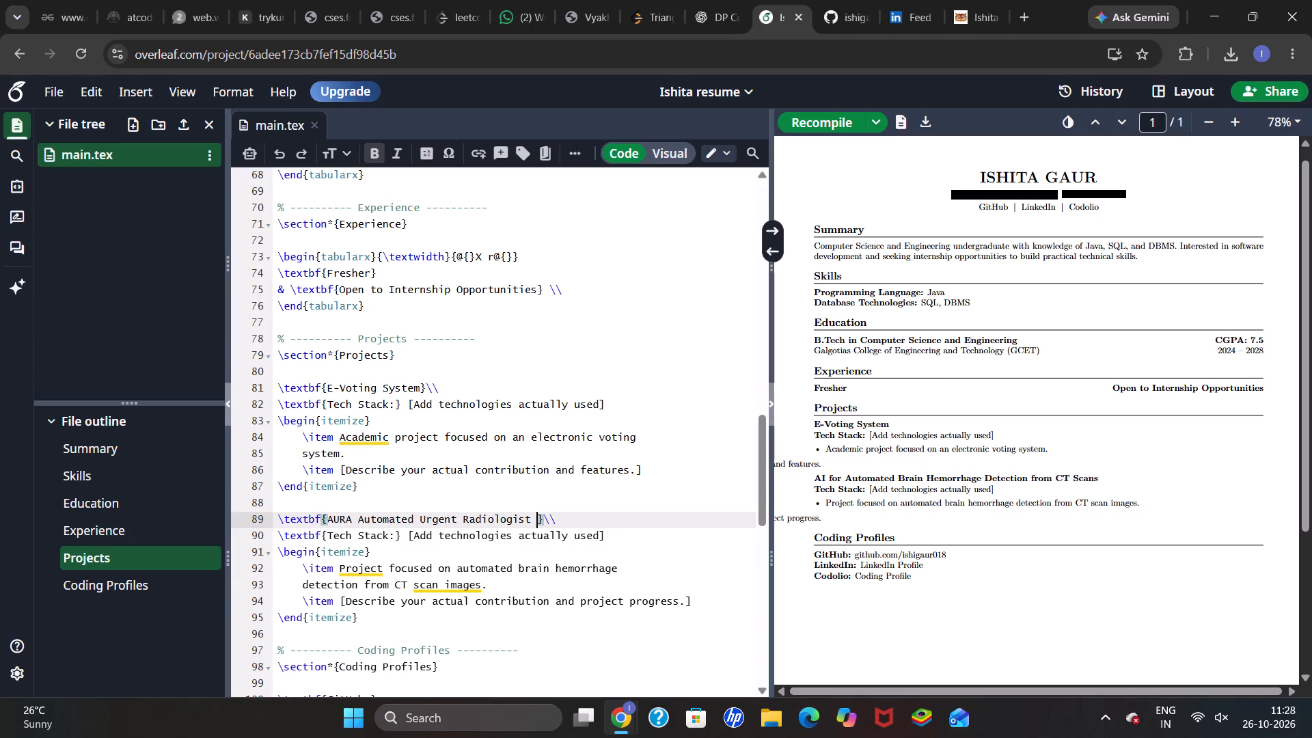
key("a")
type("ssistant")
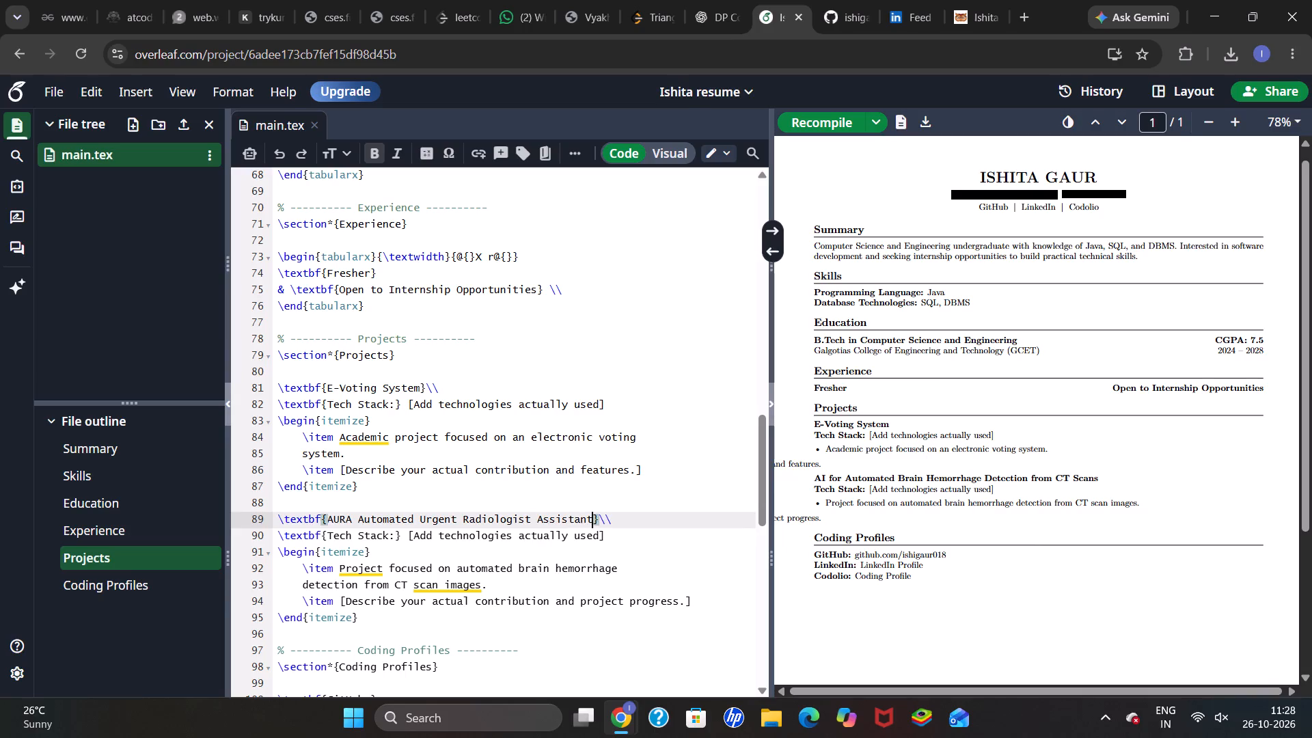
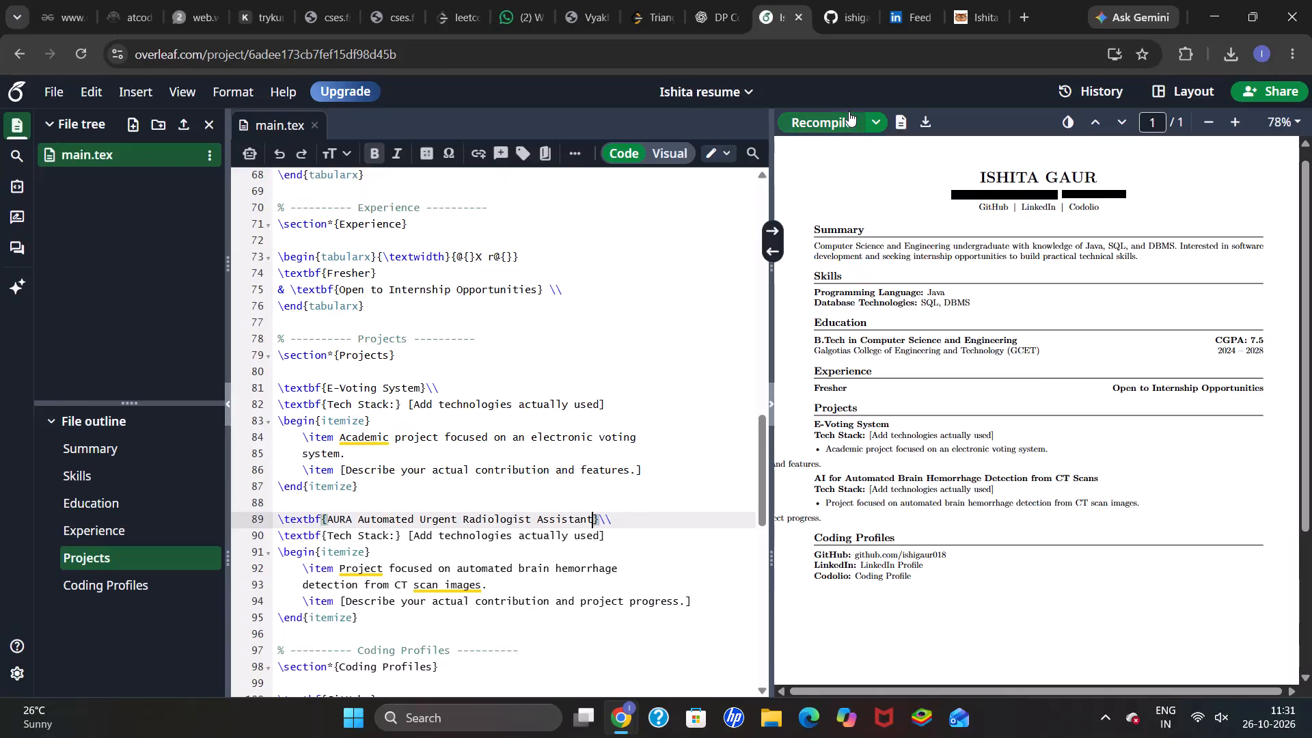
Recompile the resume with the new AURA project title.
left_click(842, 118)
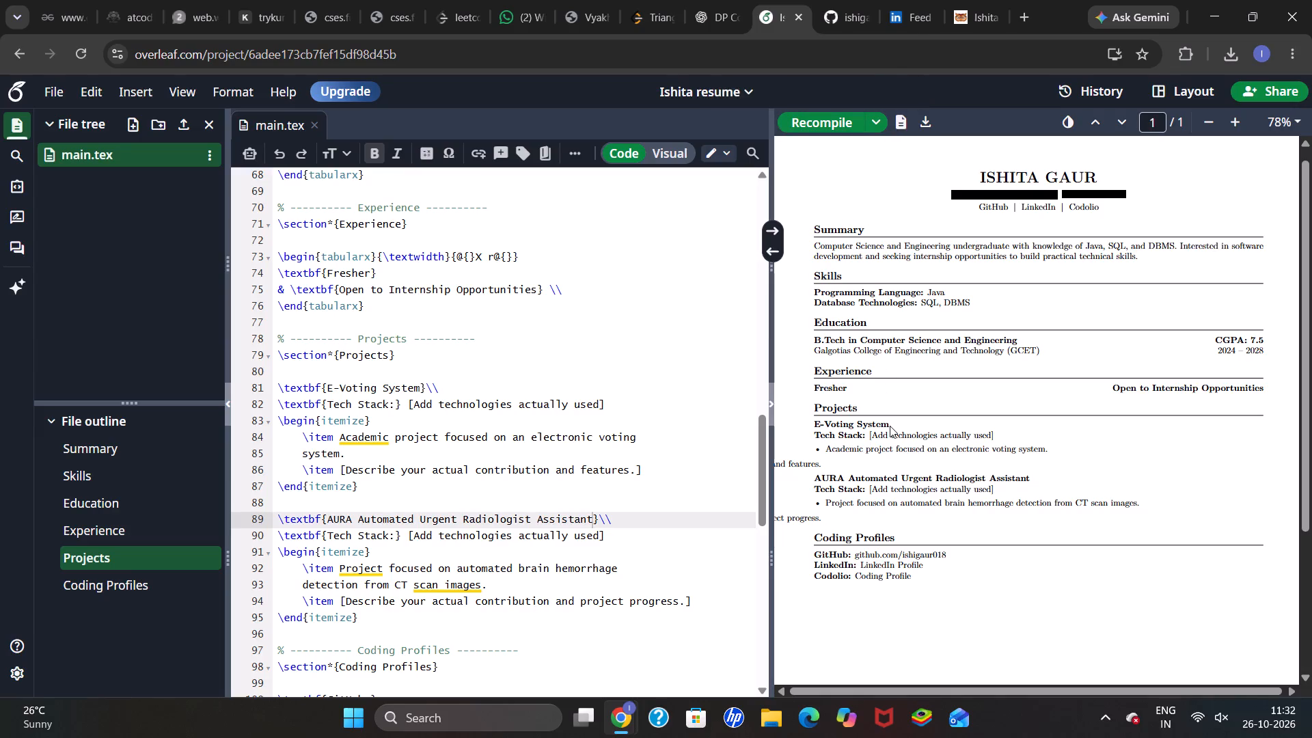
Delete the placeholder "Describe your actual contribution and features" item from the E-Voting System project and recompile the resume.
left_click(667, 469)
key("BackSpace")
key("BackSpace")
key("BackSpace")
key("BackSpace")
key("BackSpace")
key("BackSpace")
key("BackSpace")
key("BackSpace")
key("BackSpace")
key("BackSpace")
key("BackSpace")
key("BackSpace")
key("BackSpace")
key("BackSpace")
key("BackSpace")
key("BackSpace")
key("BackSpace")
key("BackSpace")
key("BackSpace")
key("BackSpace")
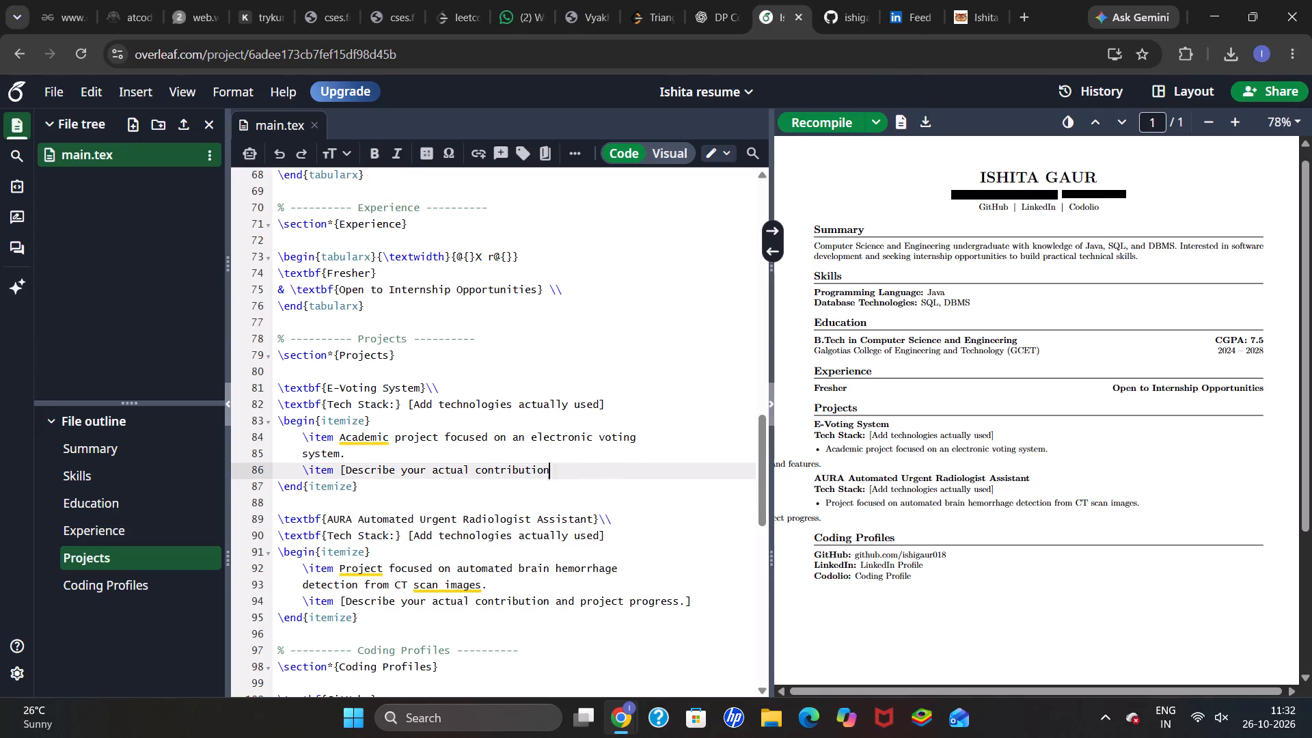
key("BackSpace")
key("BackSpace")
key("BackSpace")
key("BackSpace")
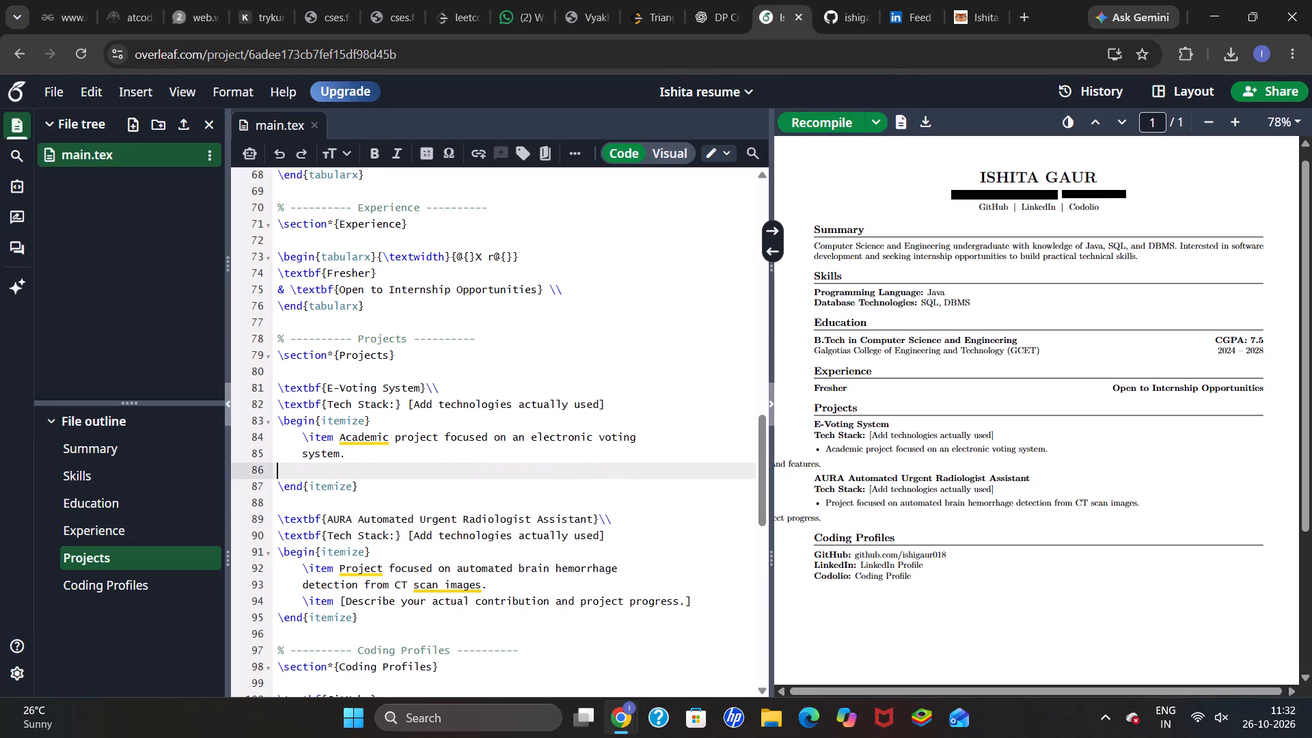
left_click(828, 128)
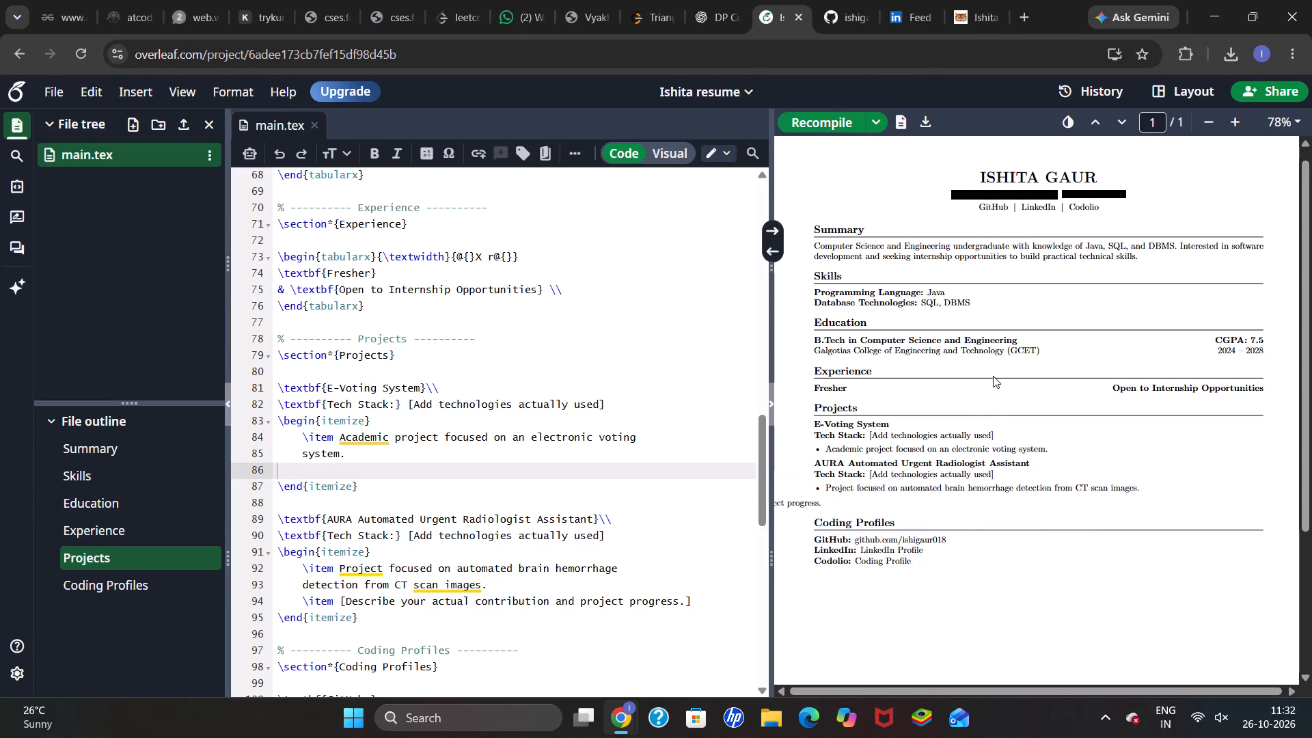
Delete the placeholder "Describe your actual contribution and project progress" item from the AURA project and recompile the resume.
left_click(694, 601)
key("BackSpace")
key("BackSpace")
key("BackSpace")
key("BackSpace")
key("BackSpace")
key("BackSpace")
key("BackSpace")
key("BackSpace")
key("BackSpace")
key("BackSpace")
key("BackSpace")
key("BackSpace")
key("BackSpace")
key("BackSpace")
key("BackSpace")
key("BackSpace")
key("BackSpace")
key("BackSpace")
key("BackSpace")
key("BackSpace")
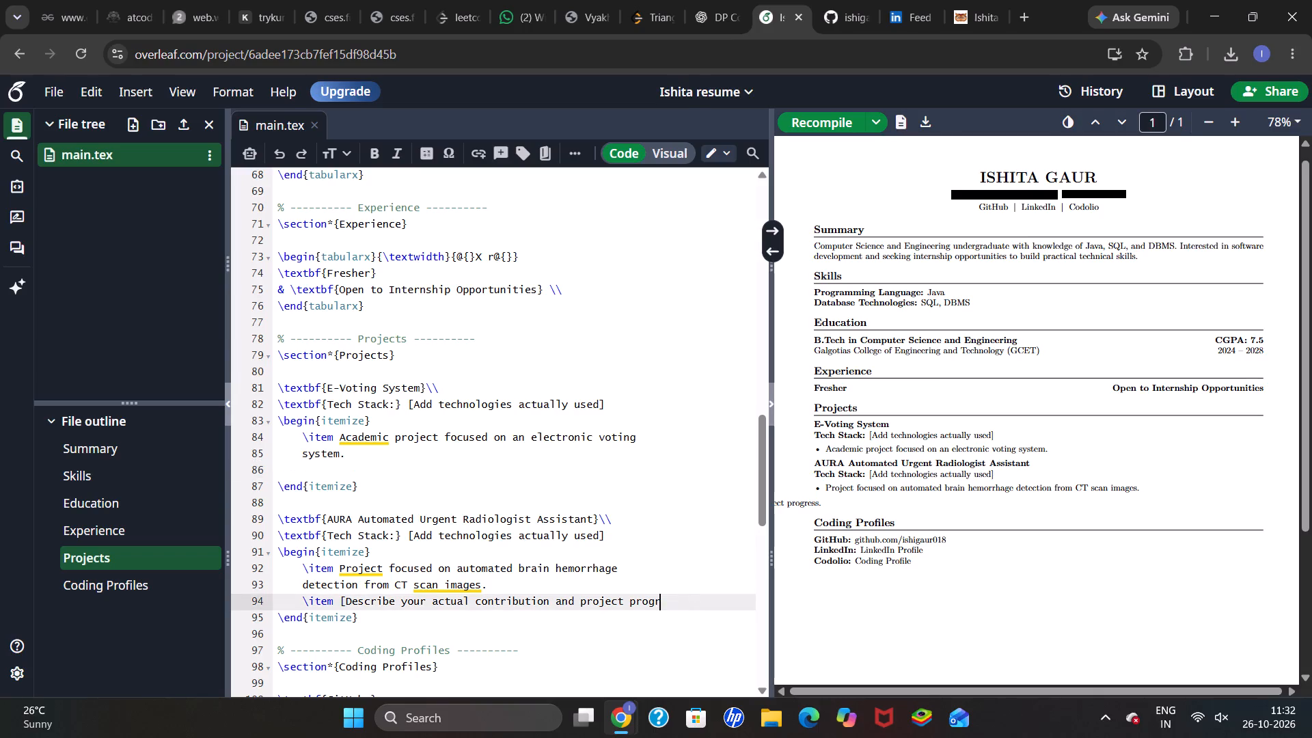
key("BackSpace")
key("BackSpace")
key("BackSpace")
key("BackSpace")
key("BackSpace")
key("BackSpace")
key("BackSpace")
key("BackSpace")
key("BackSpace")
key("BackSpace")
key("BackSpace")
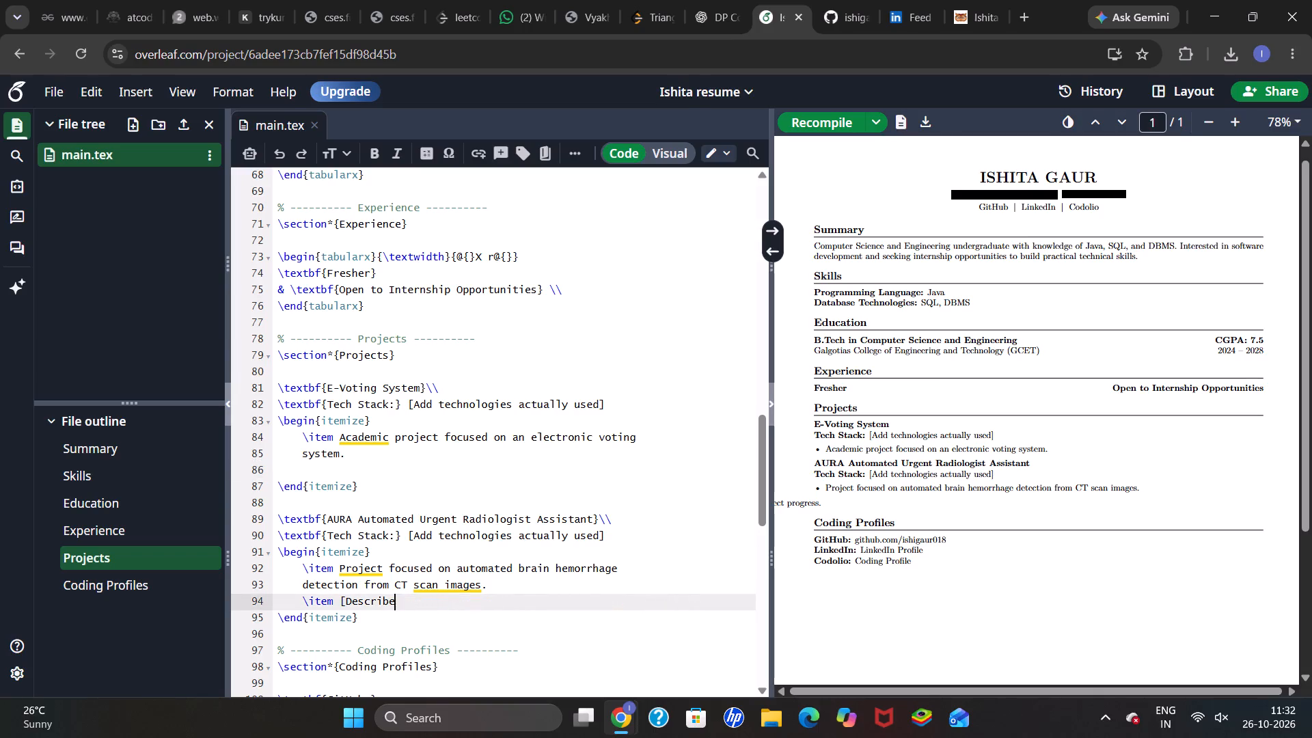
key("BackSpace")
key("BackSpace")
key("BackSpace")
key("BackSpace")
key("BackSpace")
key("BackSpace")
key("BackSpace")
key("BackSpace")
key("BackSpace")
key("BackSpace")
key("BackSpace")
key("BackSpace")
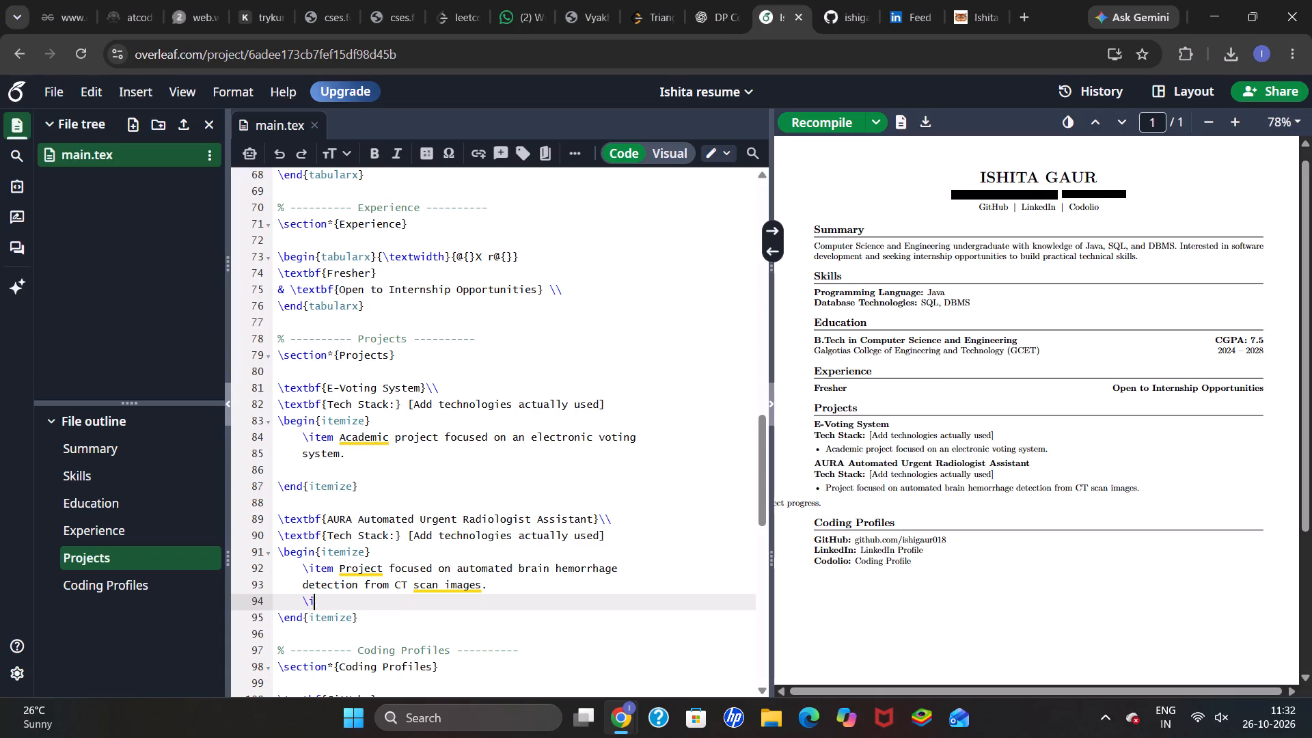
key("BackSpace")
key("BackSpace")
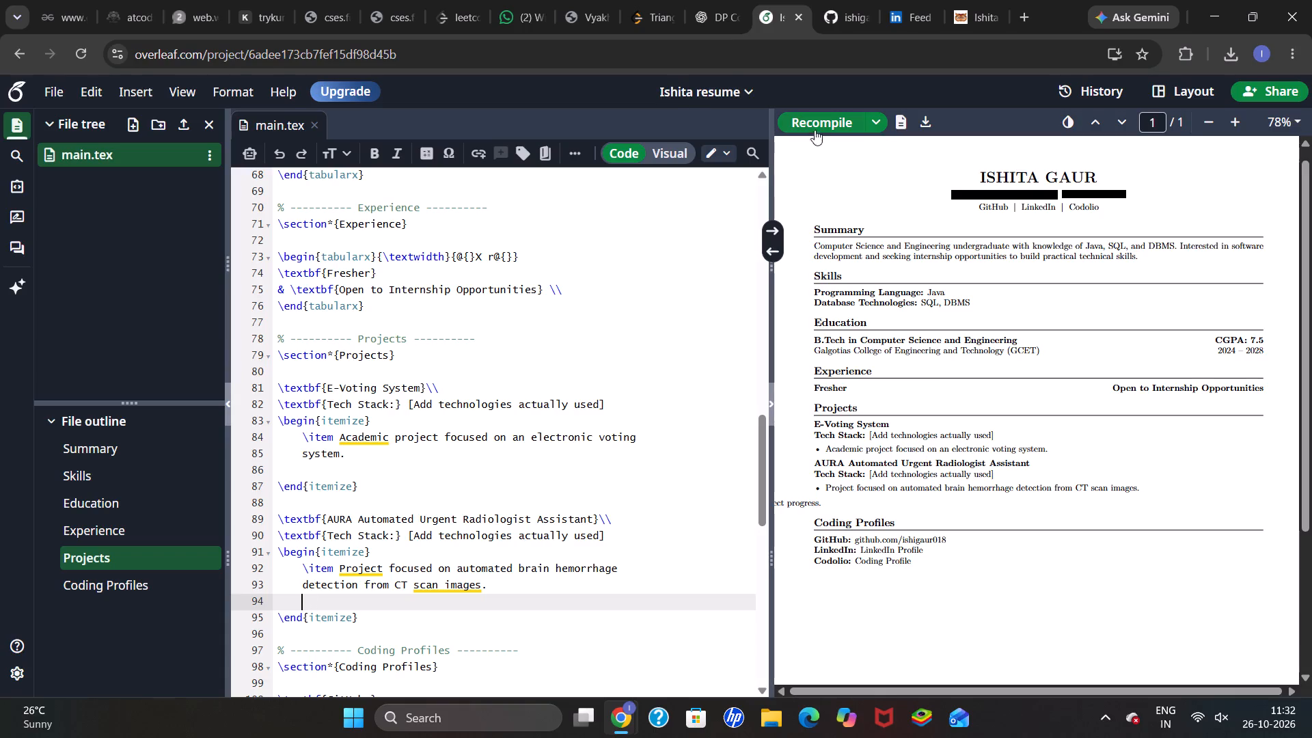
left_click(819, 126)
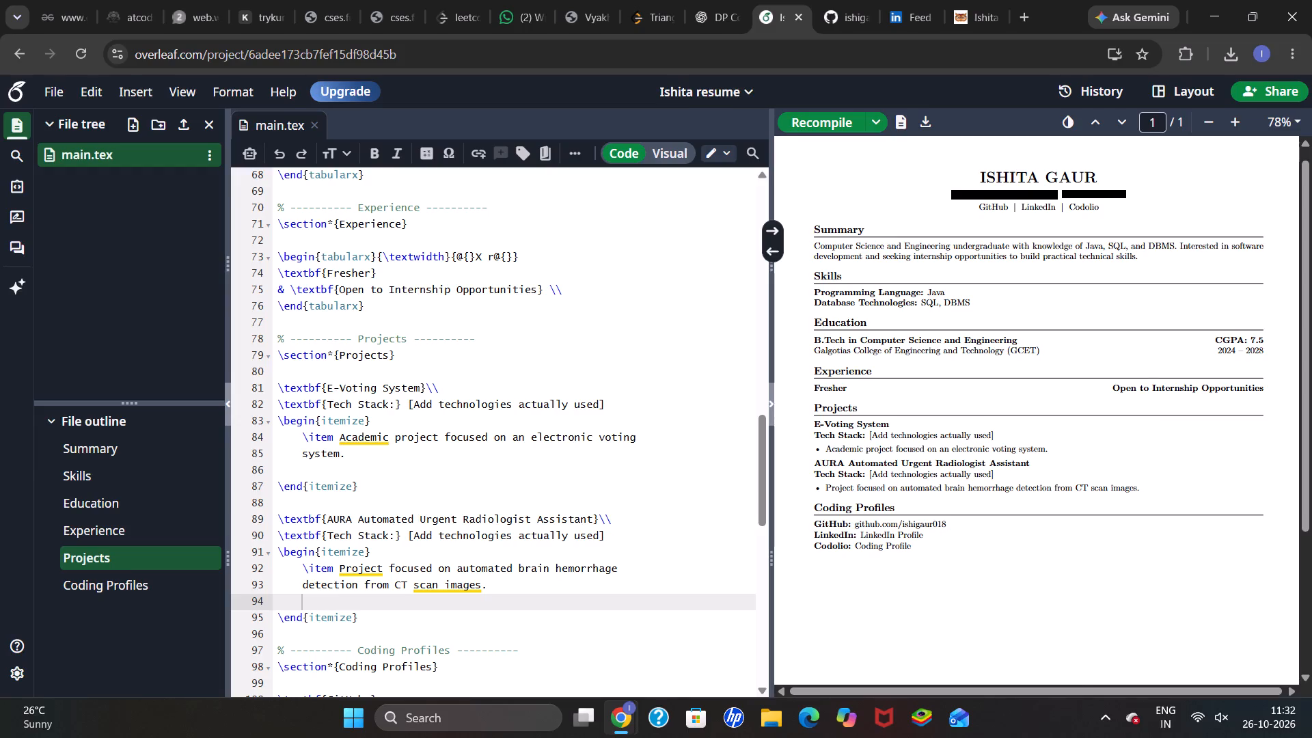
Replace the E-Voting System's bracketed Tech Stack placeholder text with "HTML,CSS,JAVASCRIPT,", keeping the square brackets.
left_click(600, 401)
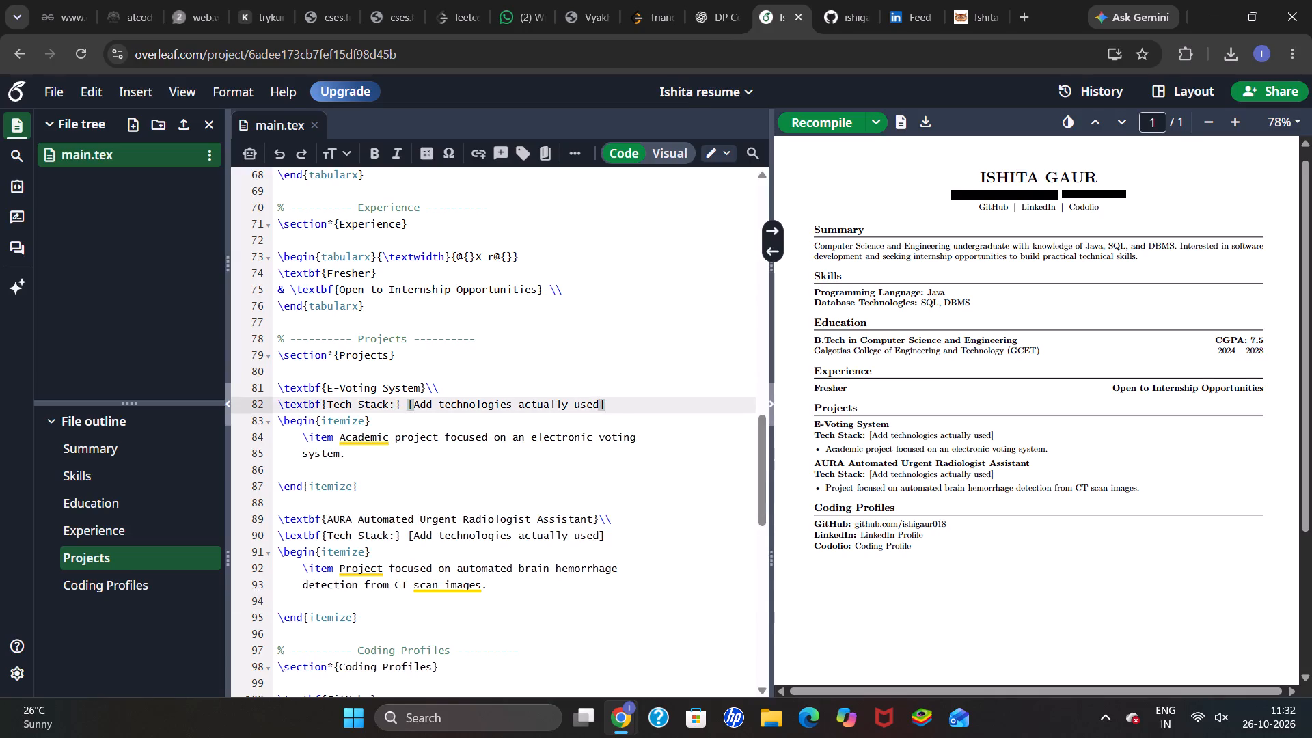
key("BackSpace")
key("BackSpace")
key("BackSpace")
key("BackSpace")
key("BackSpace")
key("BackSpace")
key("BackSpace")
key("BackSpace")
key("BackSpace")
key("BackSpace")
key("BackSpace")
key("BackSpace")
key("BackSpace")
key("BackSpace")
key("BackSpace")
key("BackSpace")
key("BackSpace")
key("BackSpace")
key("BackSpace")
key("BackSpace")
key("BackSpace")
key("BackSpace")
key("BackSpace")
key("BackSpace")
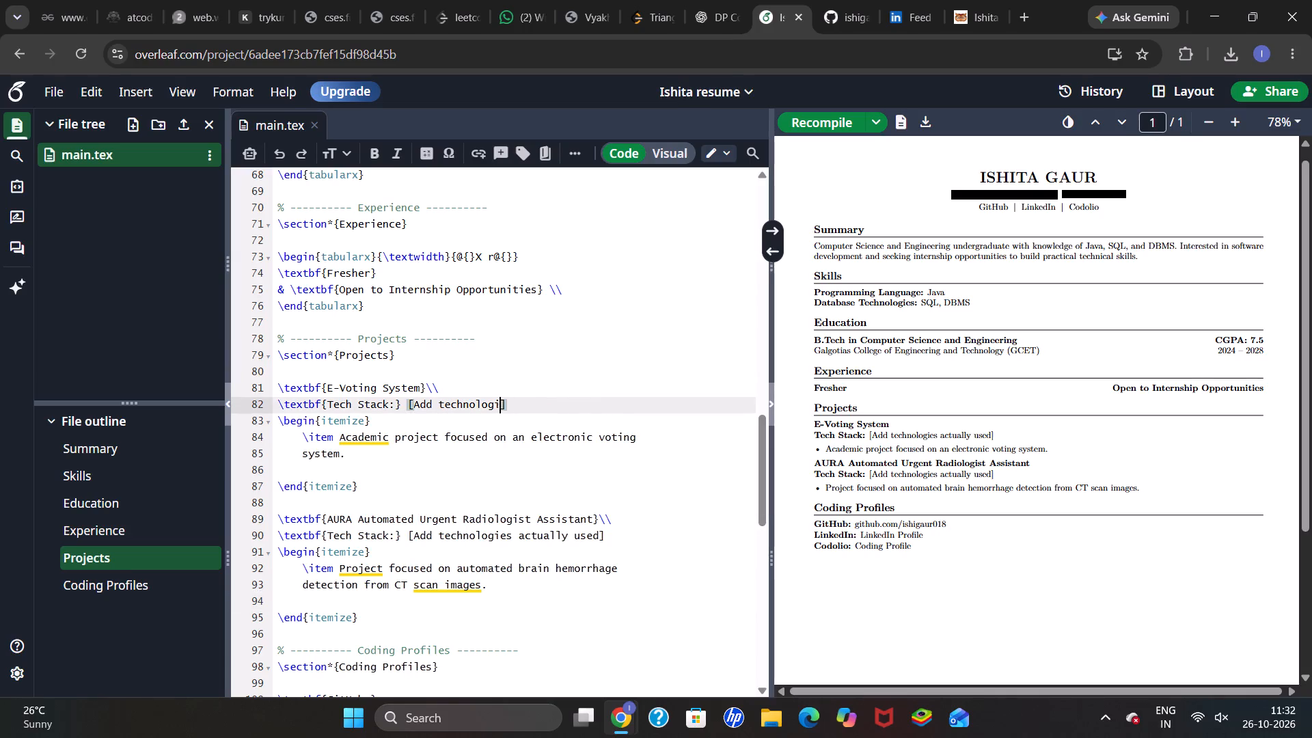
key("BackSpace")
key("BackSpace")
key("BackSpace")
key("BackSpace")
key("BackSpace")
key("BackSpace")
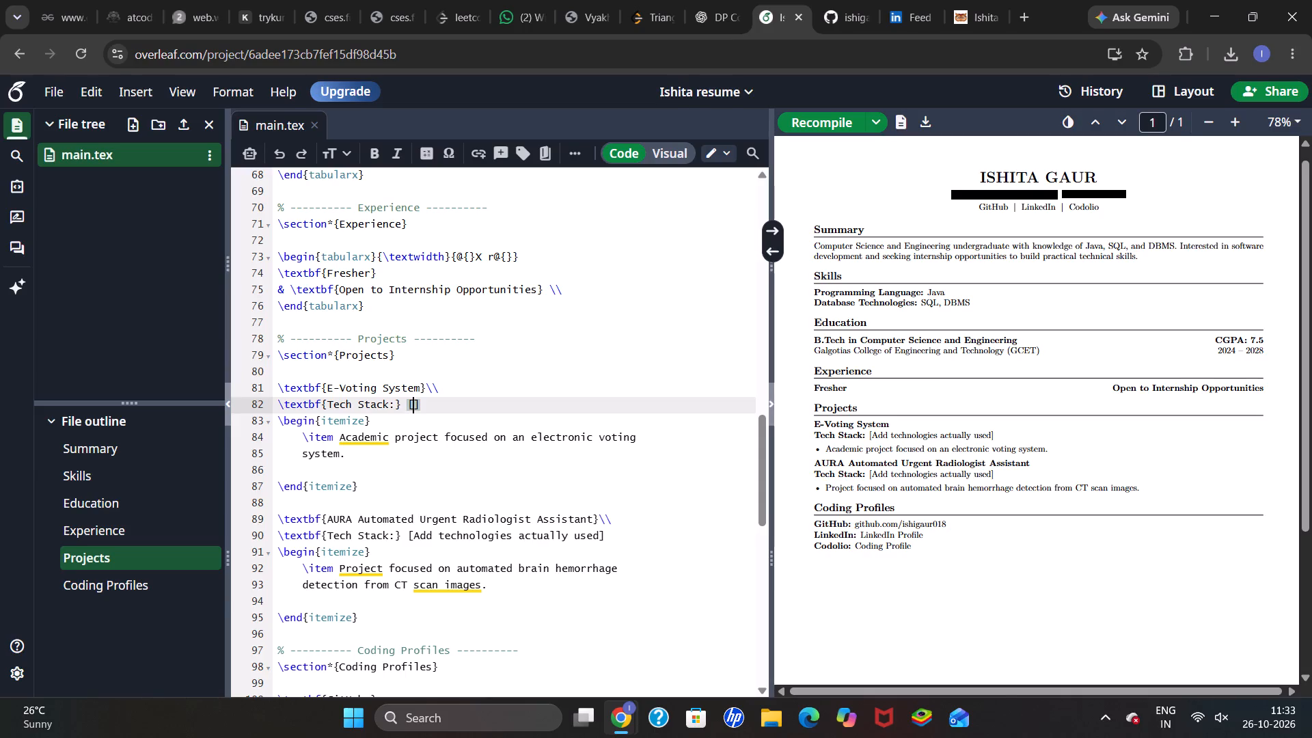
type("html")
key("space")
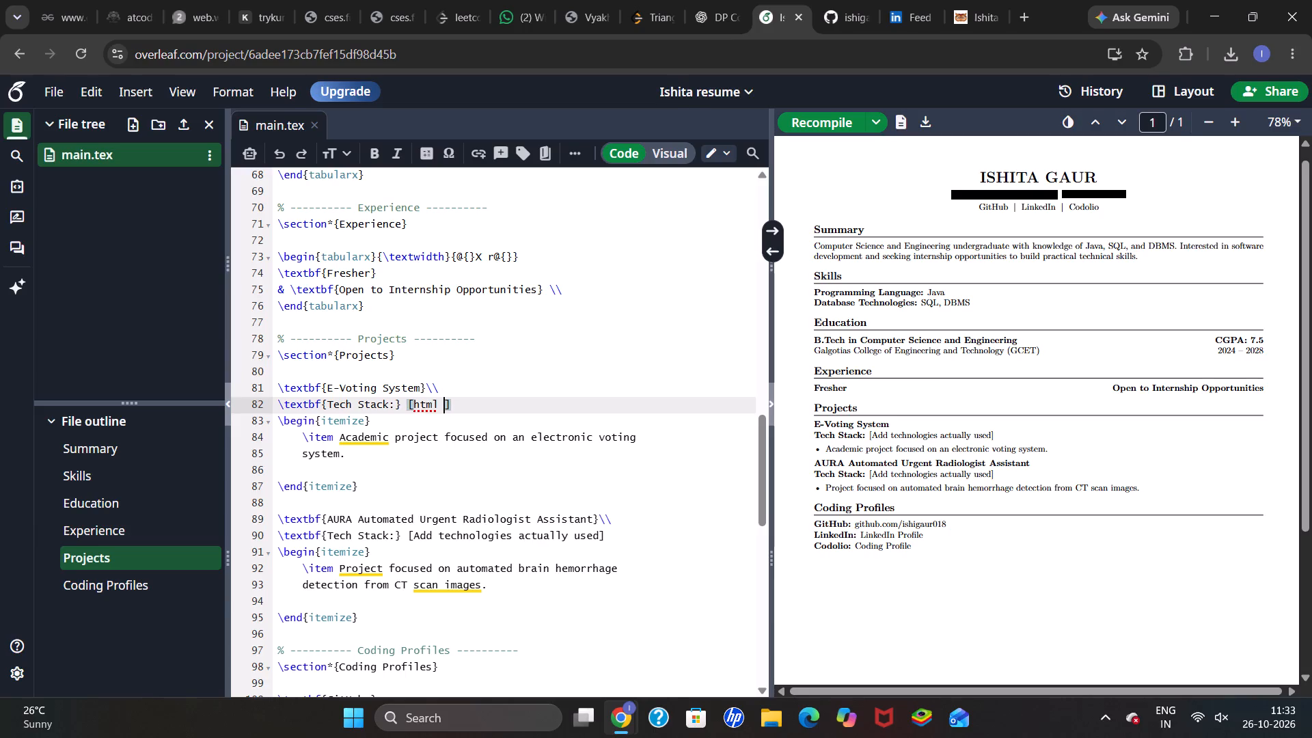
key("BackSpace")
key("BackSpace")
key("BackSpace")
key("BackSpace")
key("BackSpace")
type("HTML")
key("space")
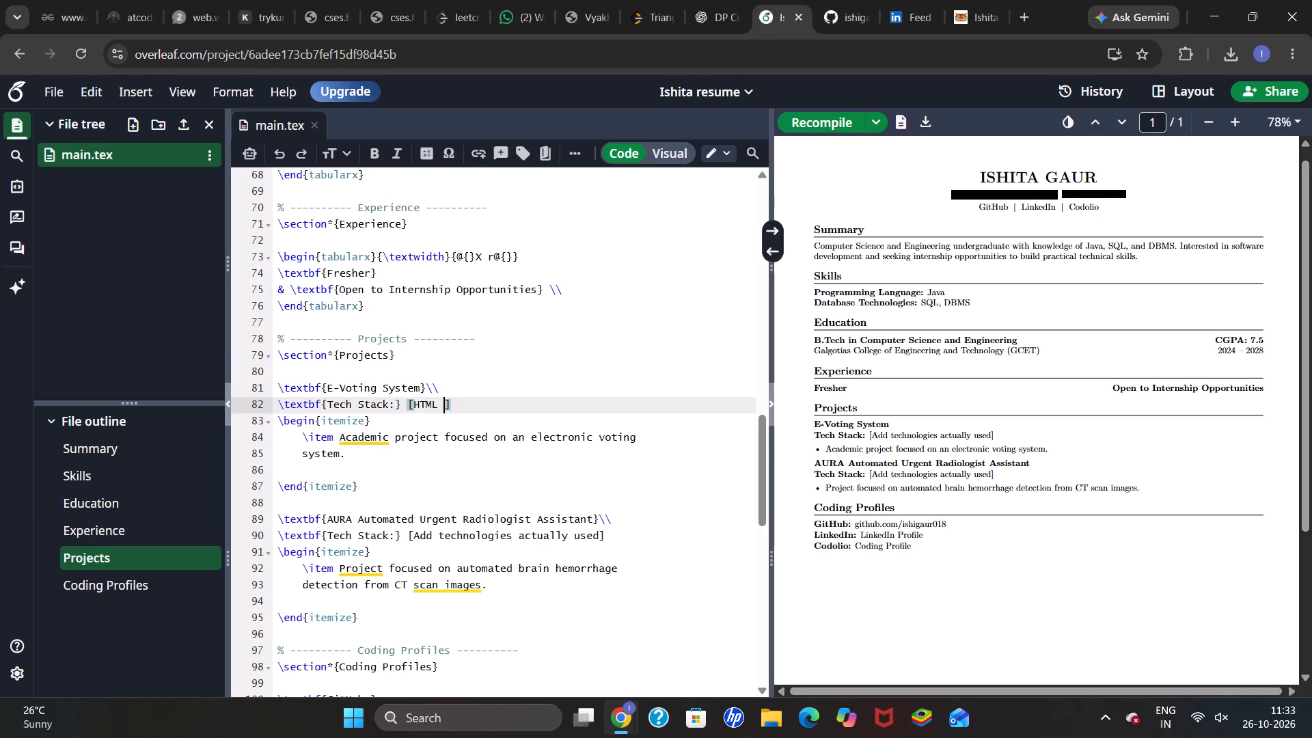
type("CSS")
key("space")
key("Left")
key("Left")
key("Left")
key("Left")
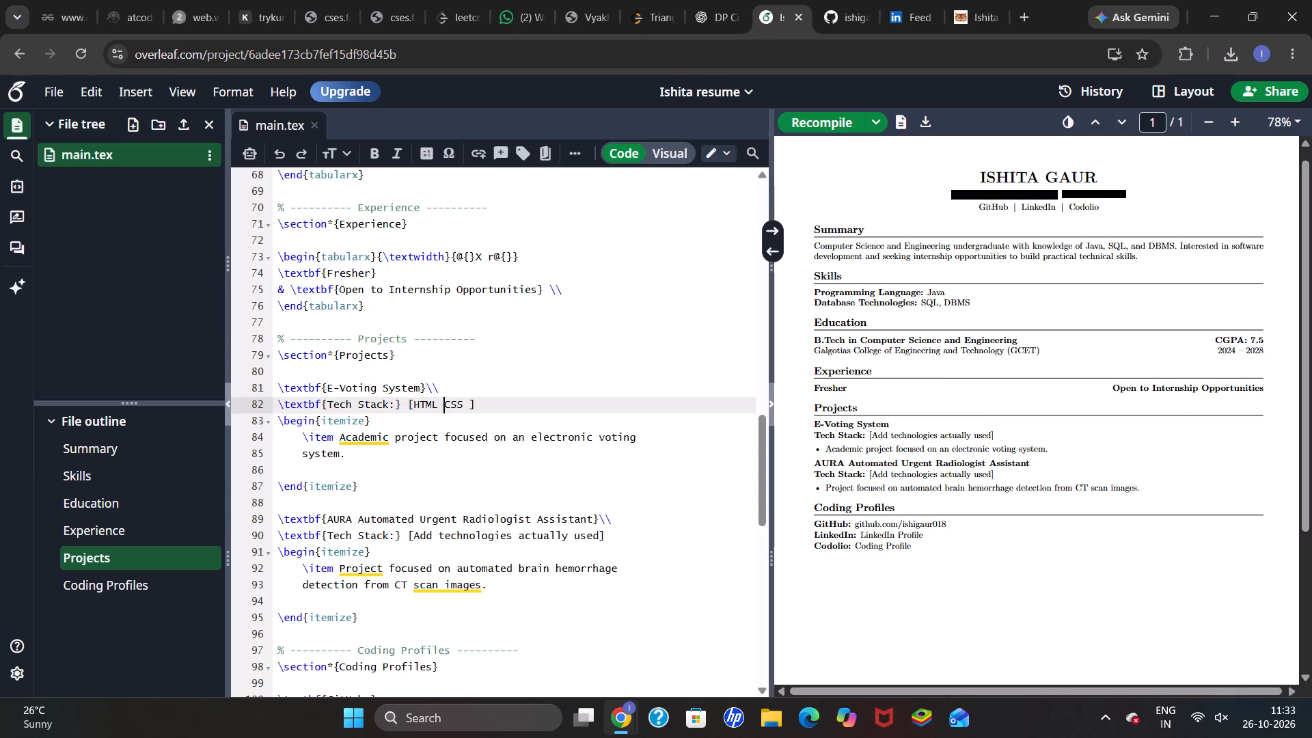
key("Left")
key("comma")
key("Right")
key("Right")
key("Left")
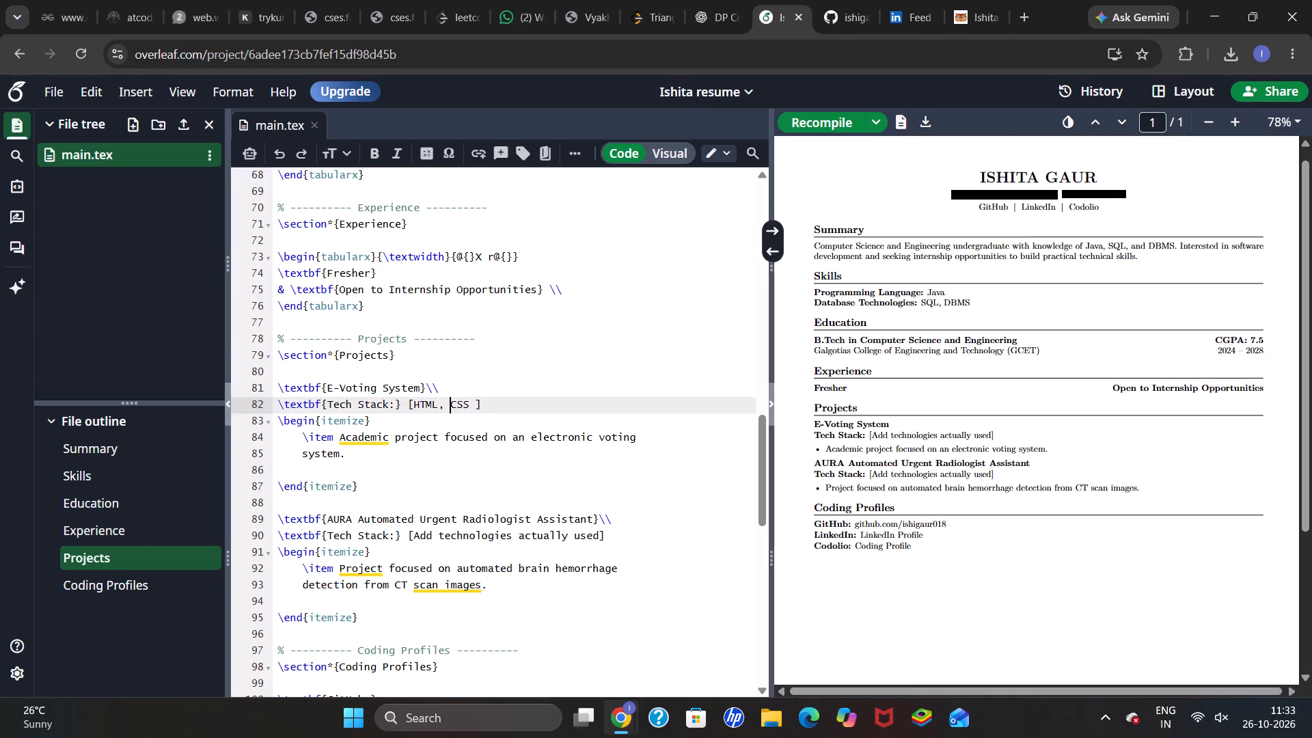
key("BackSpace")
key("Right")
key("Right")
key("Right")
key("comma")
type("JAVA")
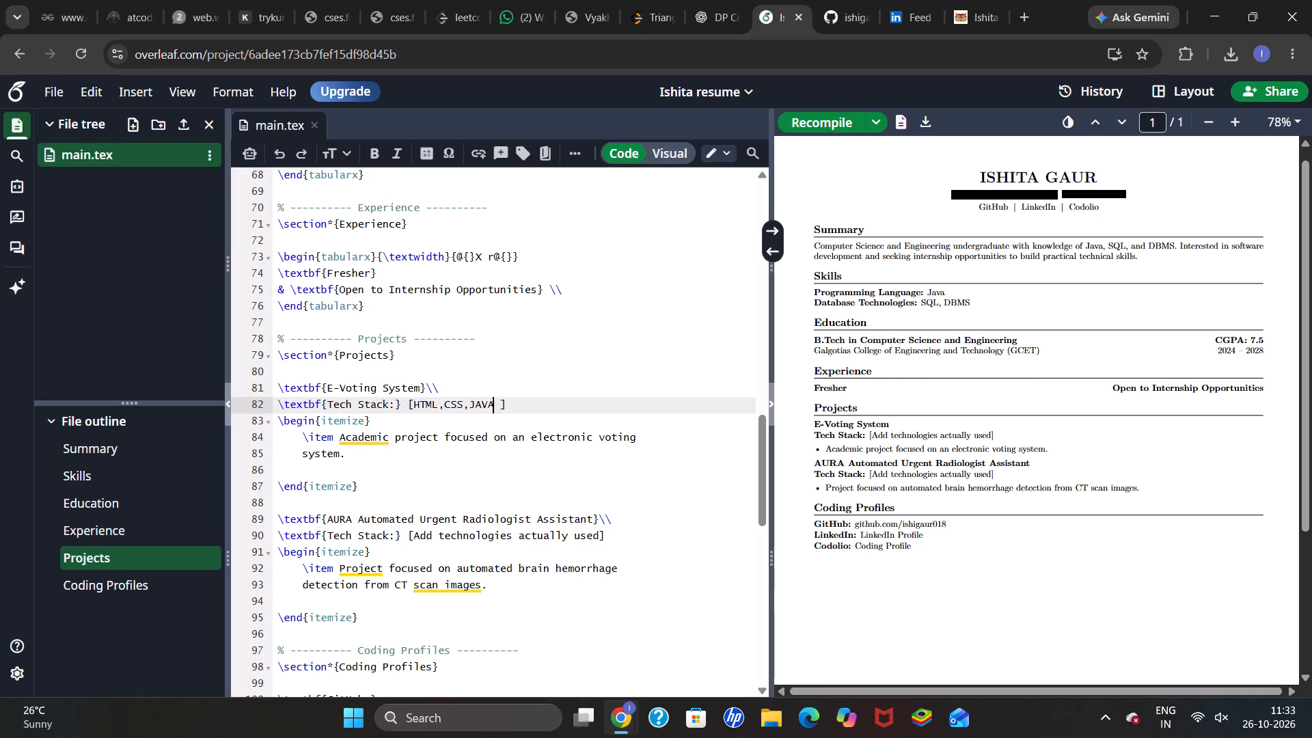
type("SC")
type("RIPT,")
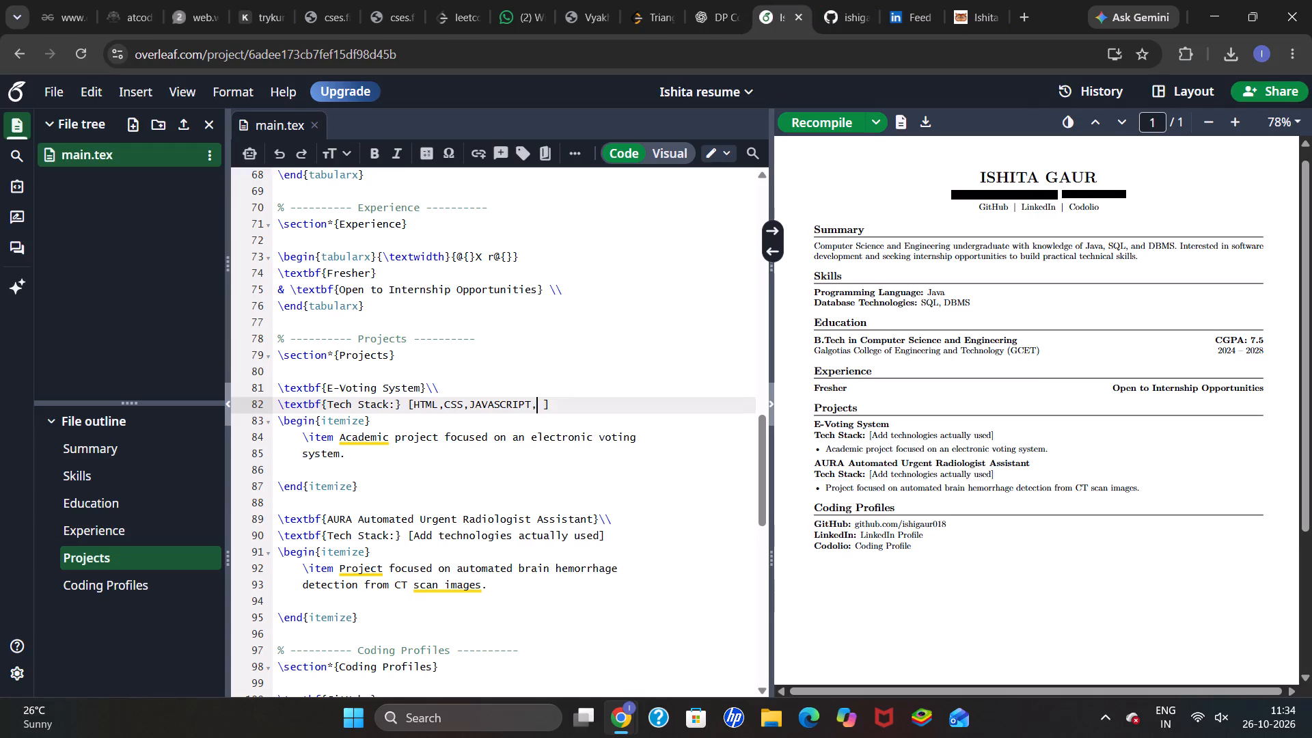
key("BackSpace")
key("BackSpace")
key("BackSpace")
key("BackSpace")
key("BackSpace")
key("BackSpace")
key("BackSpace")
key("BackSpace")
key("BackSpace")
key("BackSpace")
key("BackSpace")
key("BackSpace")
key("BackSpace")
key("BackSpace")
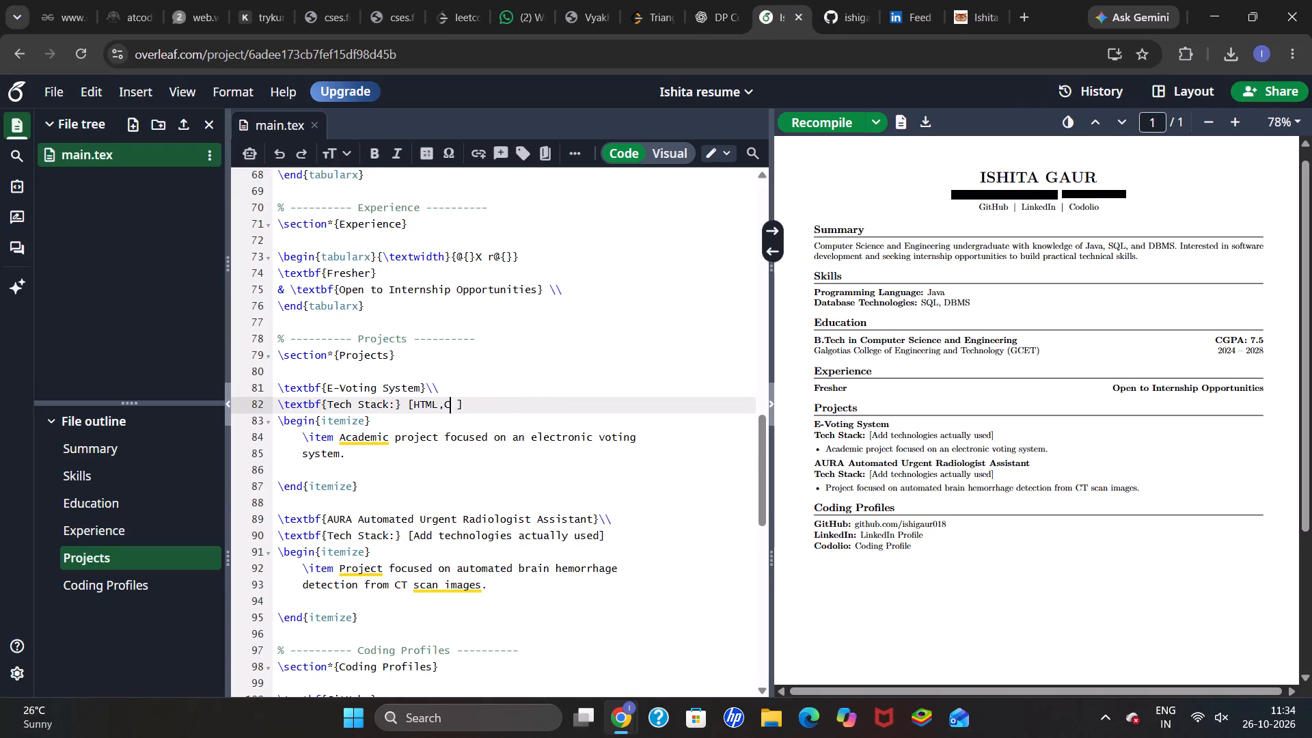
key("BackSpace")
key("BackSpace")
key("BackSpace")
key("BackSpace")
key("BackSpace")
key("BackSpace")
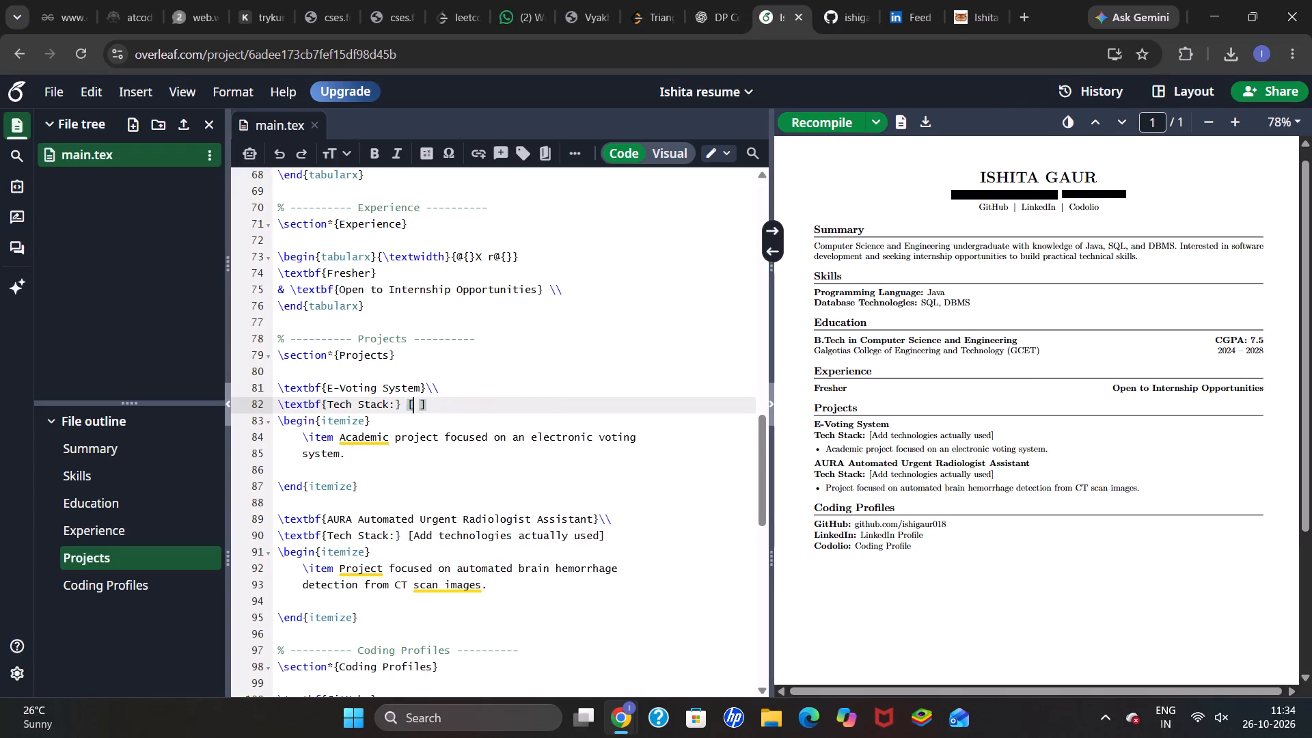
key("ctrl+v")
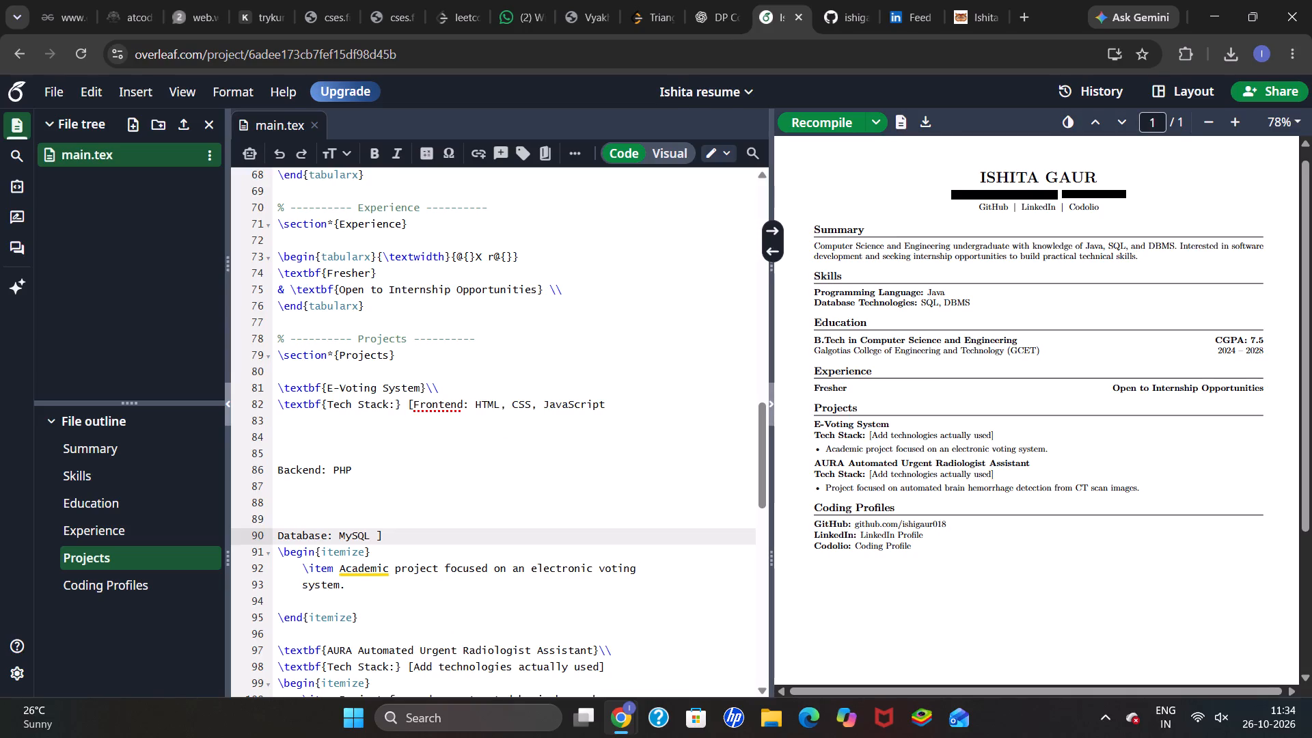
left_click(836, 115)
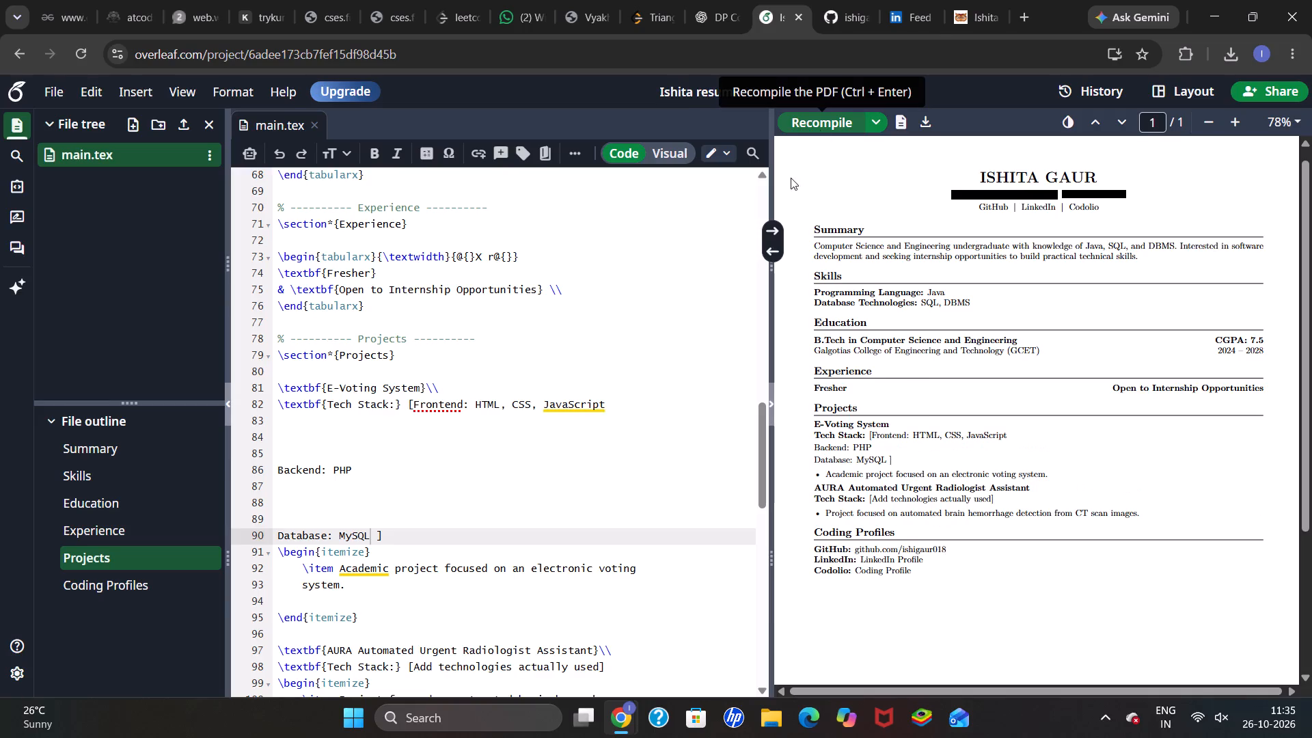
Break the source line after the E-Voting System's Tech Stack label so the bracketed text starts a new line, and recompile the resume.
left_click(402, 399)
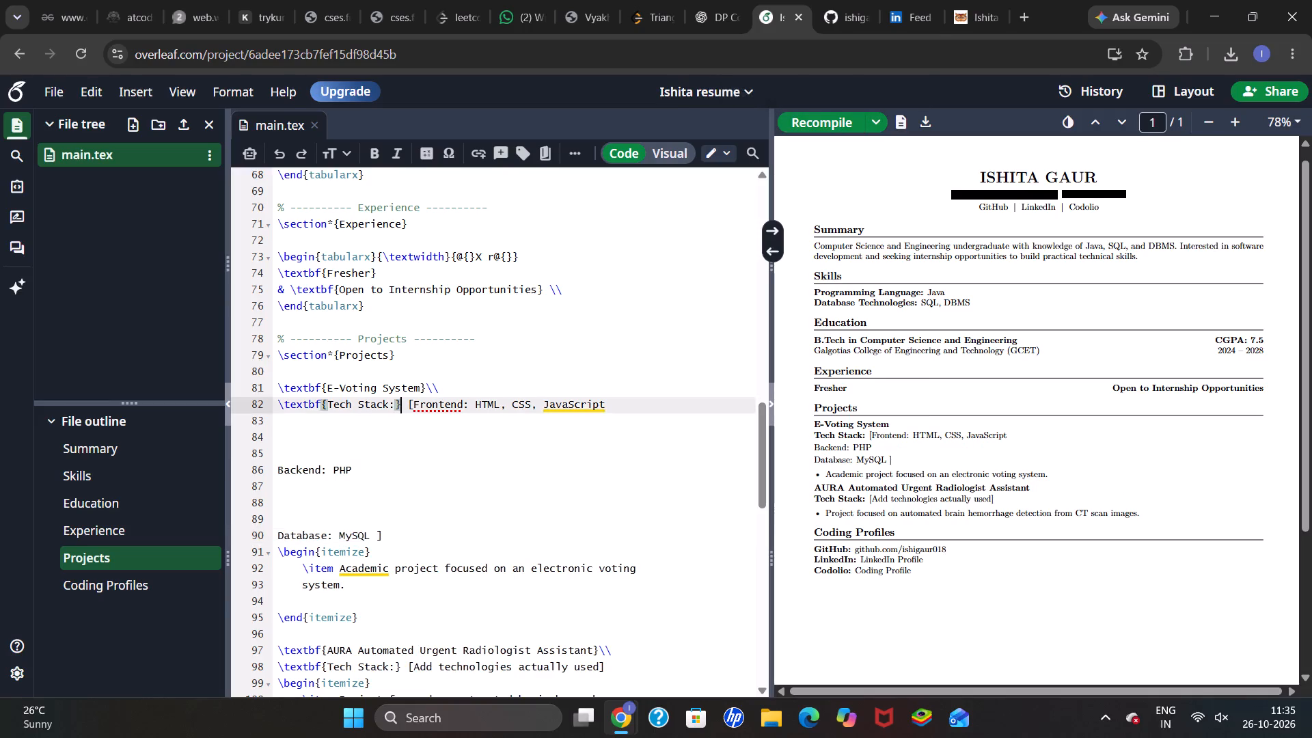
key("Return")
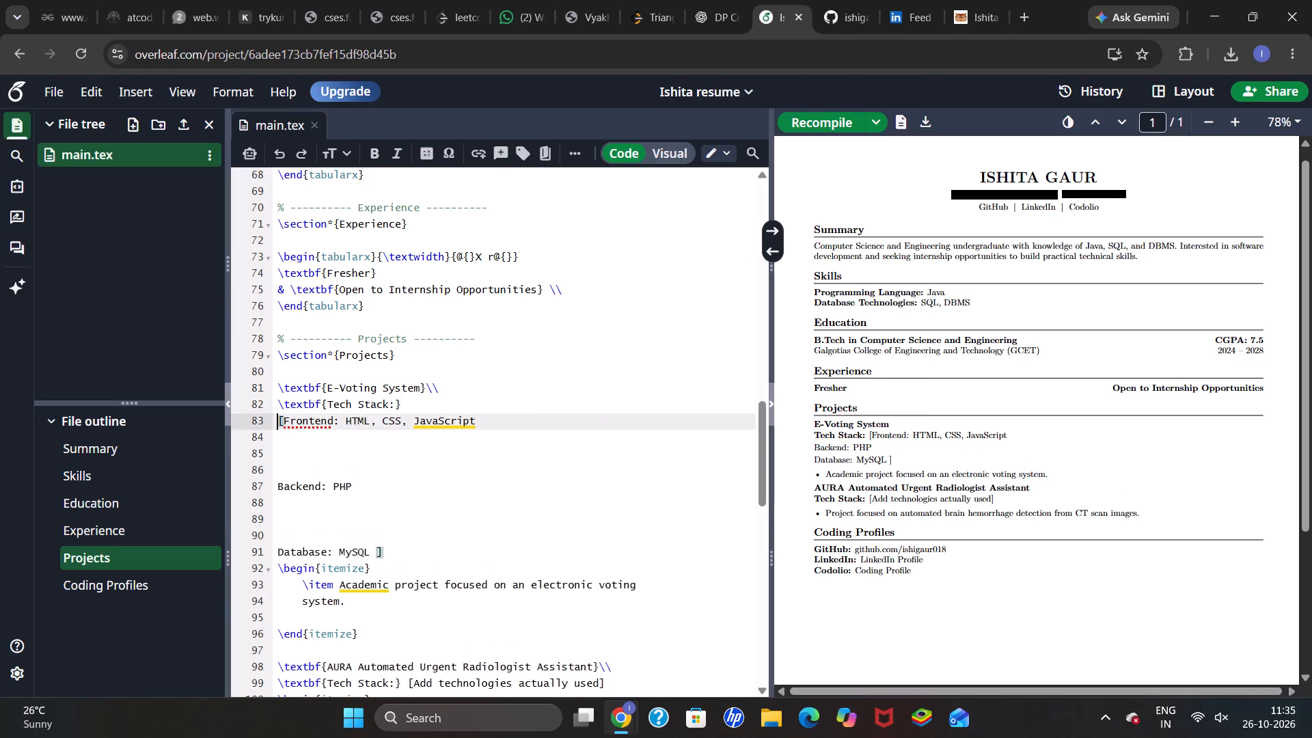
left_click(813, 127)
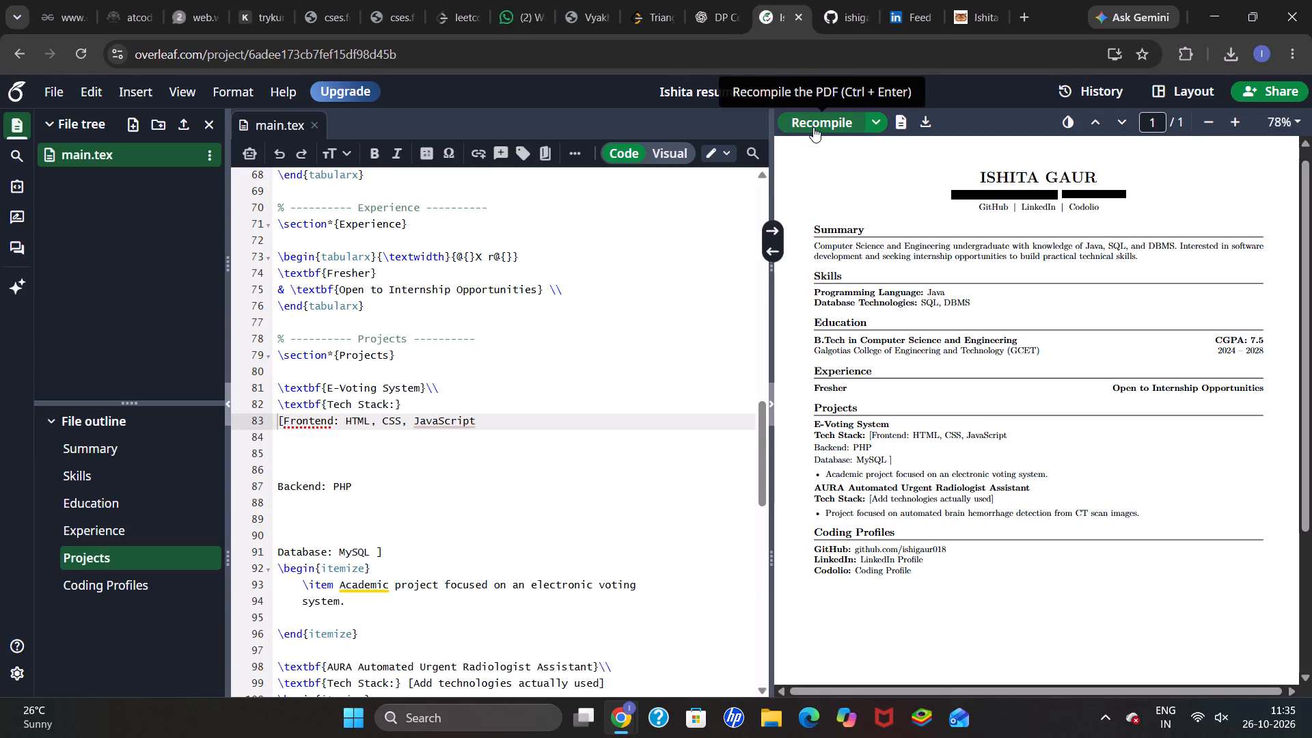
left_click(813, 127)
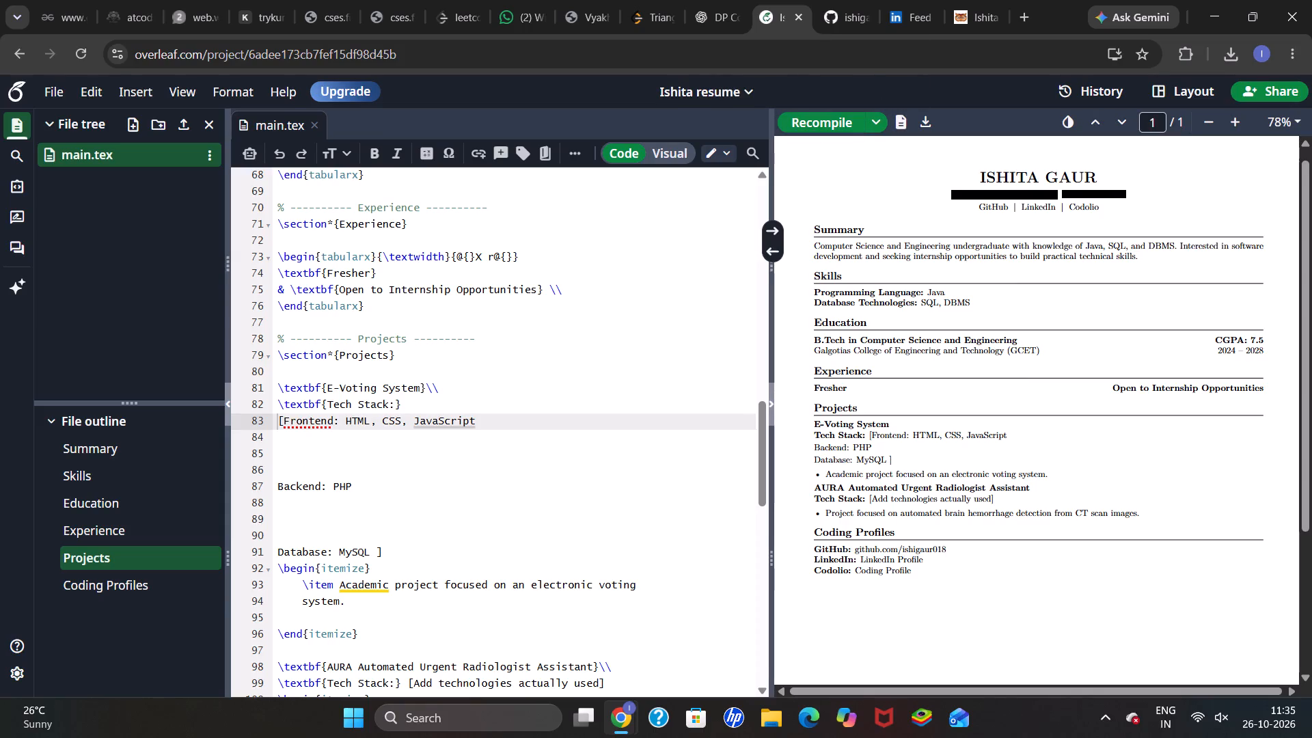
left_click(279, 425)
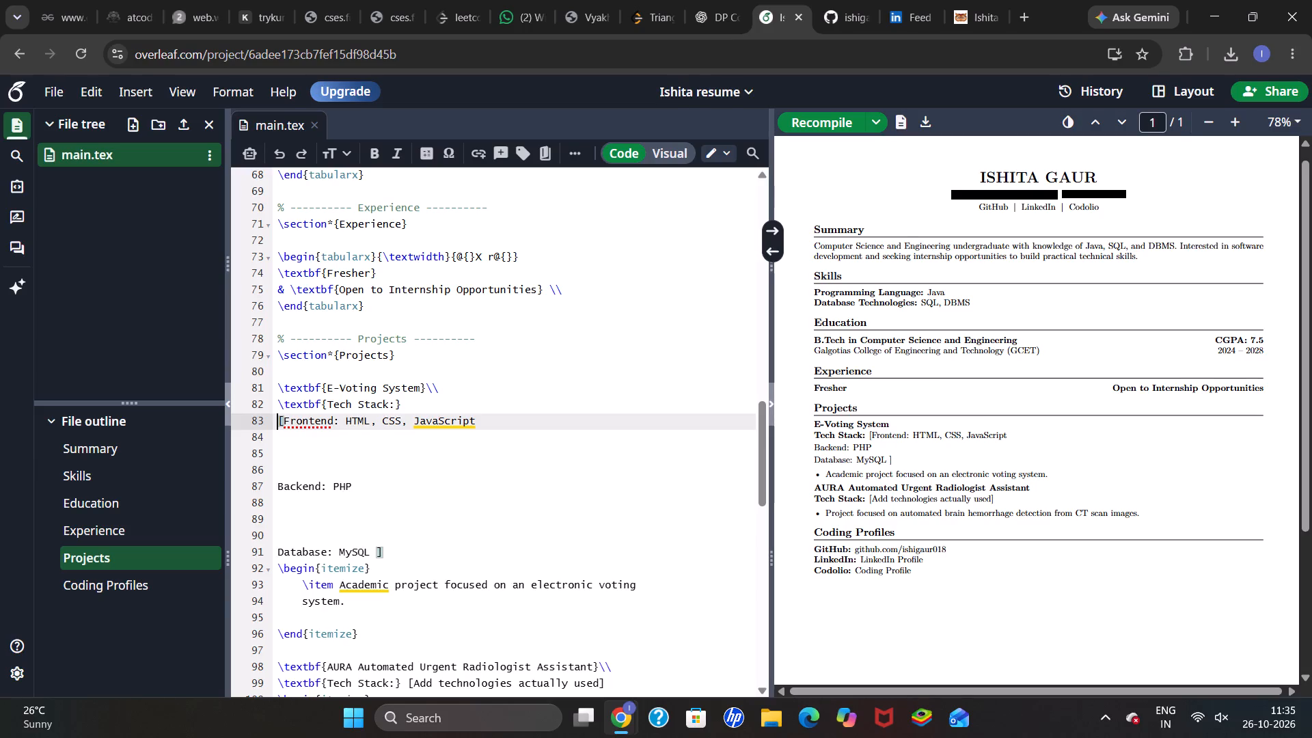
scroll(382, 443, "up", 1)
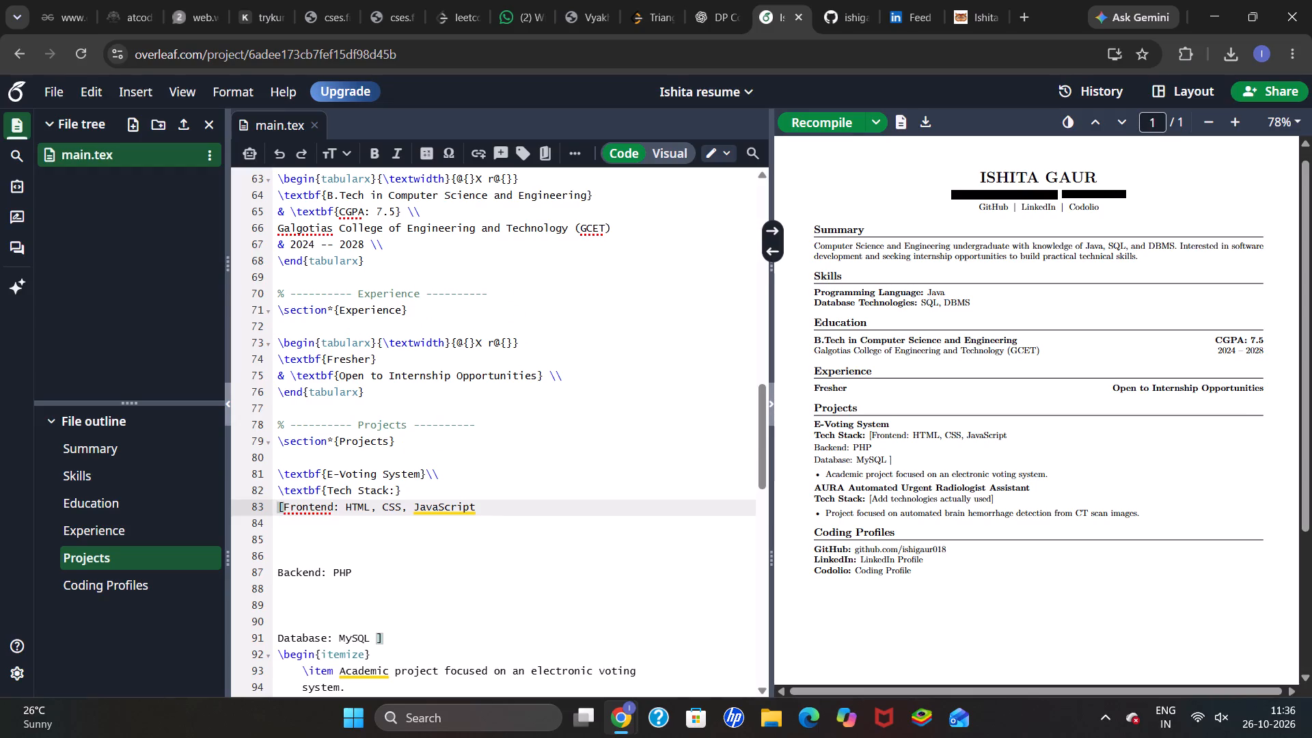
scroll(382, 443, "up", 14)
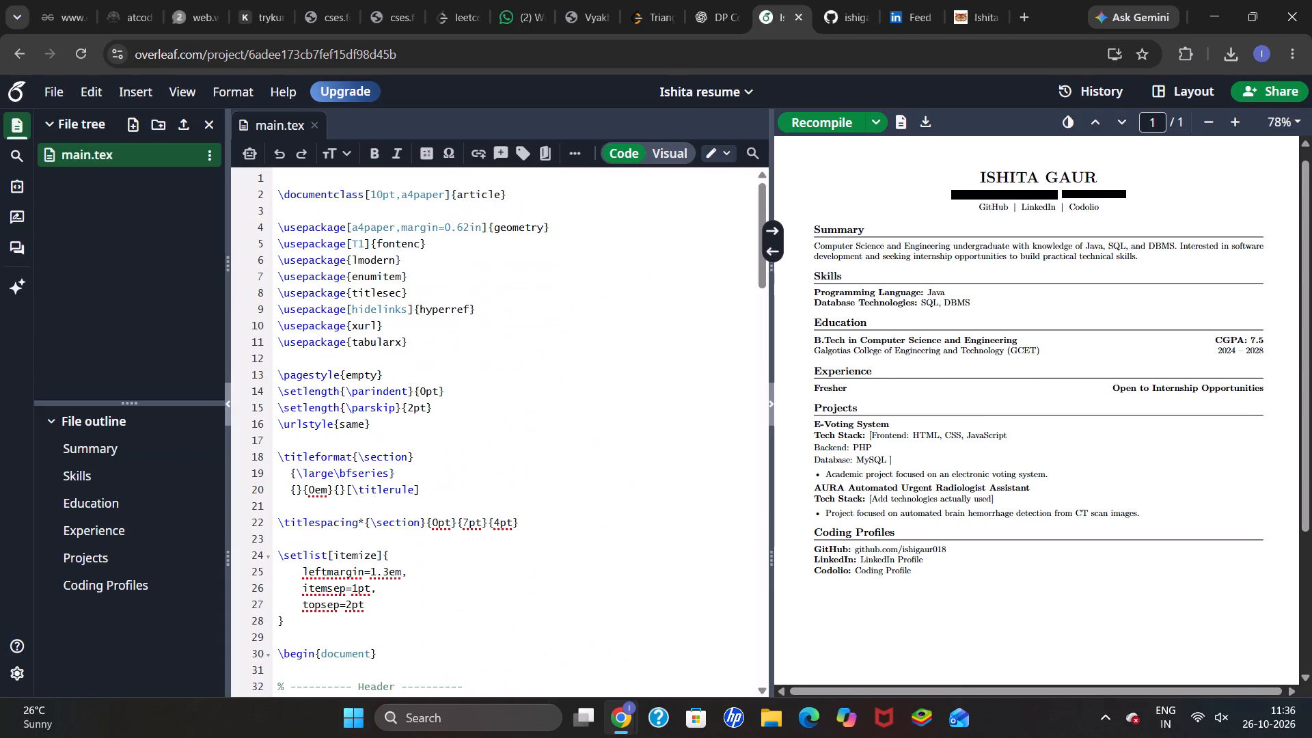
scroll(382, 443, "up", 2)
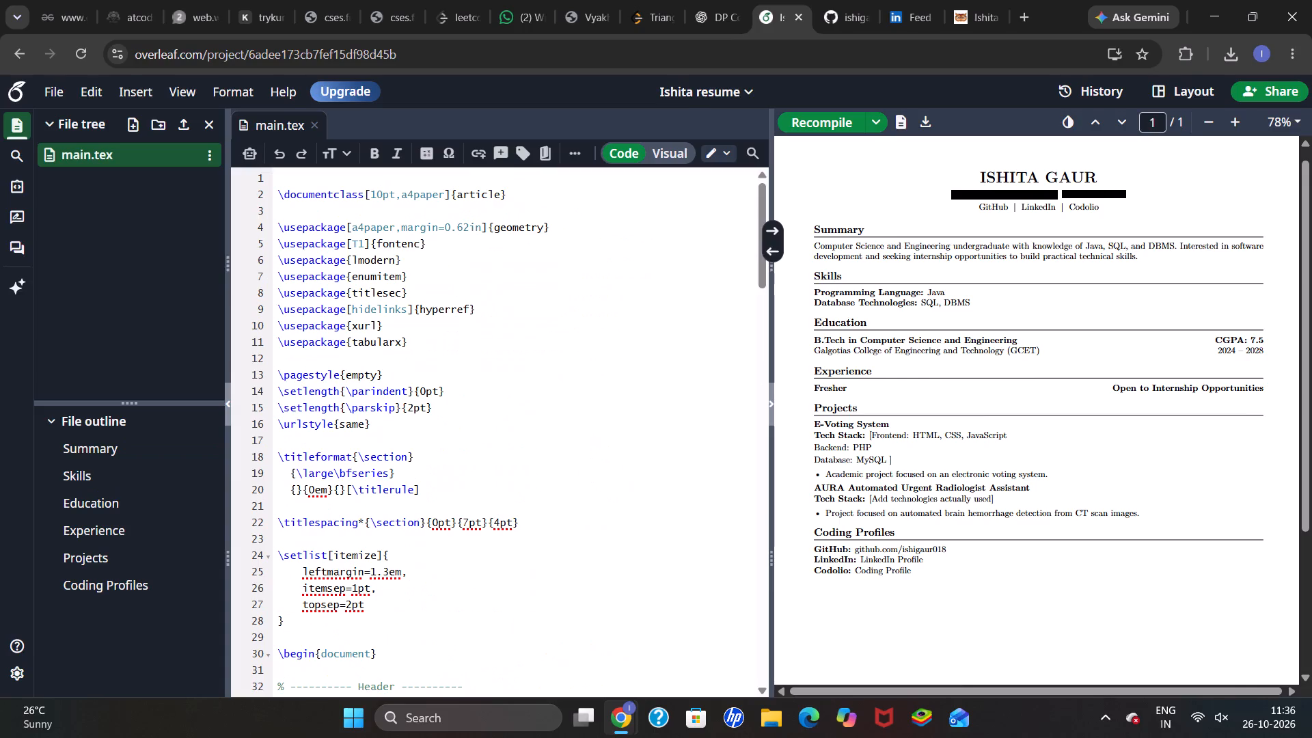
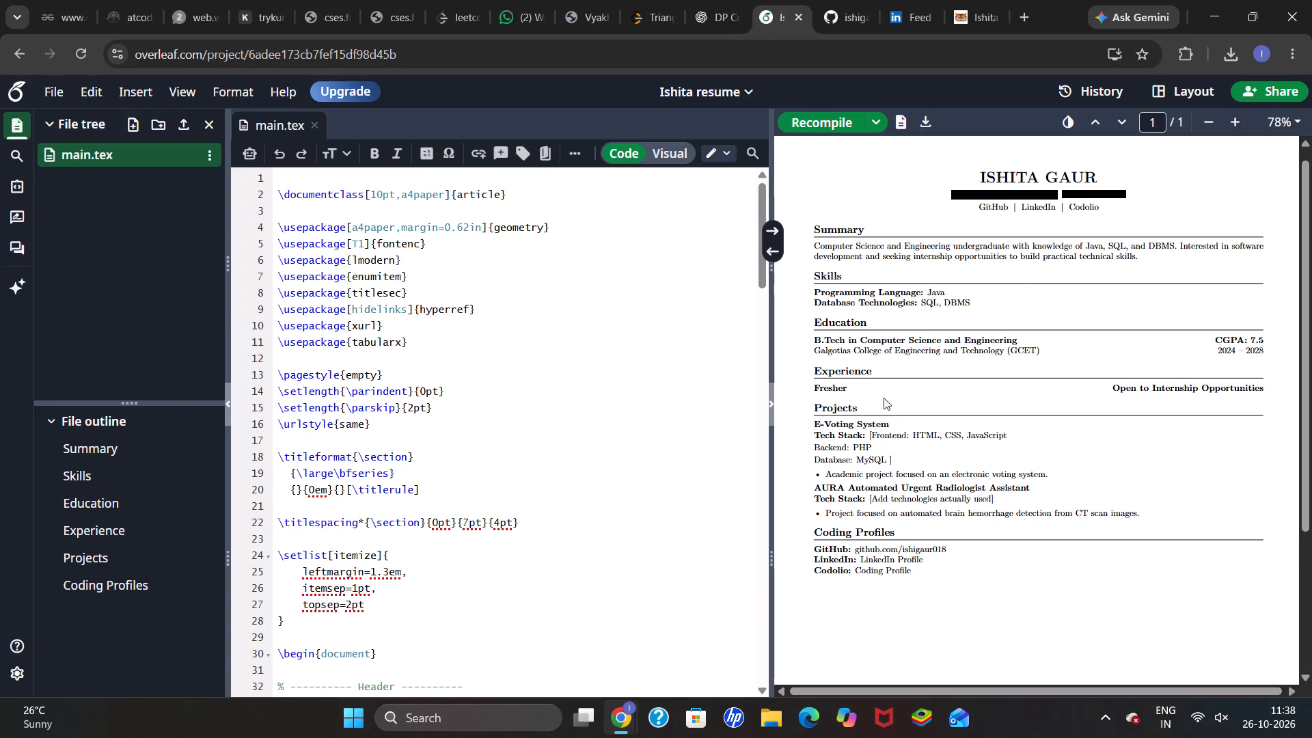
Review the resume's LaTeX source in main.tex, from the preamble and header through the Projects and Coding Profiles sections.
scroll(631, 451, "up", 1)
scroll(631, 451, "down", 3)
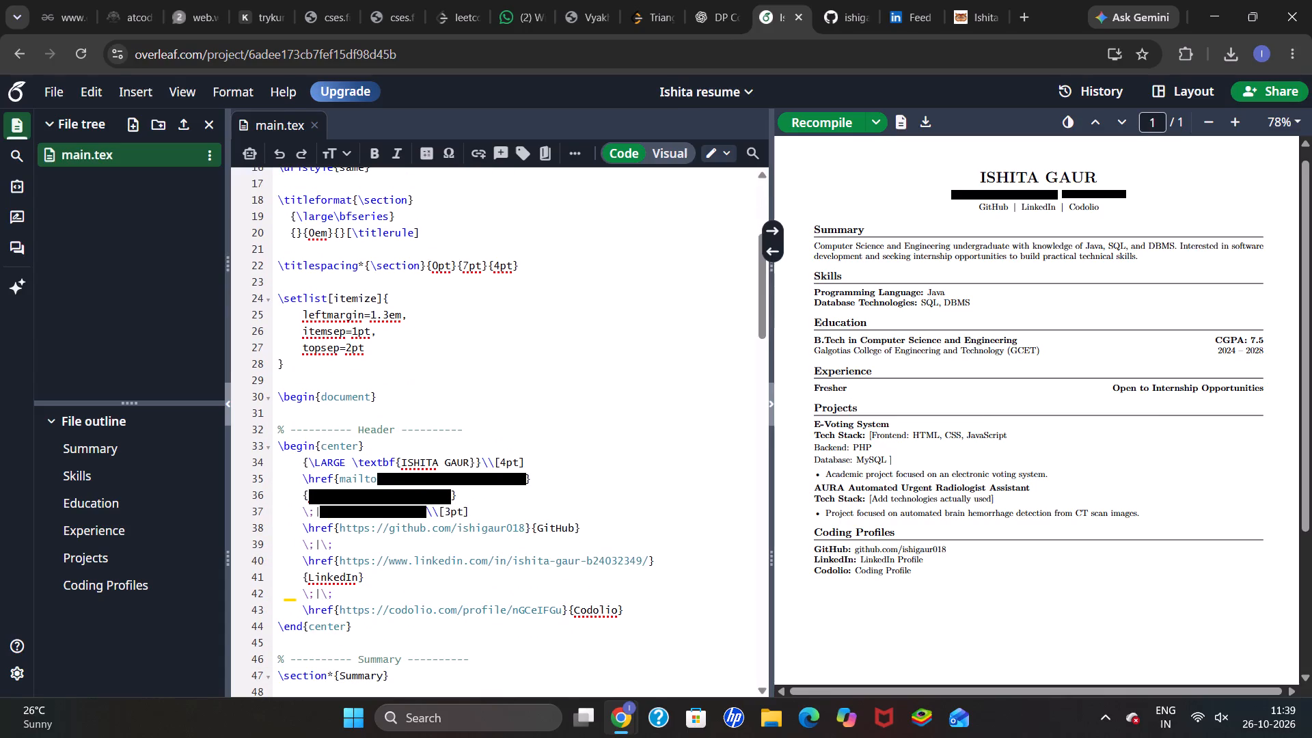
scroll(631, 451, "down", 1)
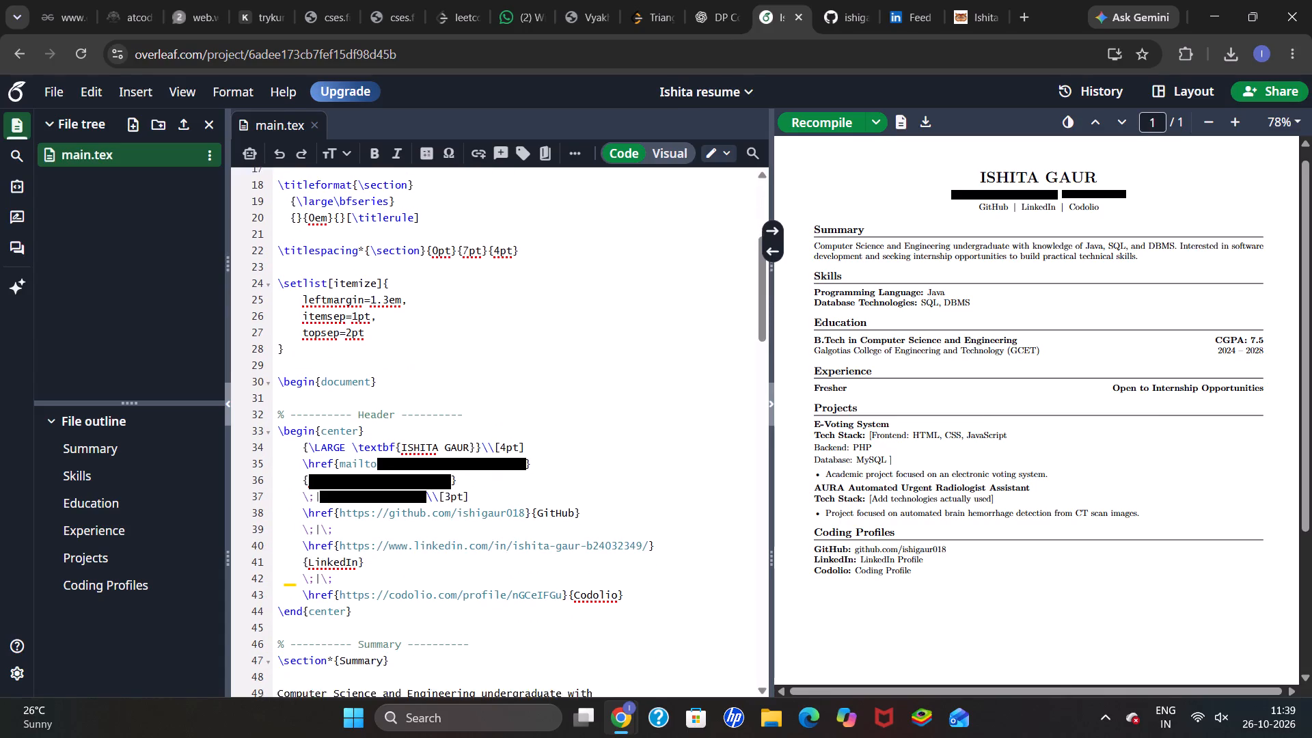
scroll(631, 451, "down", 1)
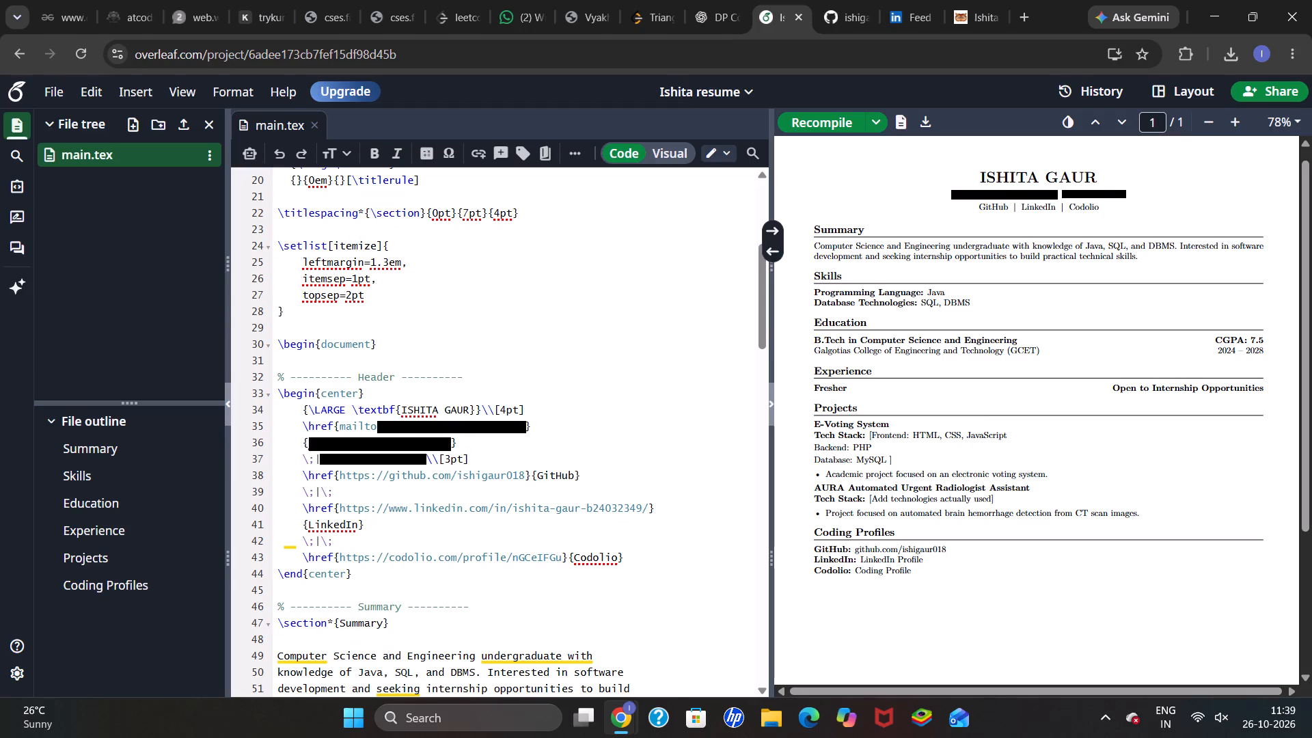
scroll(631, 451, "down", 1)
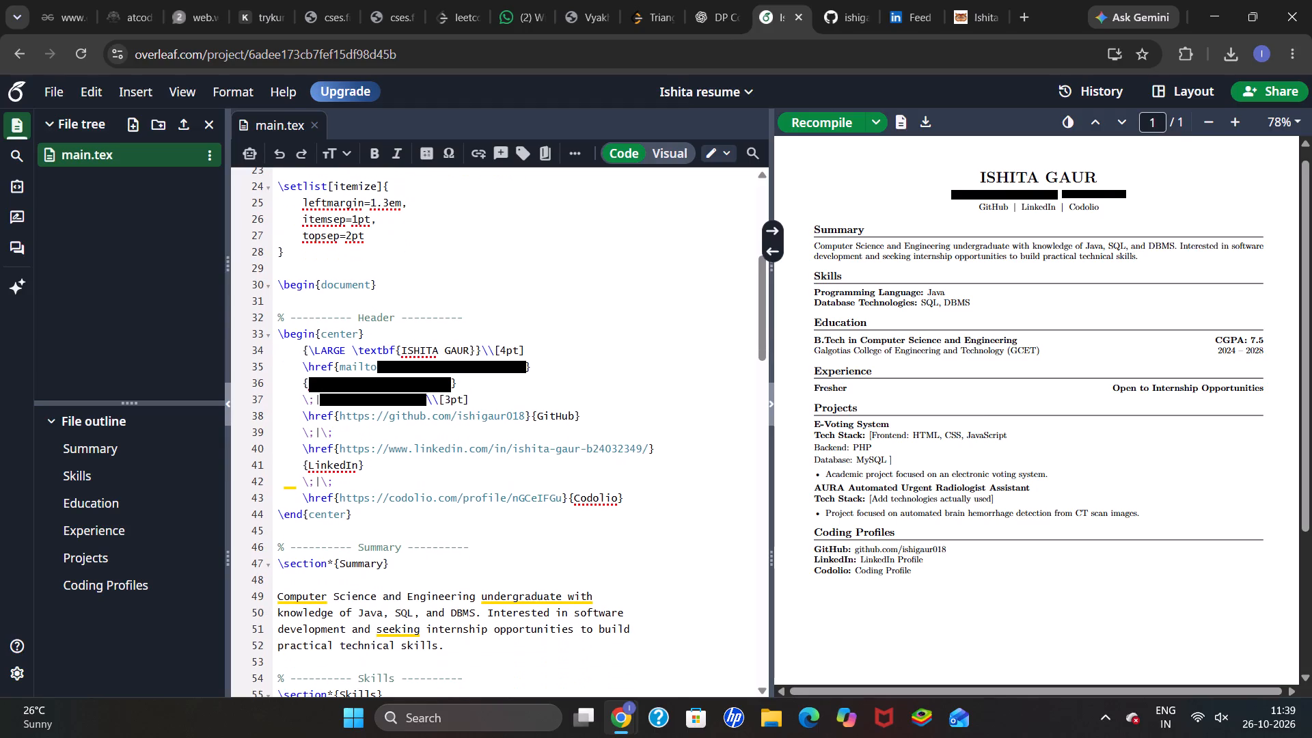
scroll(631, 451, "down", 1)
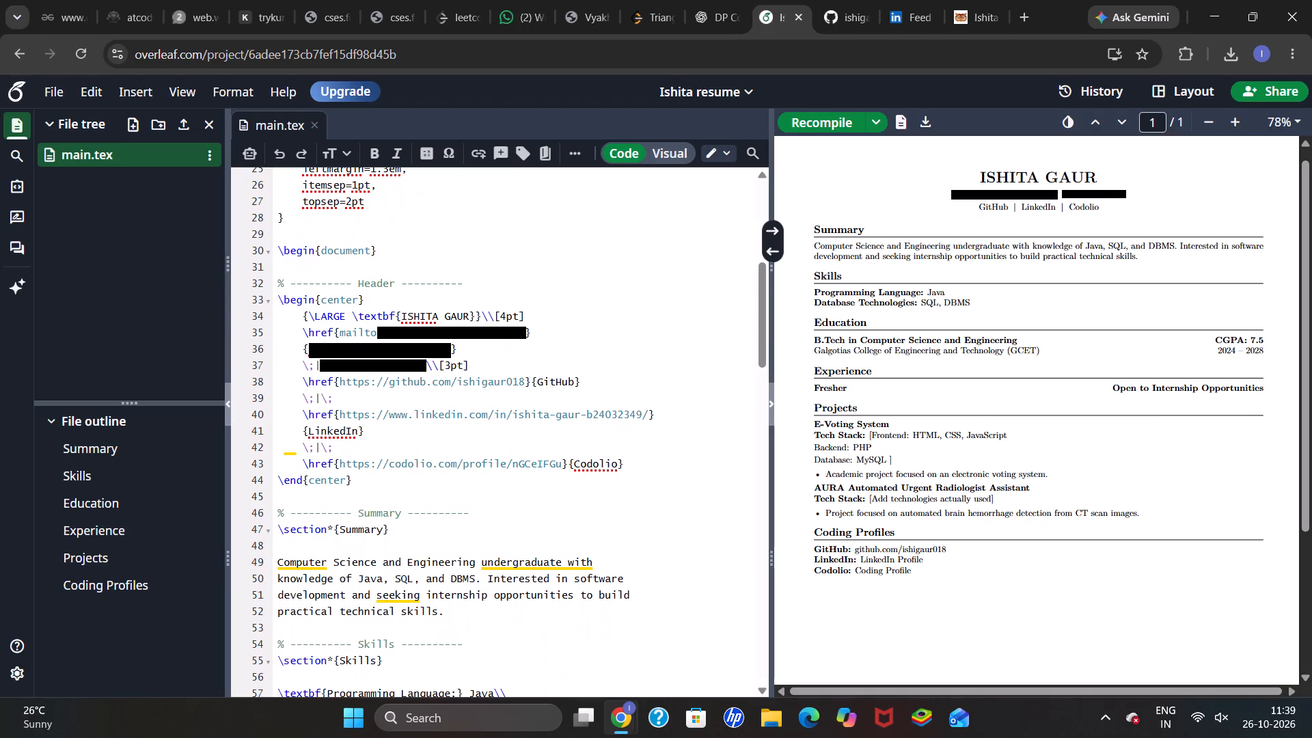
scroll(631, 451, "down", 1)
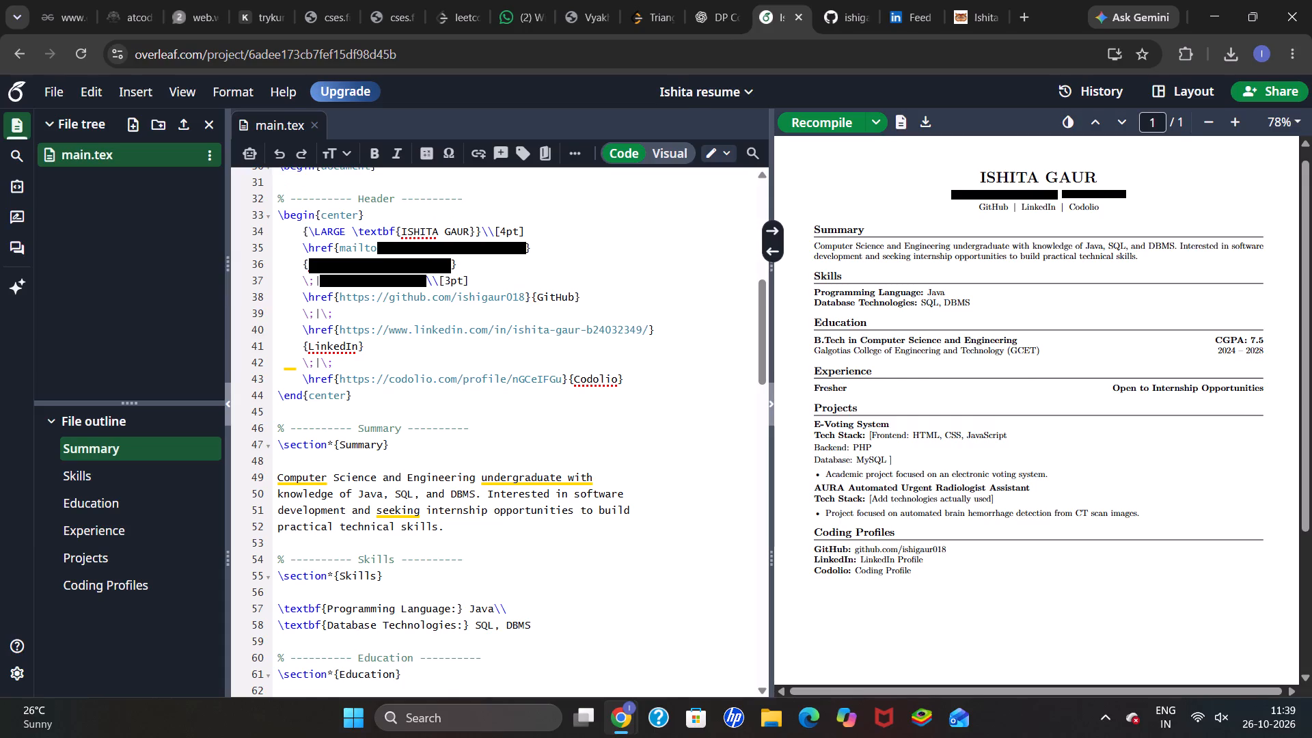
scroll(631, 451, "down", 1)
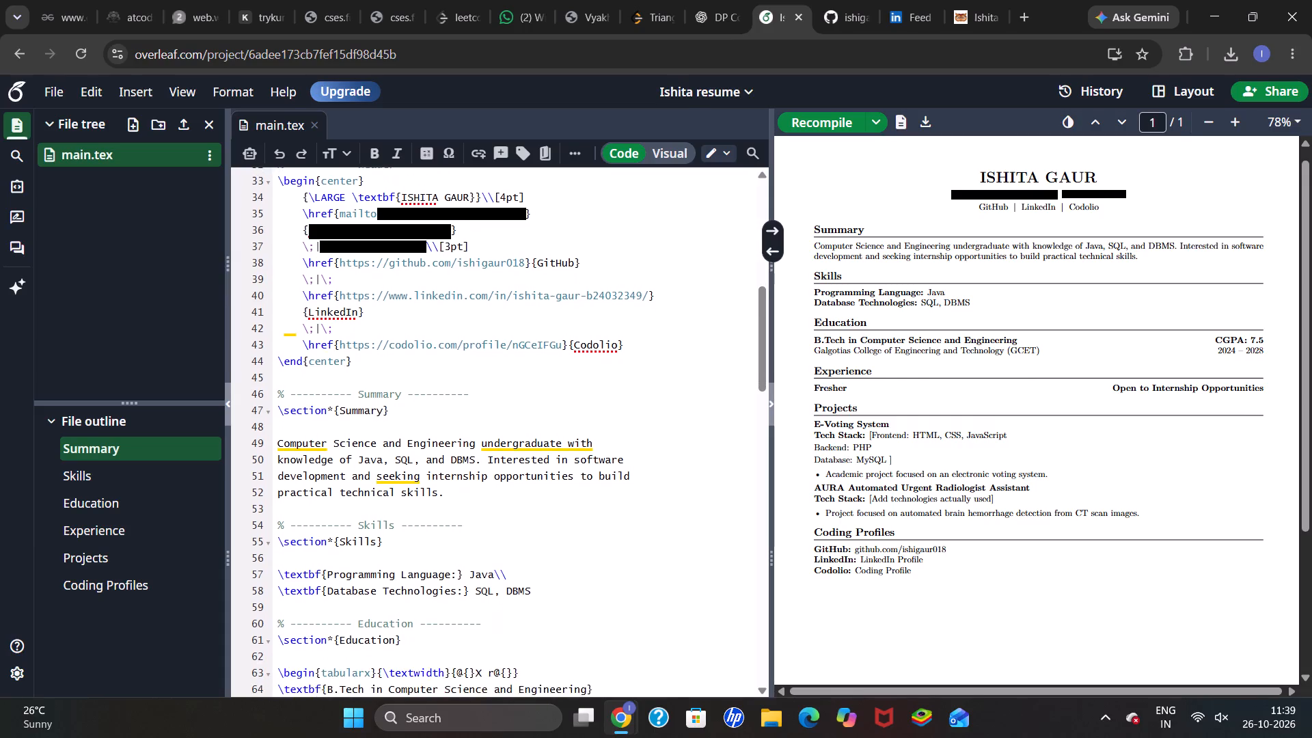
scroll(631, 451, "down", 1)
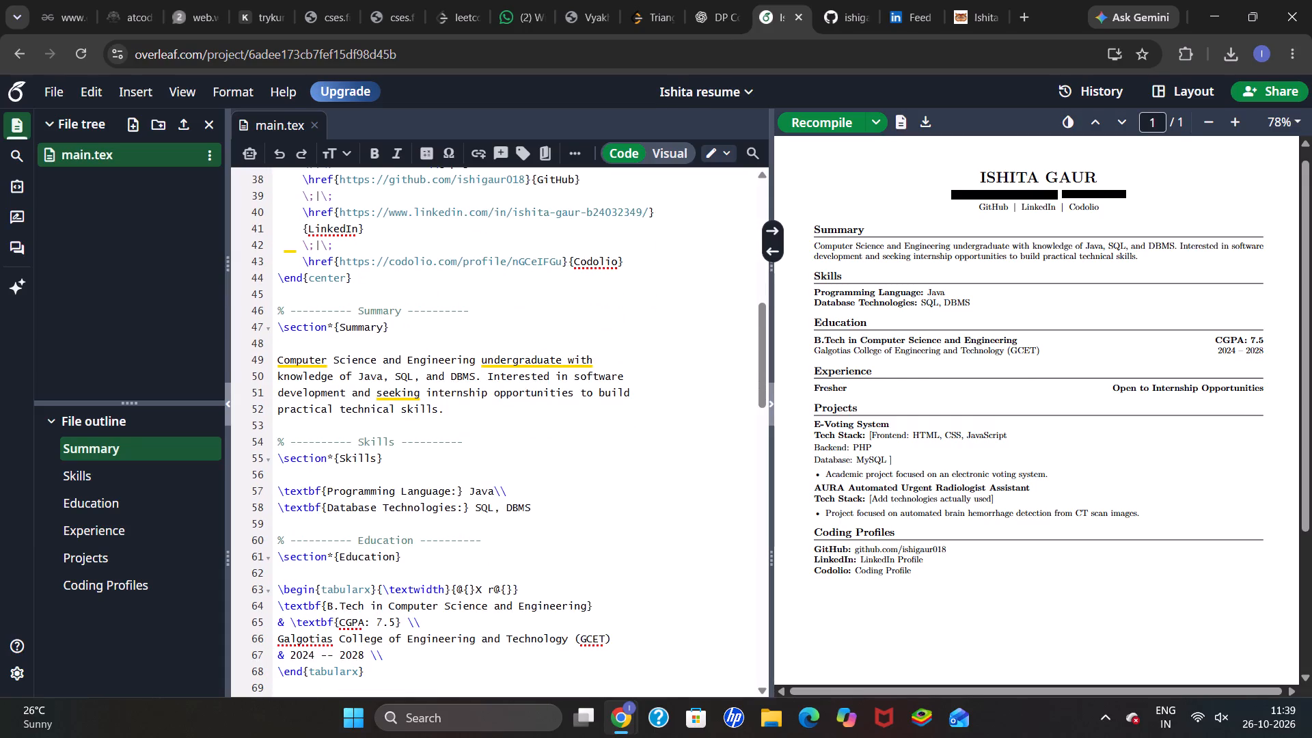
scroll(631, 451, "down", 8)
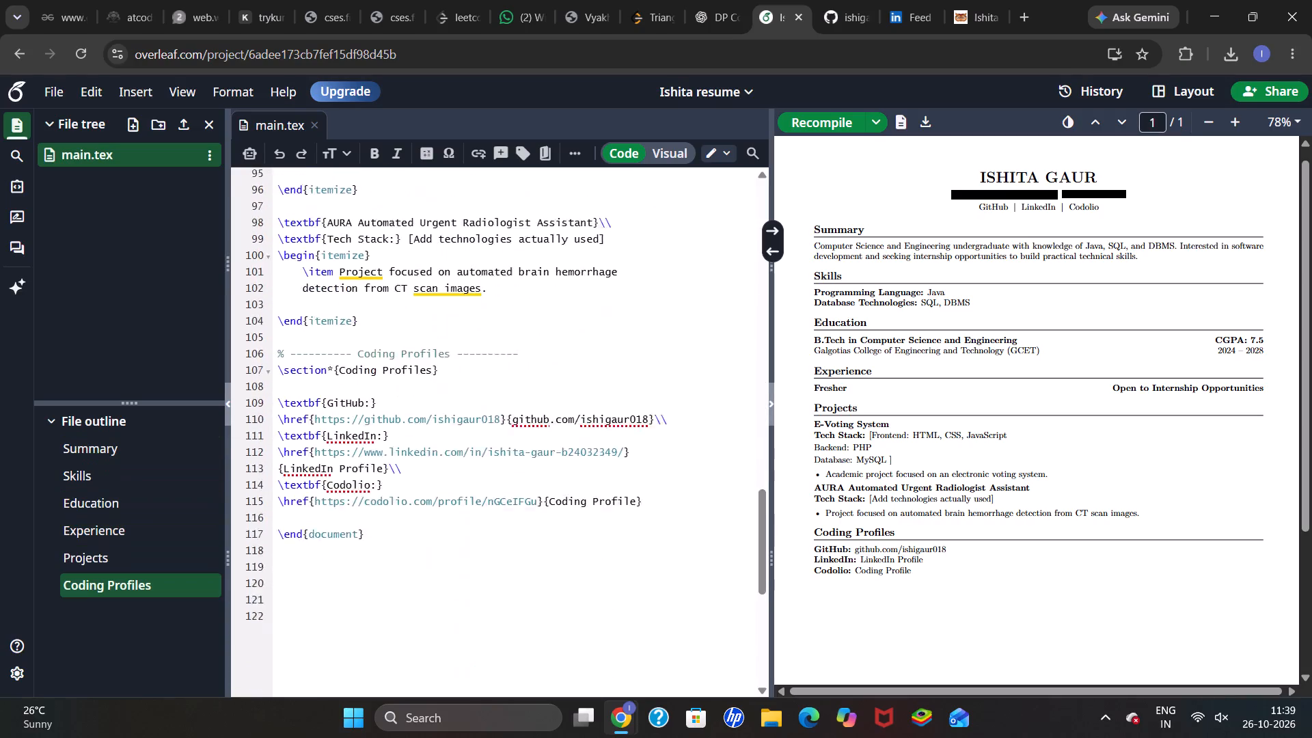
scroll(631, 451, "down", 6)
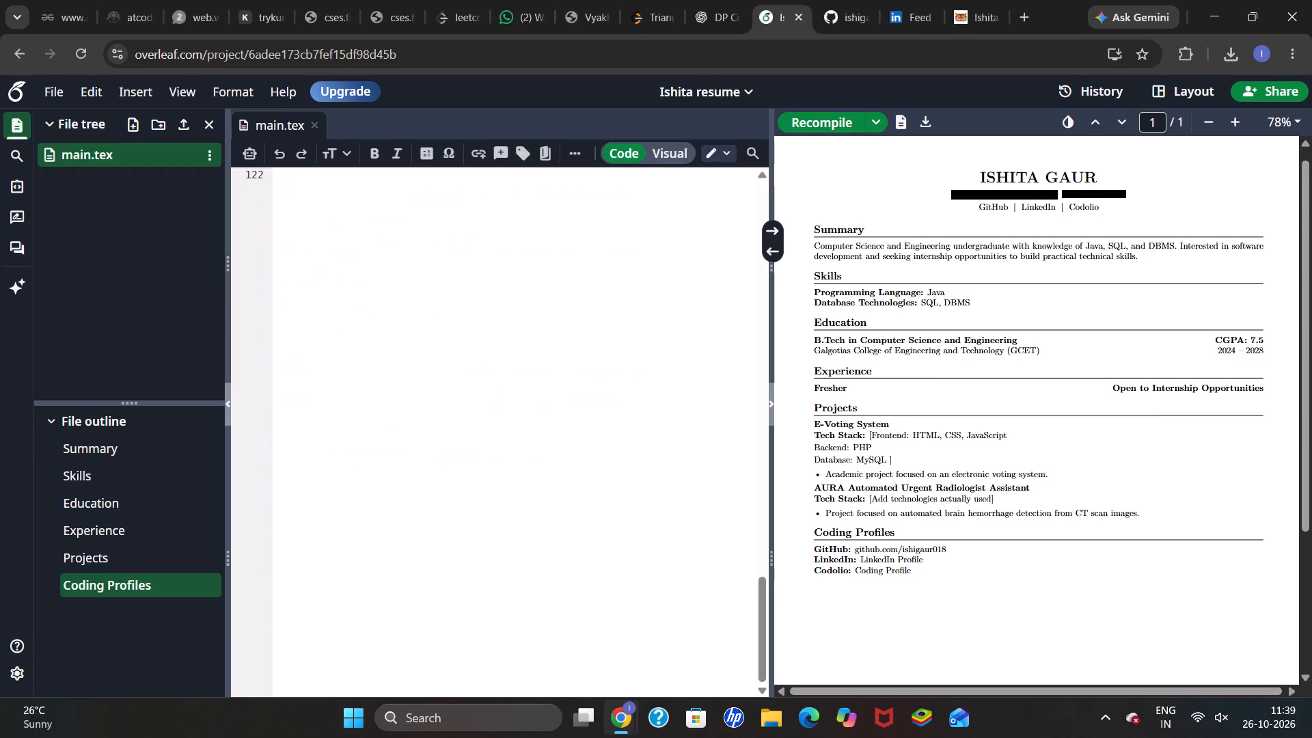
scroll(631, 451, "up", 3)
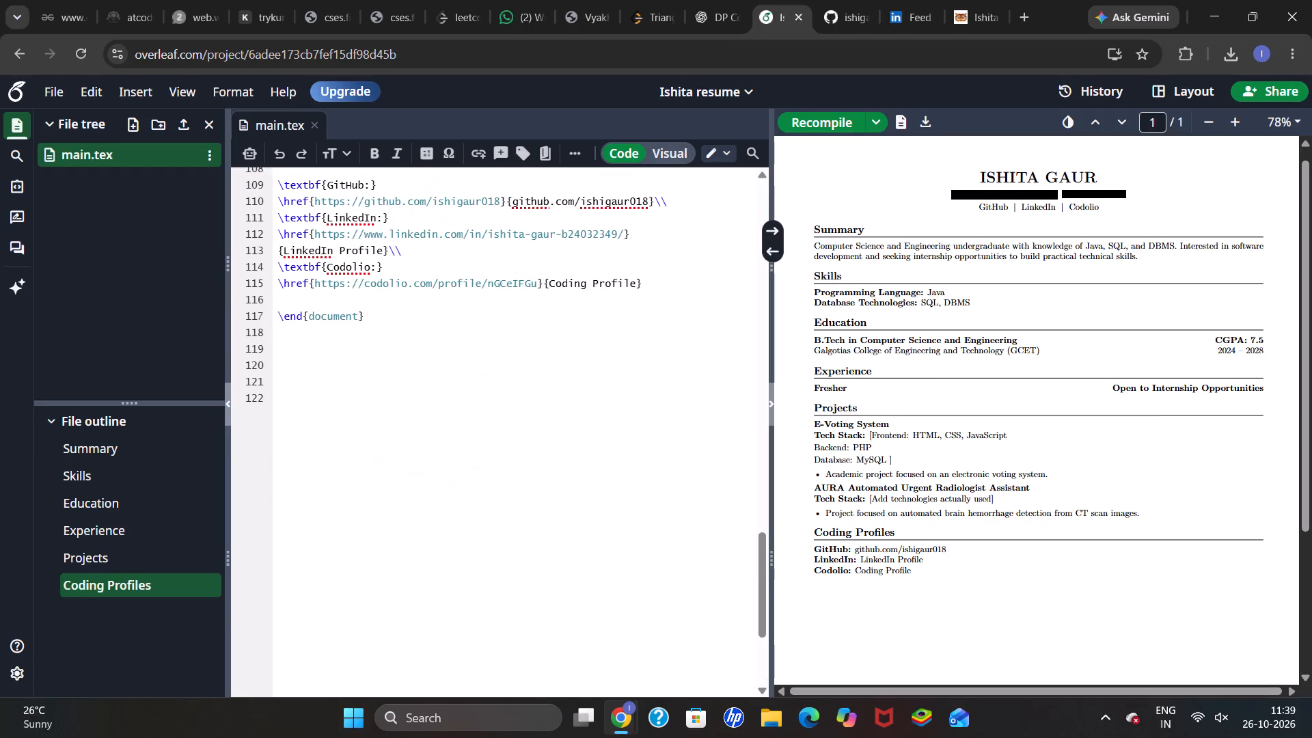
scroll(631, 451, "up", 1)
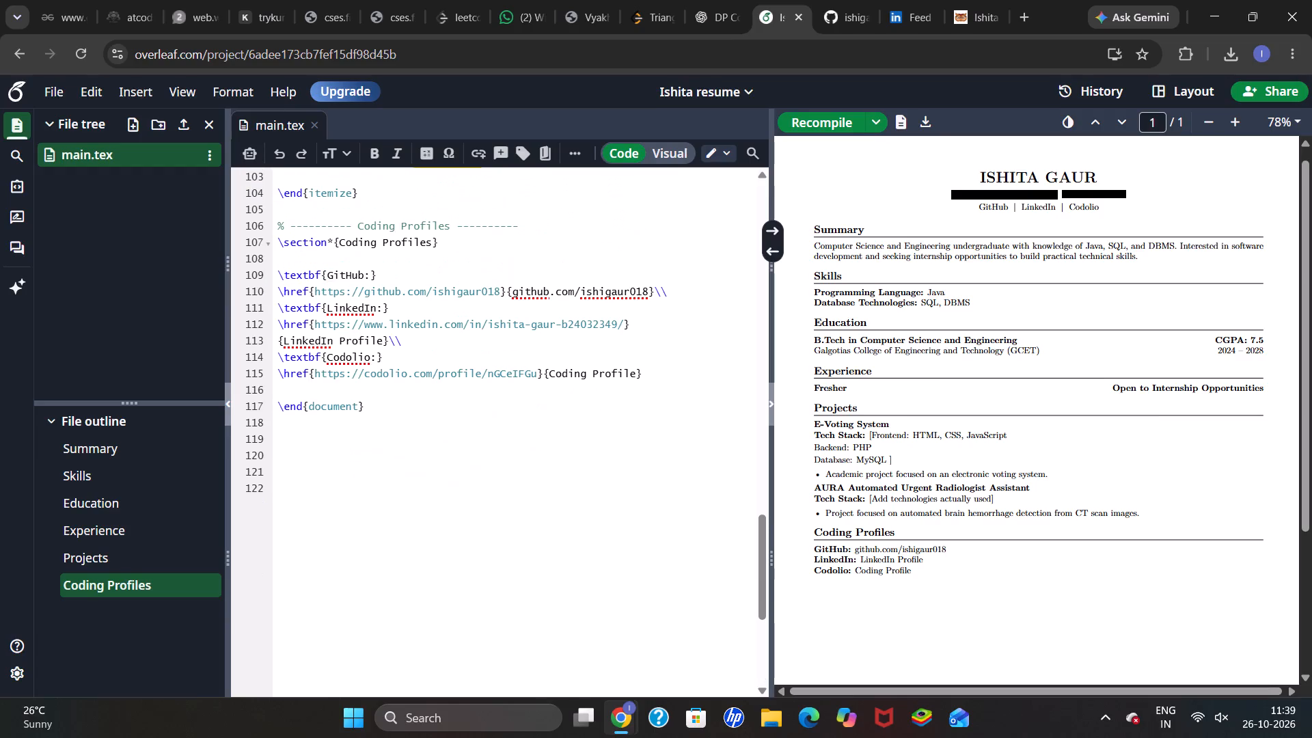
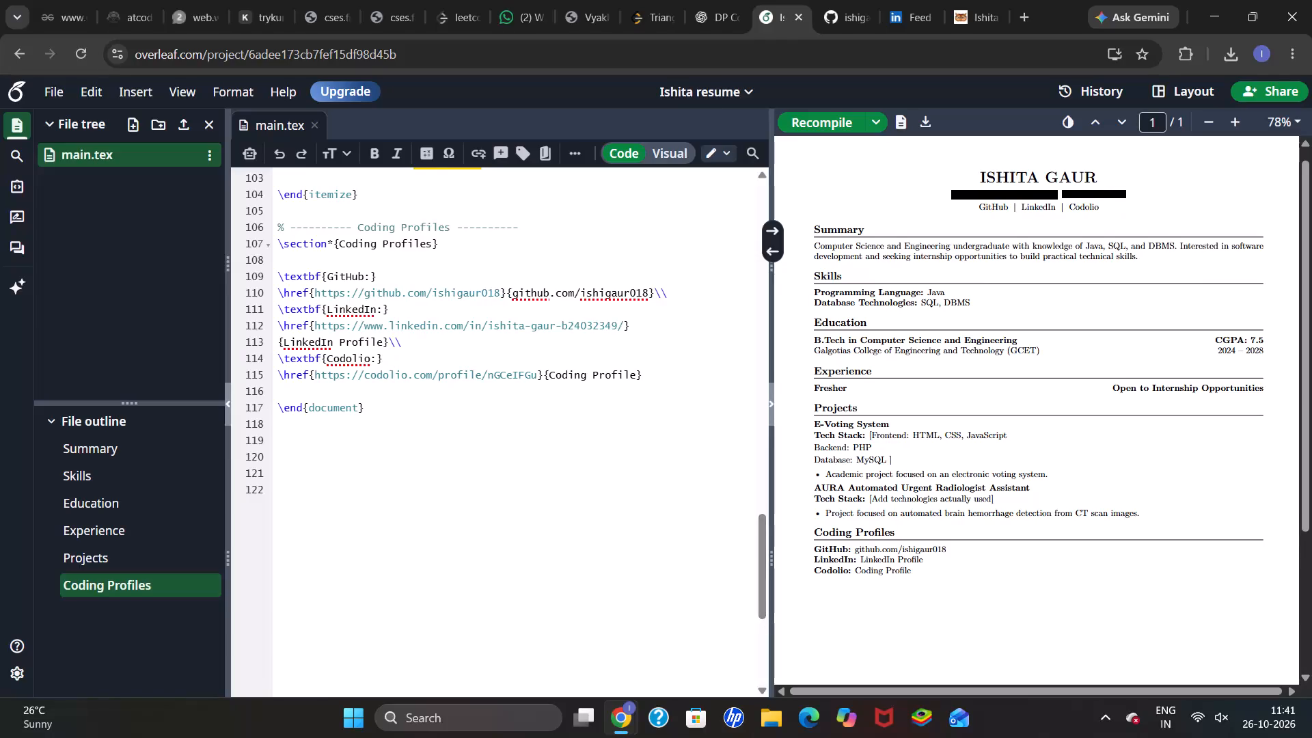
In the Summary section of main.tex, rewrite the word Java in capitals as JAVA.
scroll(655, 546, "up", 1)
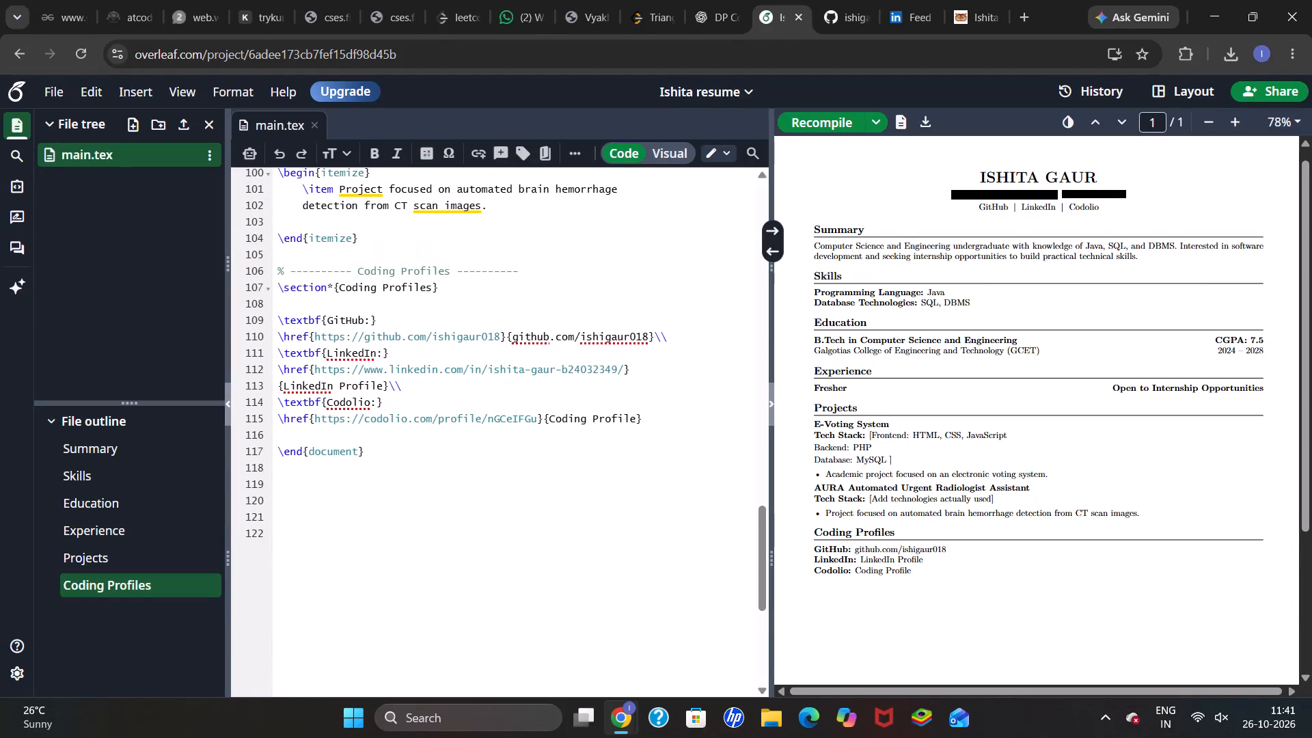
left_click(655, 546)
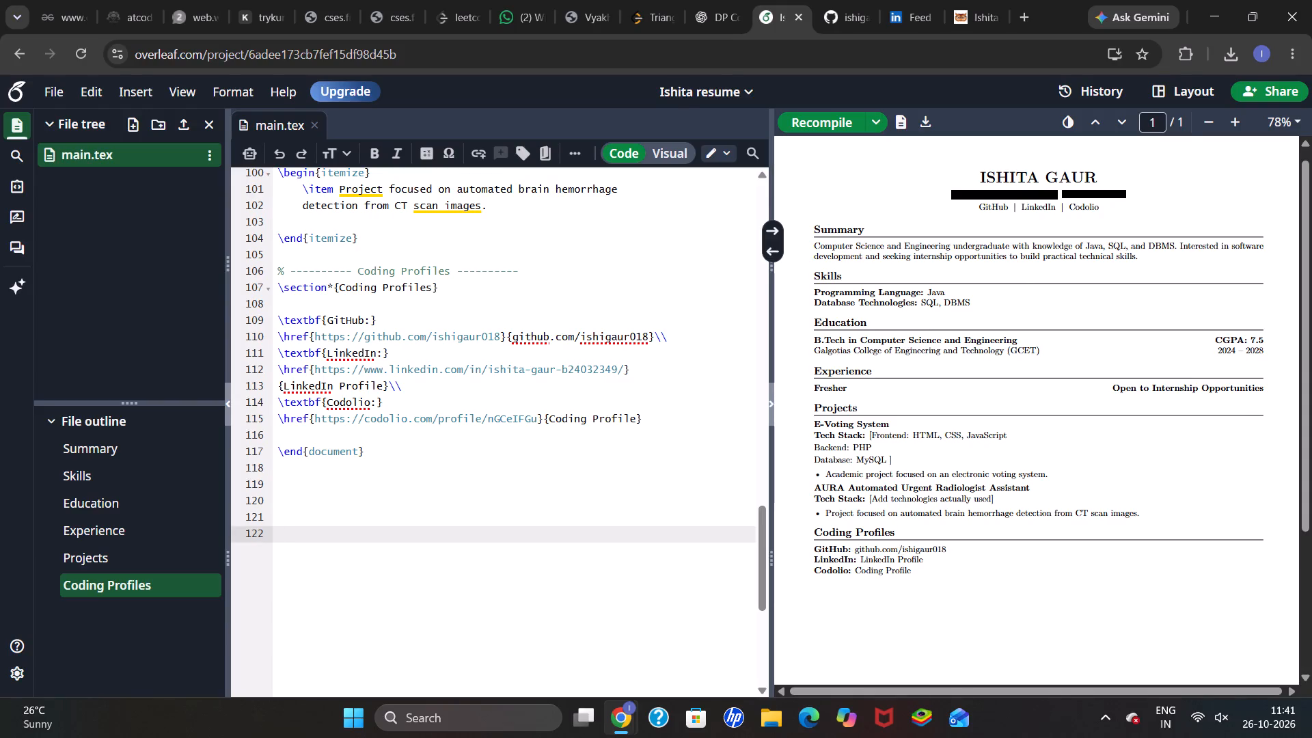
scroll(170, 525, "up", 4)
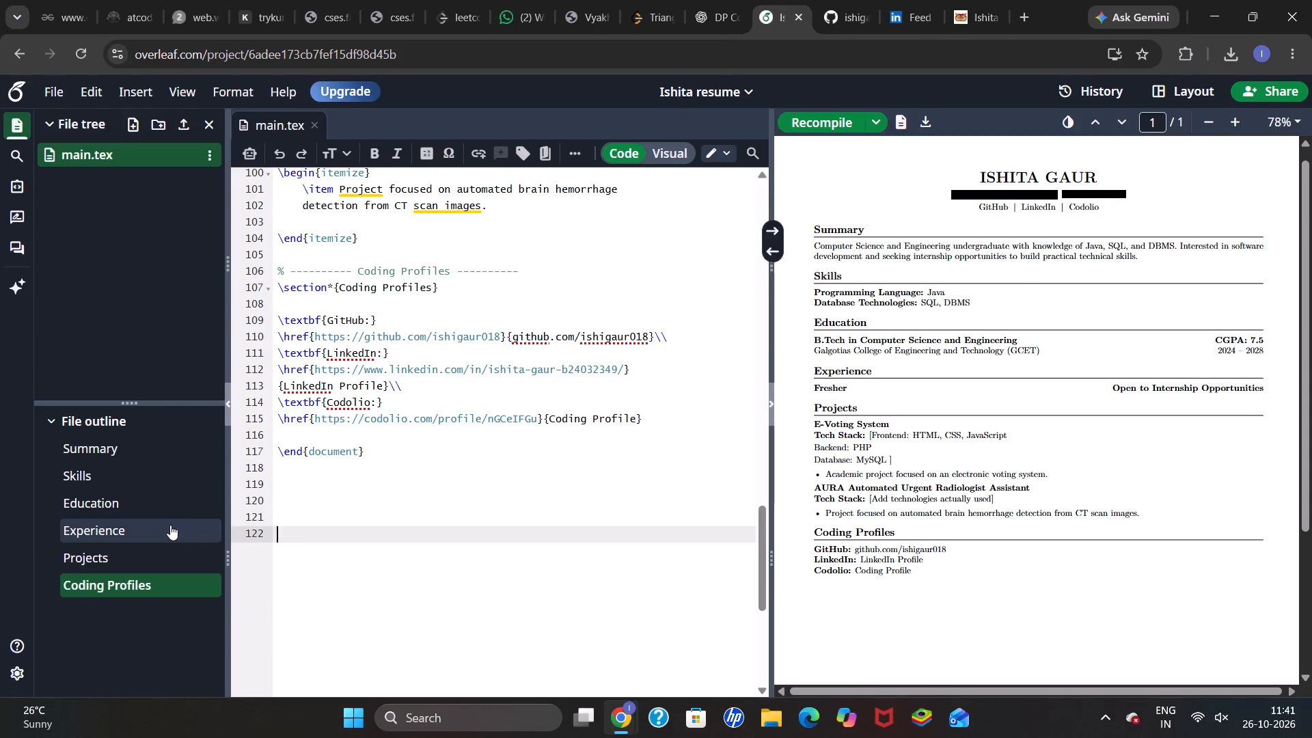
scroll(170, 525, "up", 2)
scroll(455, 440, "up", 11)
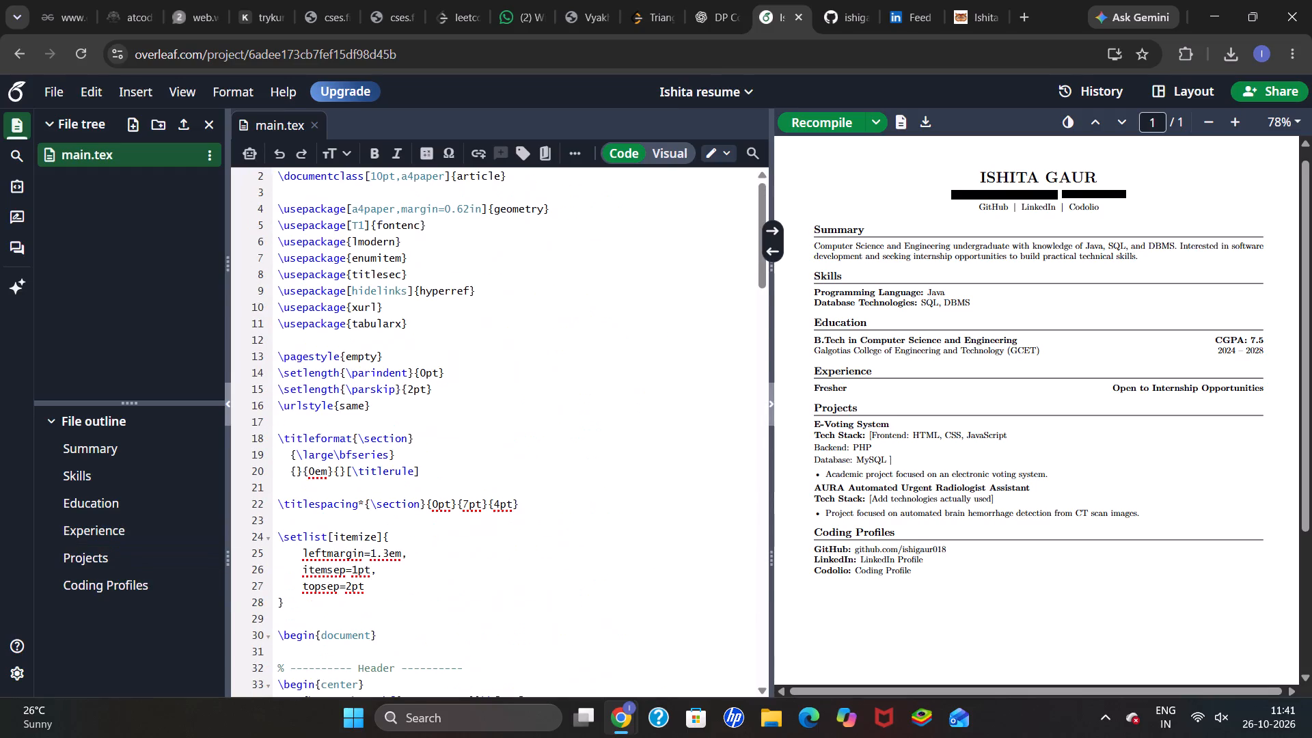
scroll(455, 440, "up", 1)
scroll(455, 440, "down", 4)
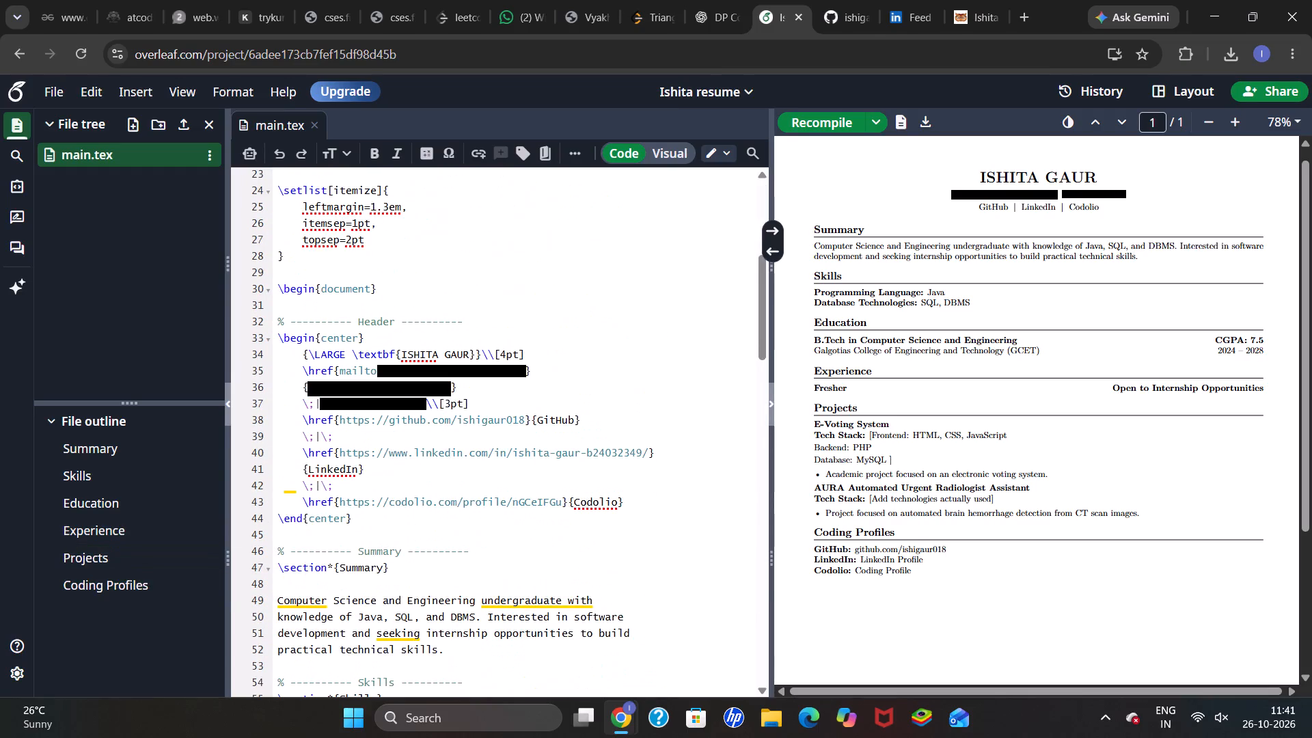
scroll(455, 440, "down", 3)
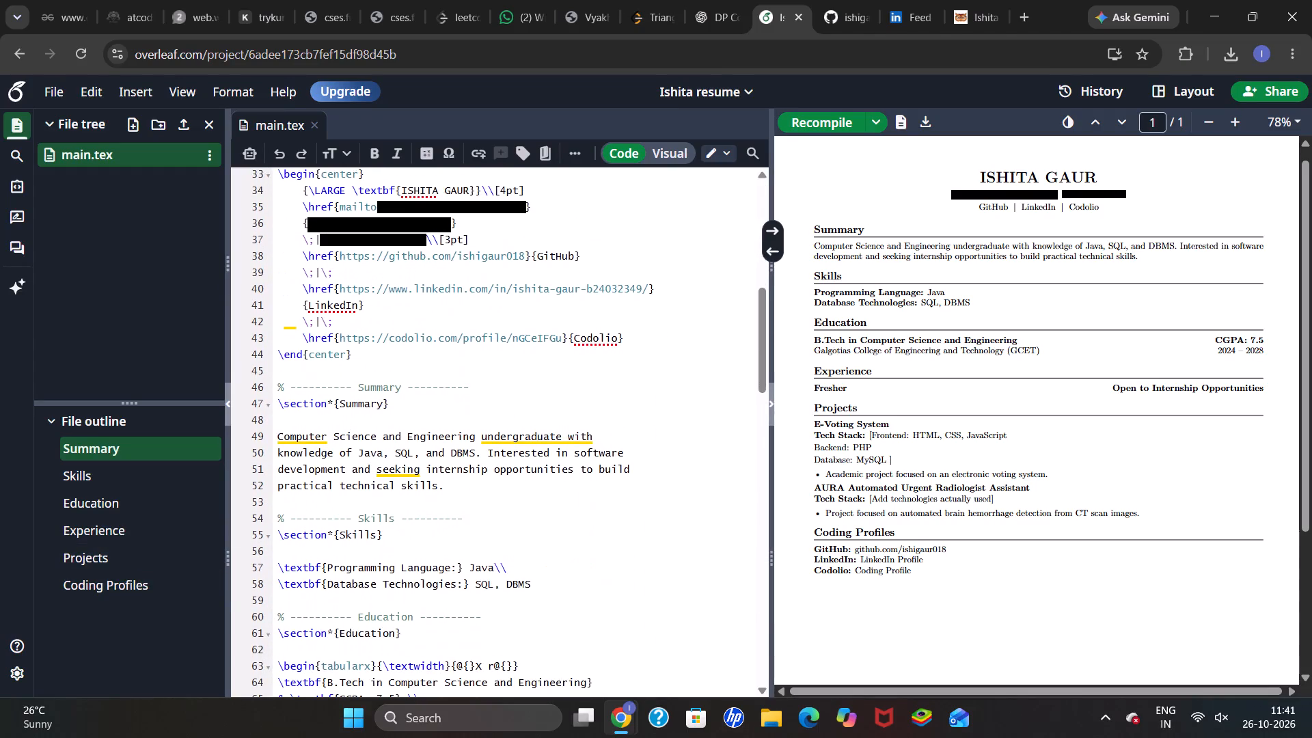
left_click(383, 452)
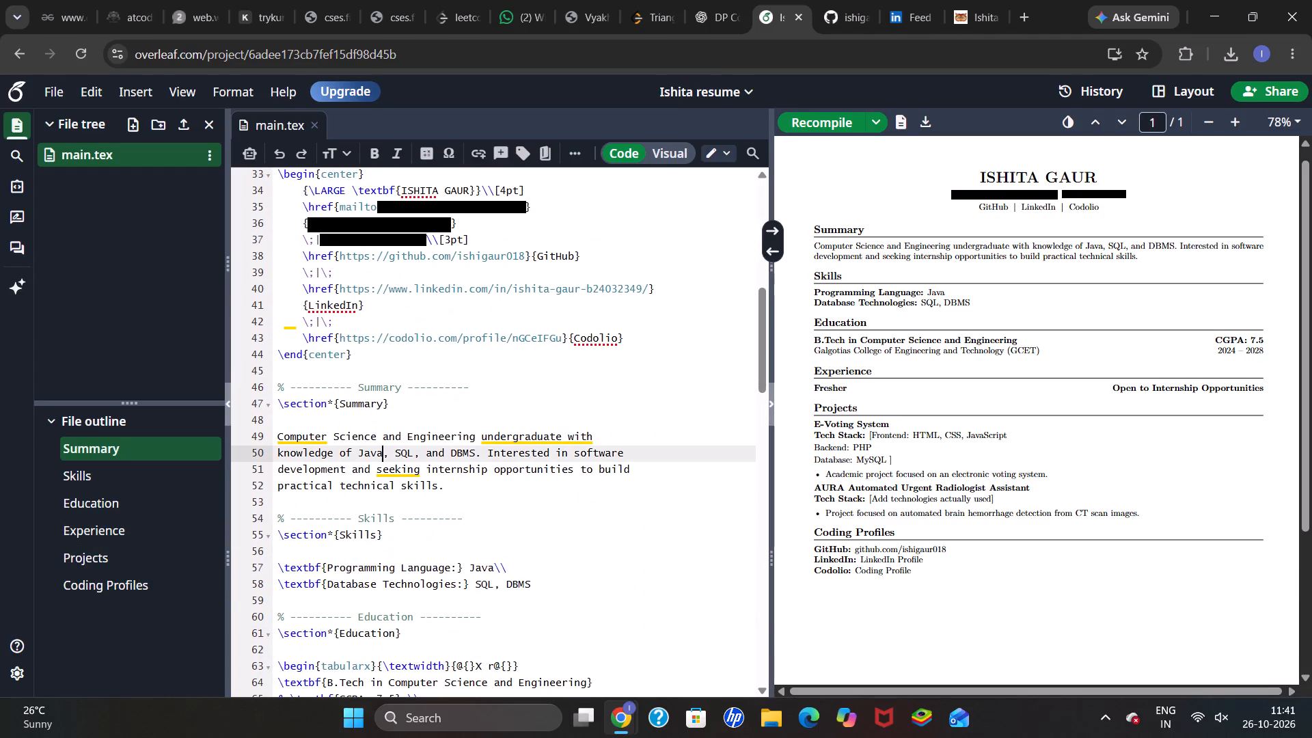
key("BackSpace")
key("BackSpace")
key("BackSpace")
key("BackSpace")
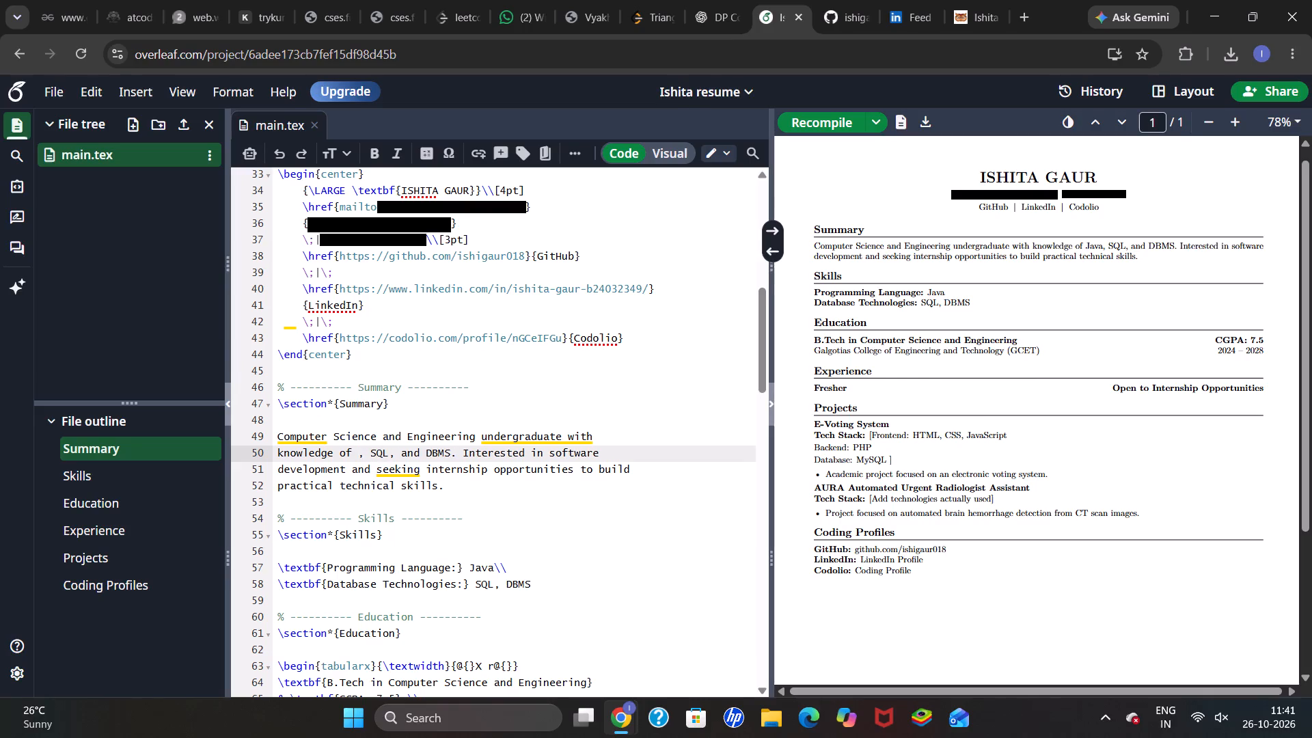
type("JA")
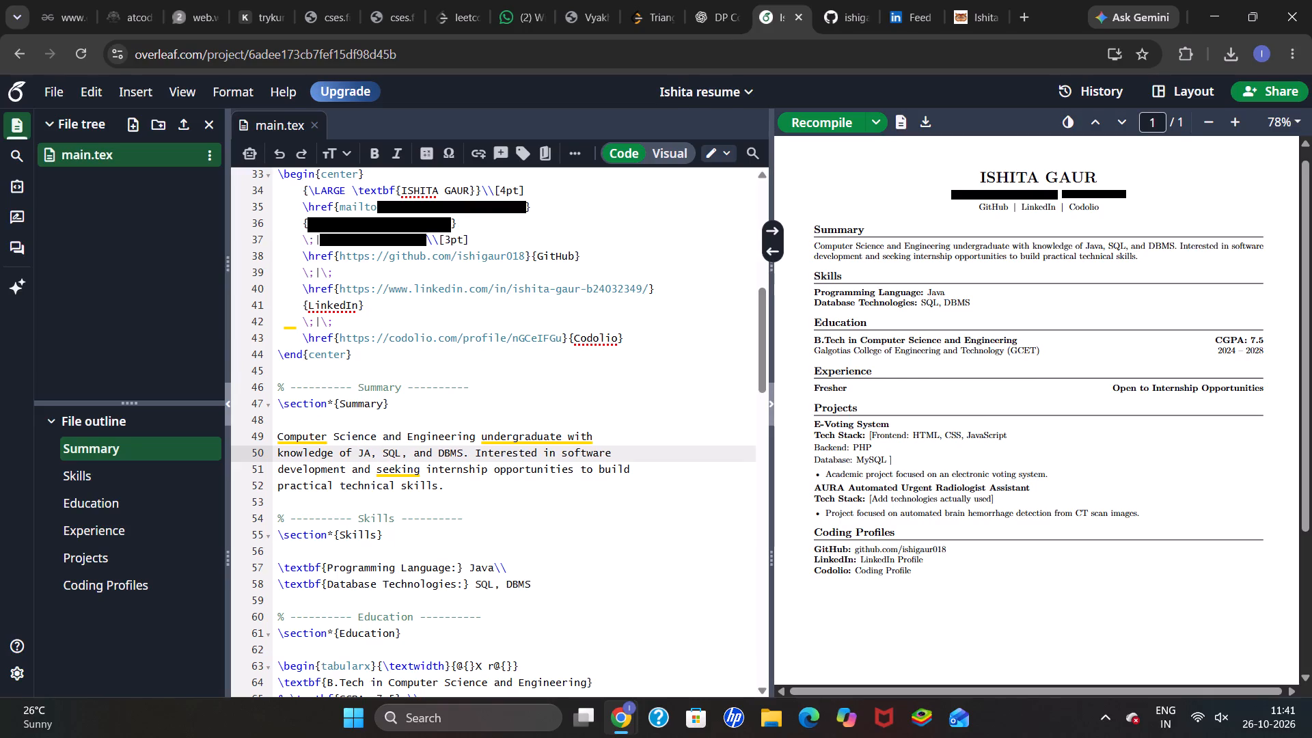
type("VA")
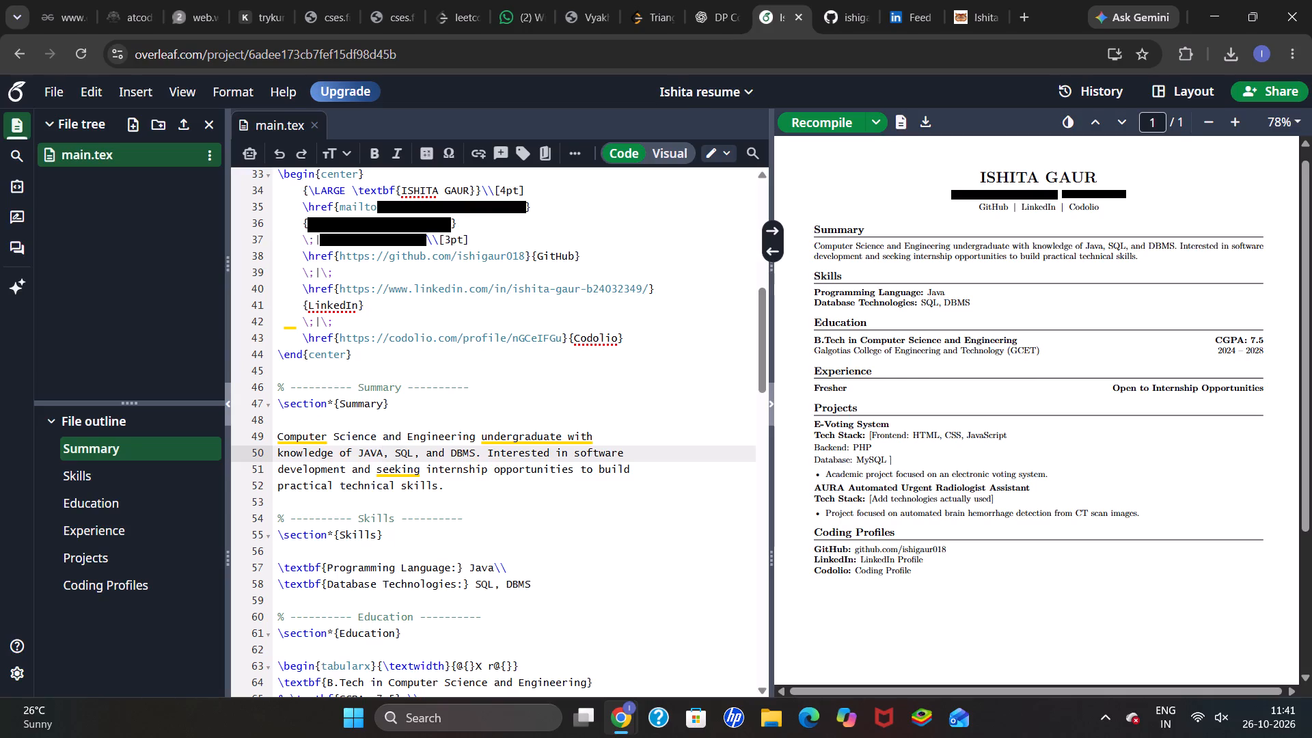
scroll(485, 543, "down", 3)
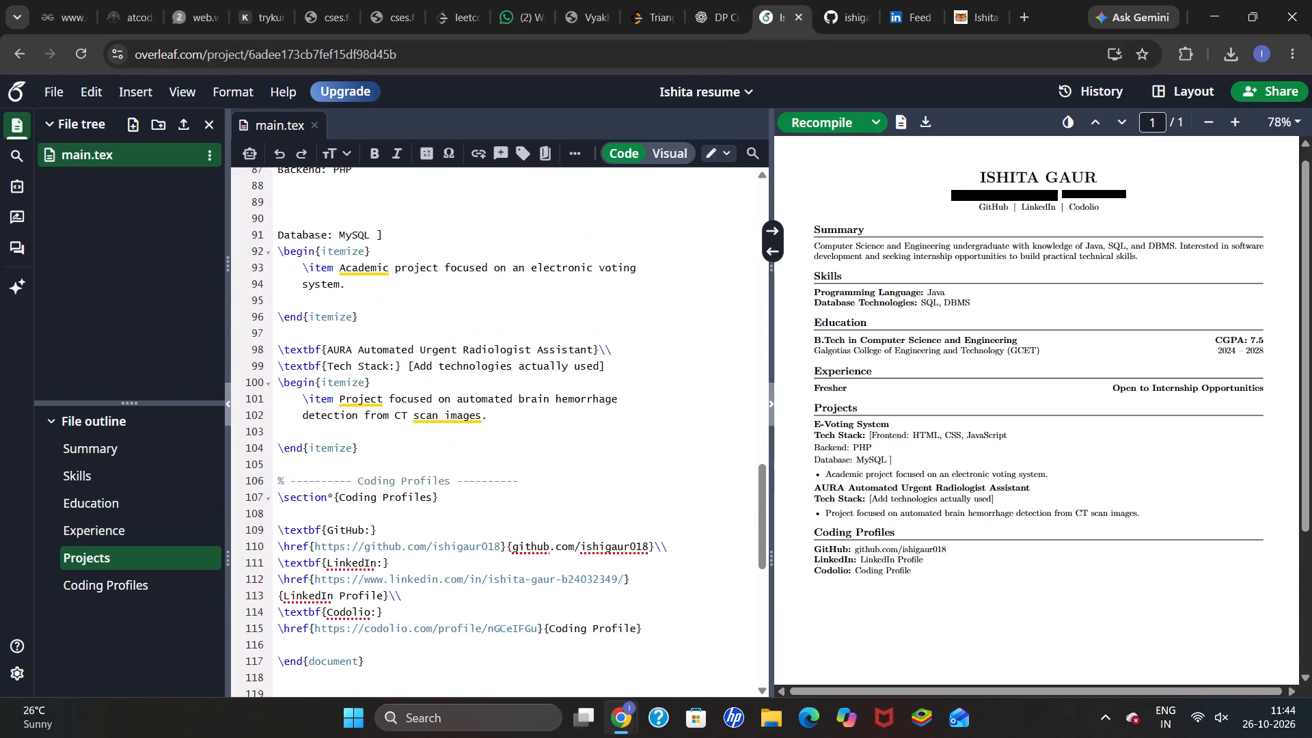
left_click_drag(367, 655, 316, 367)
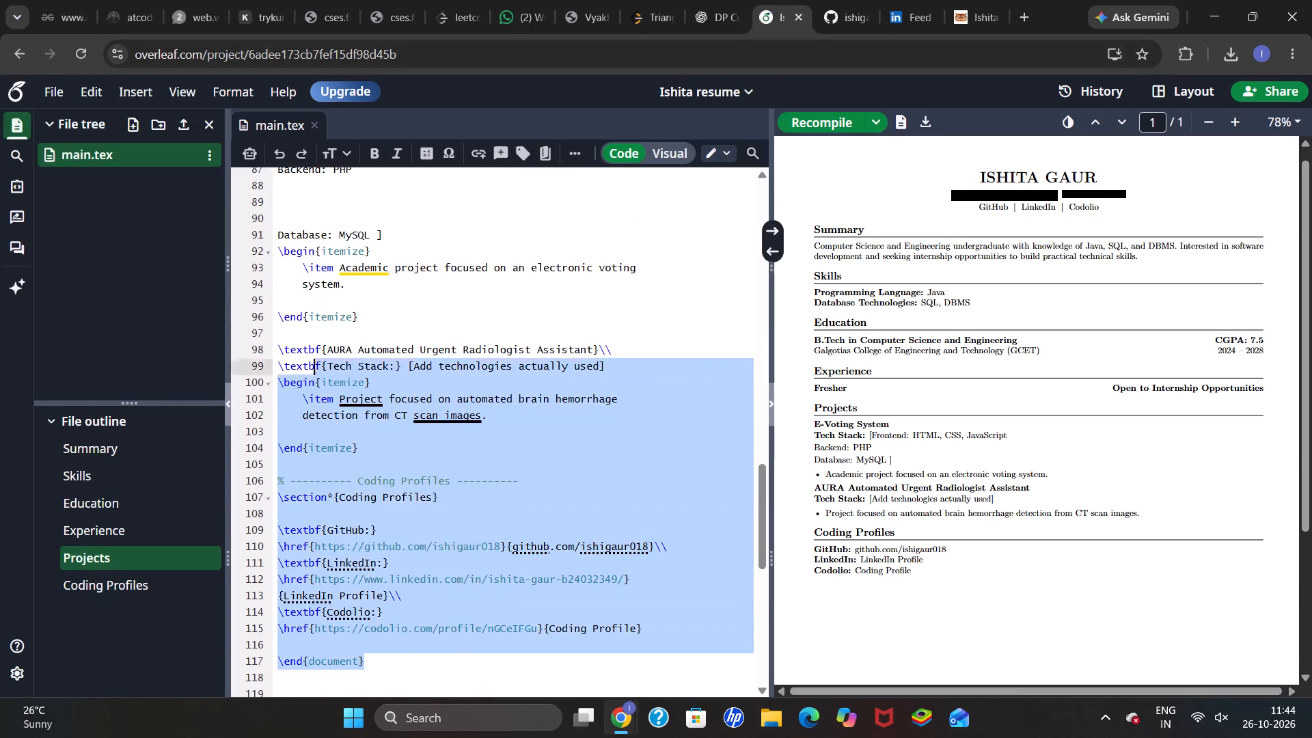
left_click_drag(316, 367, 273, 115)
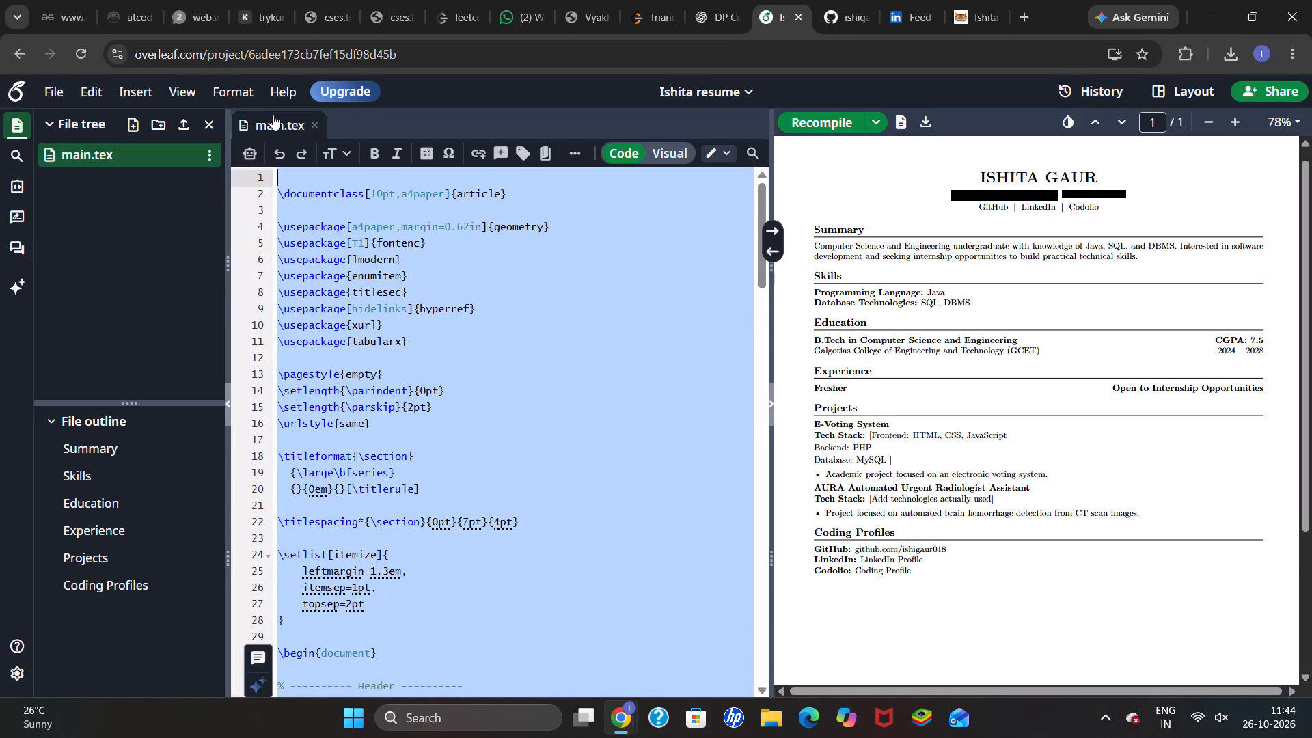
key("BackSpace")
key("ctrl+v")
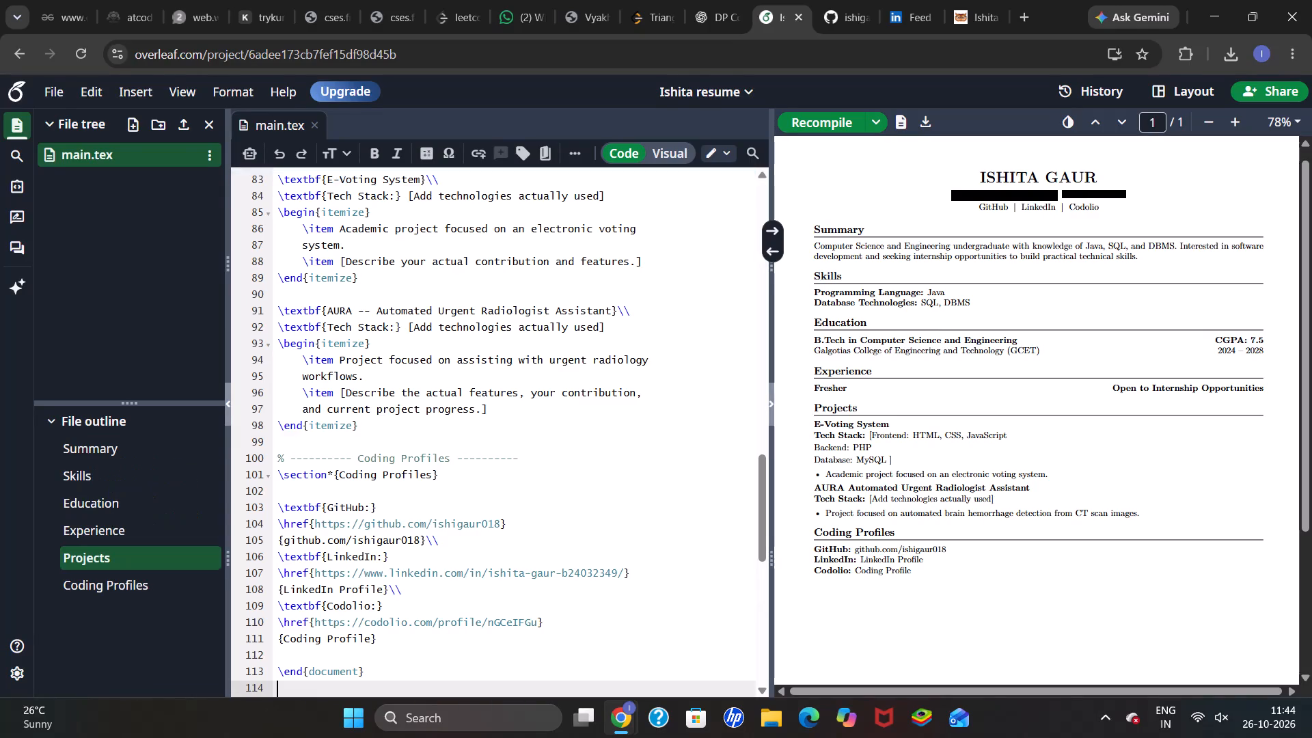
left_click(795, 120)
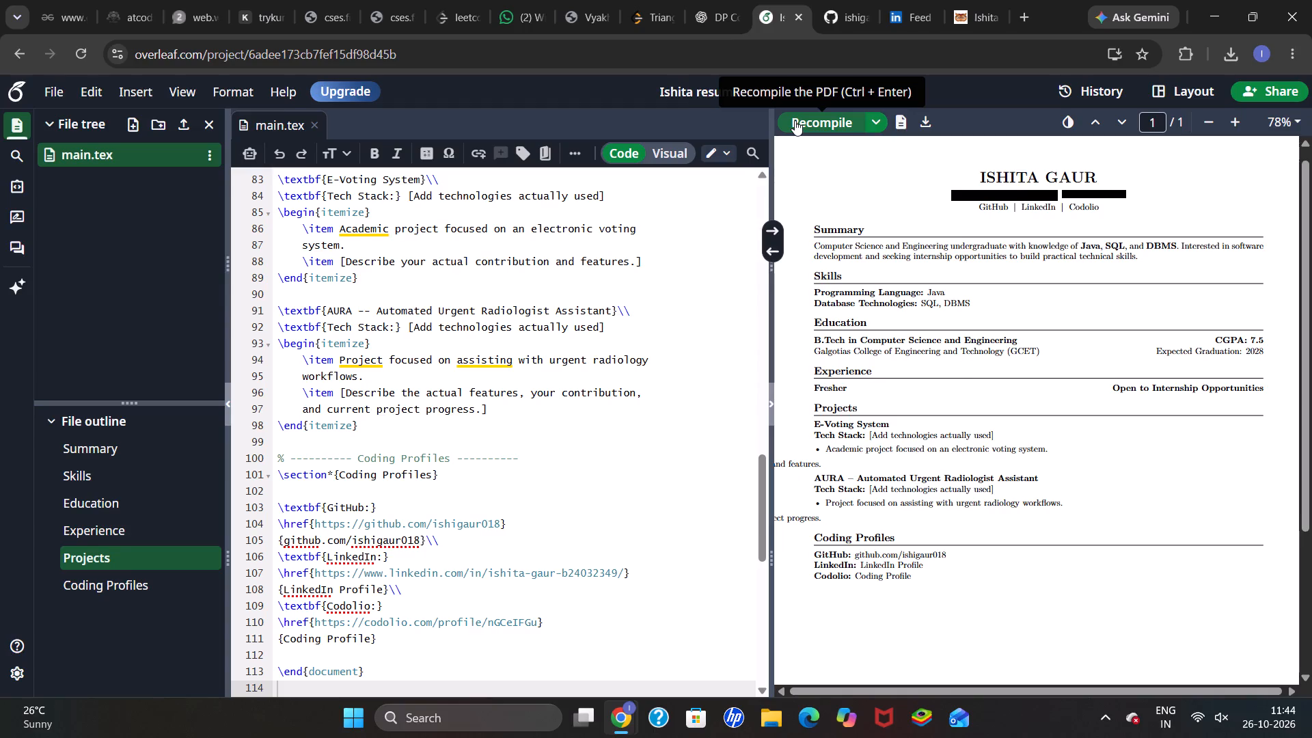
Examine the recompiled resume in the PDF preview at a larger zoom, from the header down to Coding Profiles.
scroll(955, 371, "up", 1)
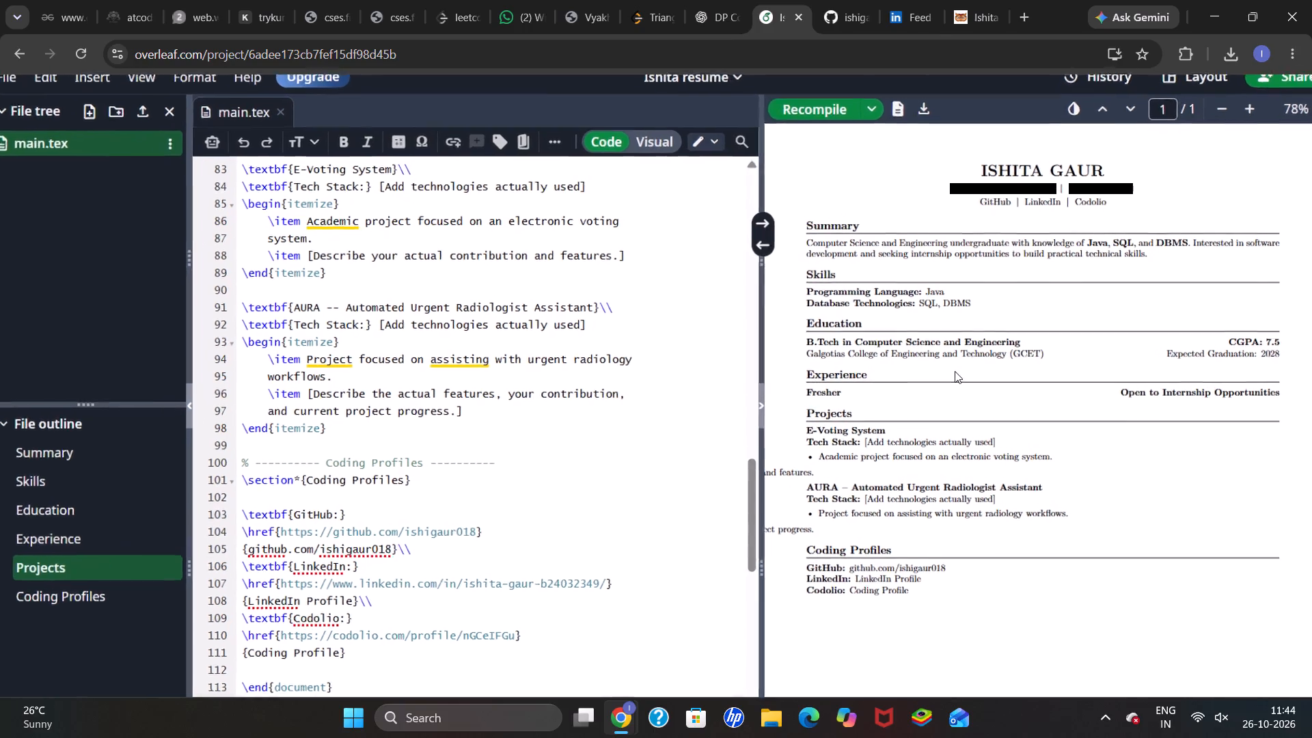
scroll(955, 371, "up", 1)
scroll(955, 371, "left", 3)
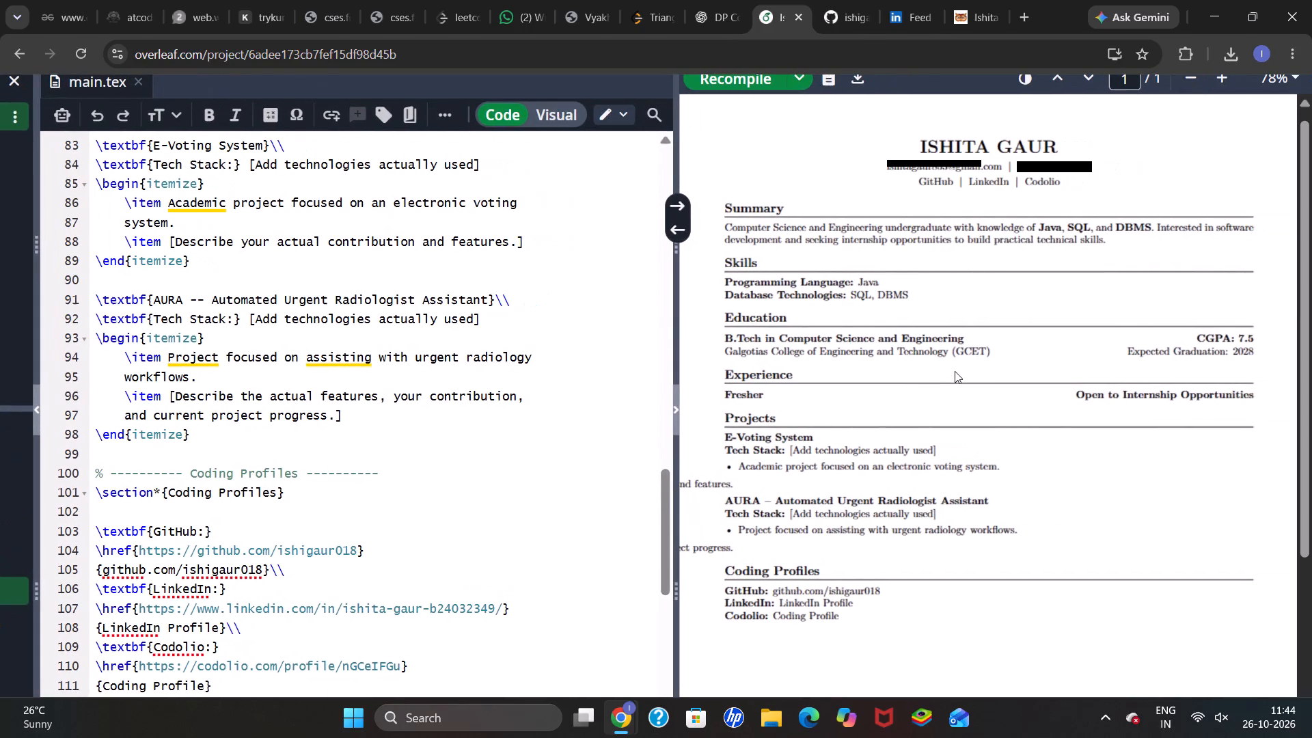
scroll(955, 371, "up", 1)
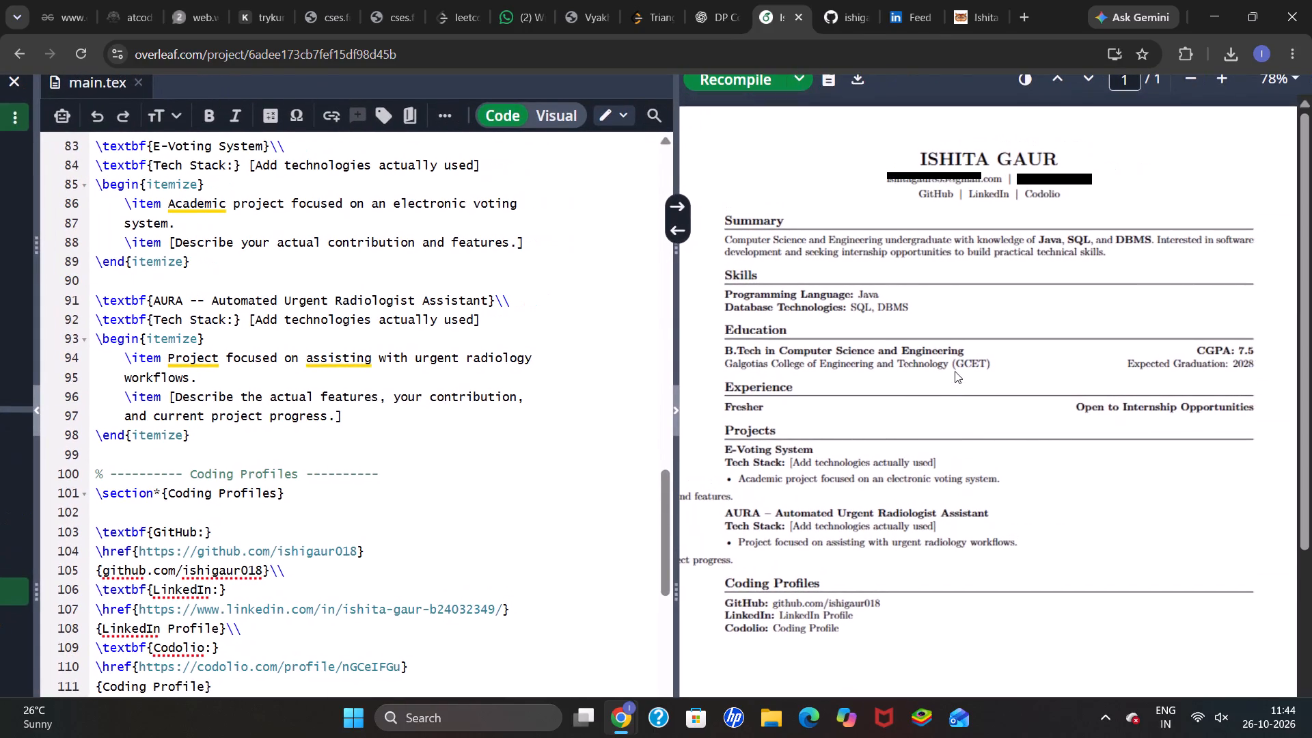
scroll(955, 371, "up", 1)
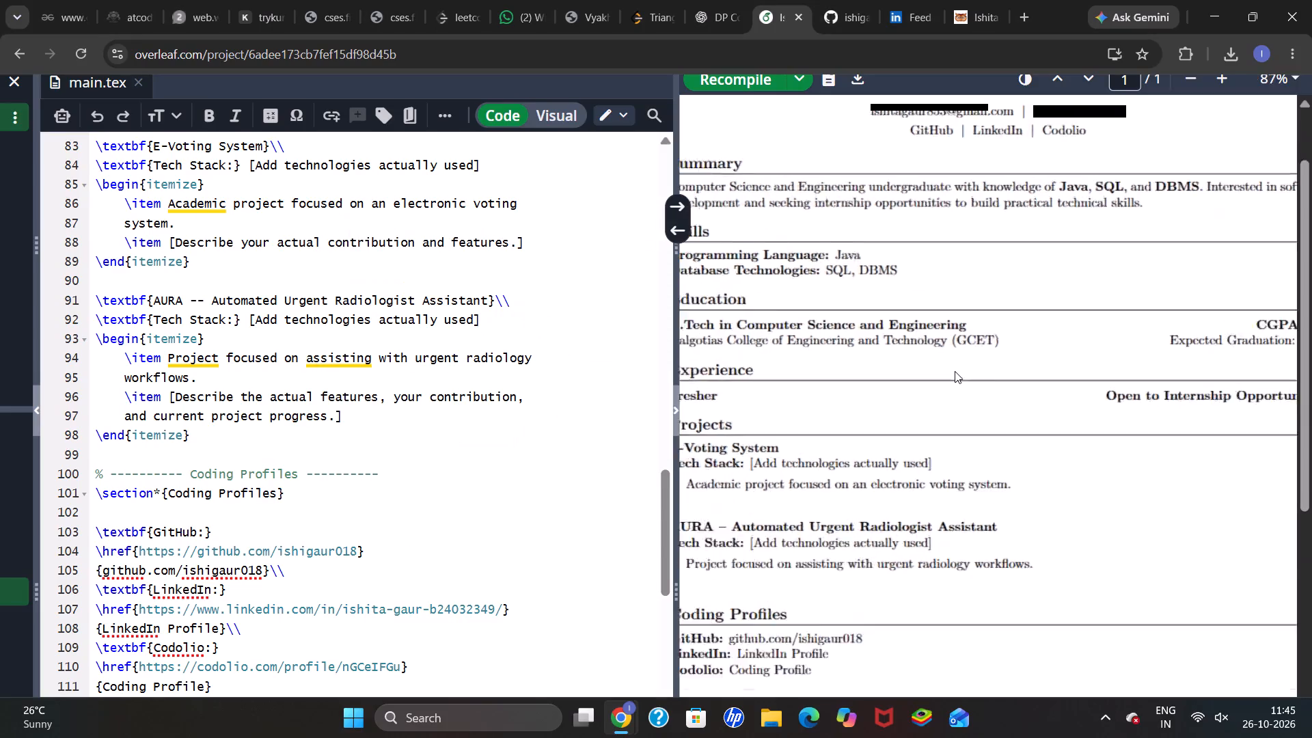
Delete the entire second bullet, the placeholder describing features, contribution and progress, from the AURA project in main.tex and recompile the PDF.
scroll(955, 371, "up", 1)
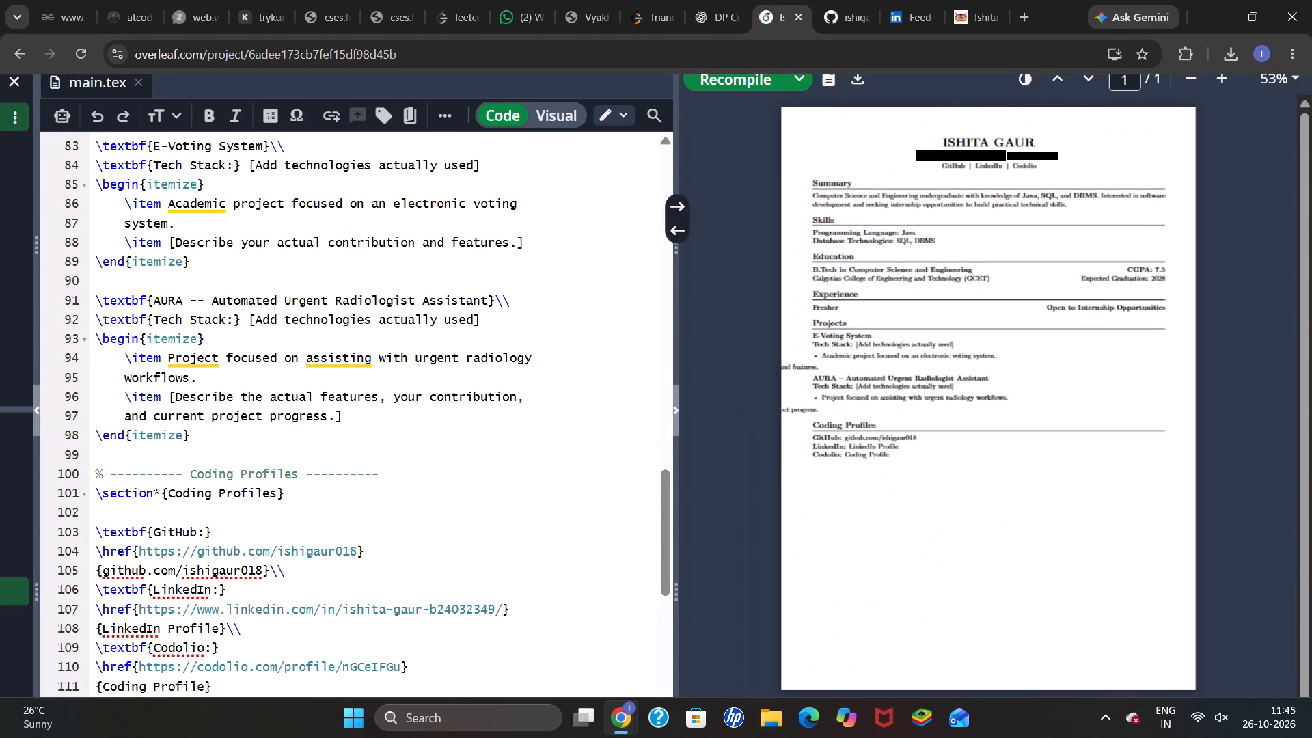
scroll(952, 376, "up", 4)
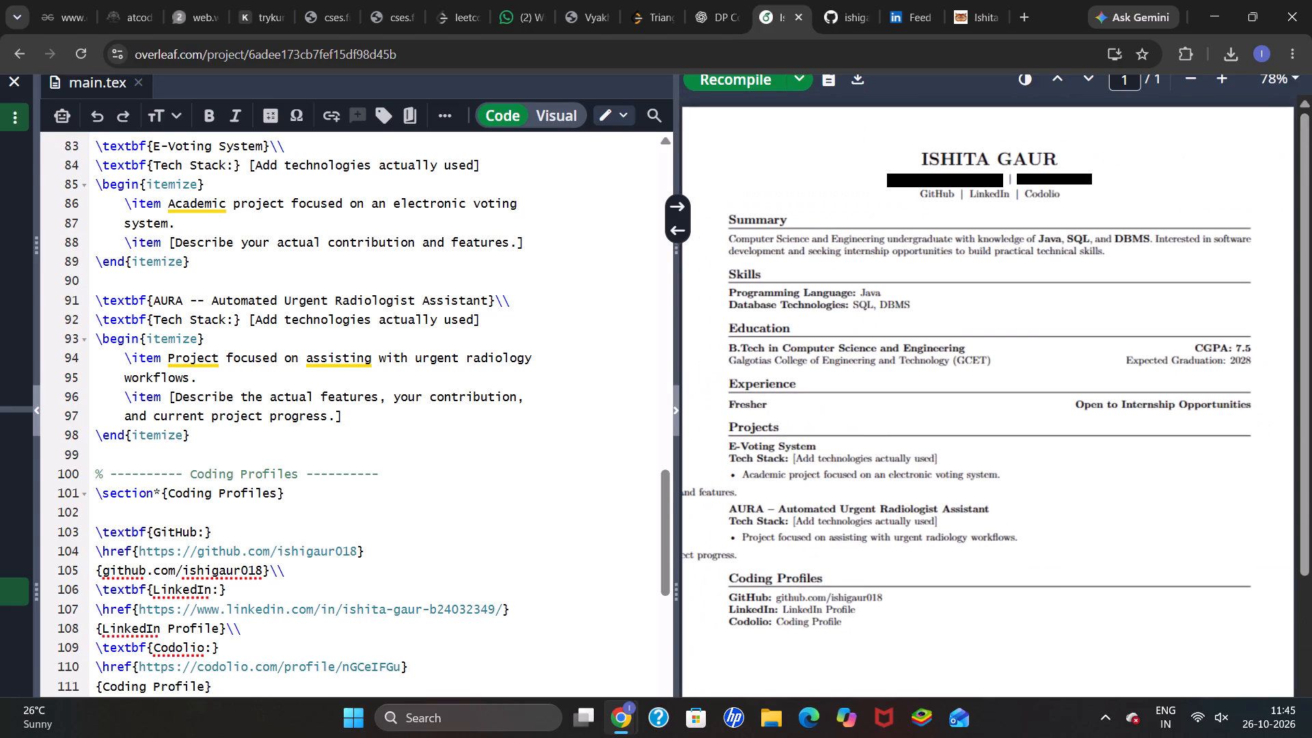
scroll(502, 523, "up", 1)
scroll(502, 523, "down", 1)
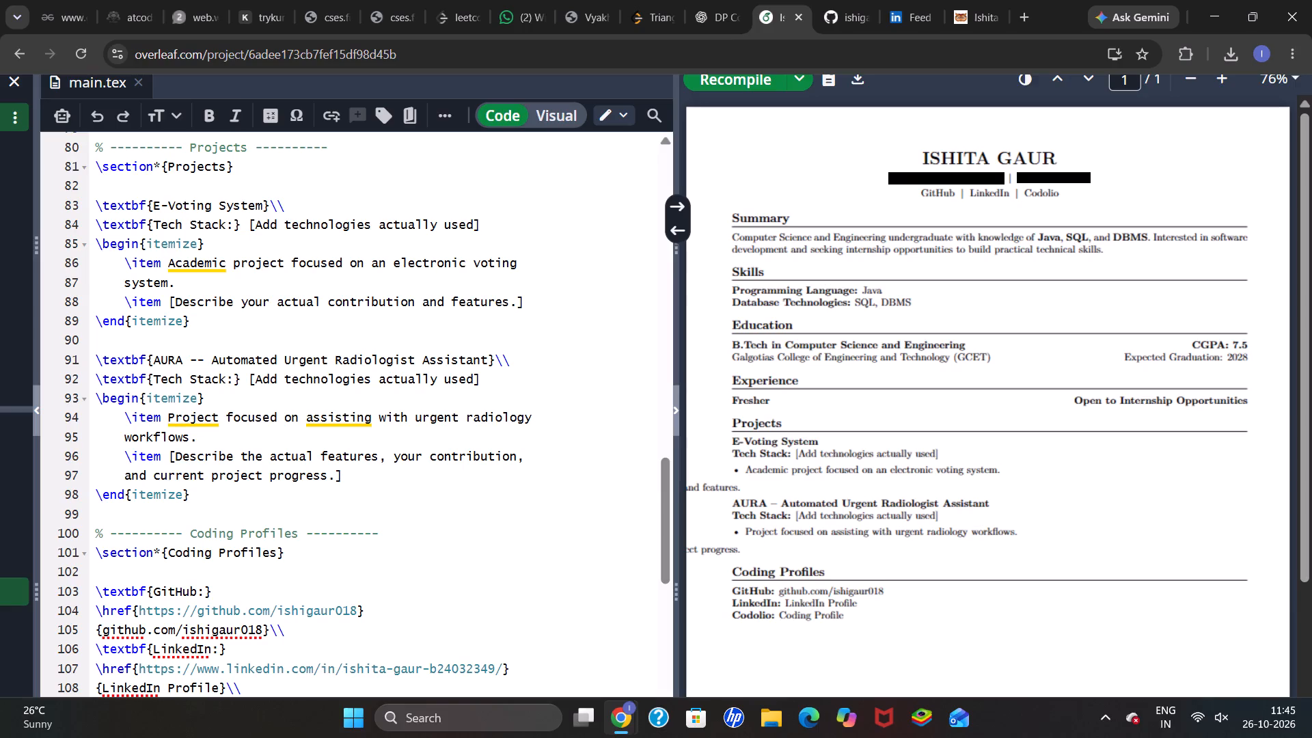
left_click(349, 474)
key("BackSpace")
key("BackSpace")
key("BackSpace")
key("BackSpace")
key("BackSpace")
key("BackSpace")
key("BackSpace")
key("BackSpace")
key("BackSpace")
key("BackSpace")
key("BackSpace")
key("BackSpace")
key("BackSpace")
key("BackSpace")
key("BackSpace")
key("BackSpace")
key("BackSpace")
key("BackSpace")
key("BackSpace")
key("BackSpace")
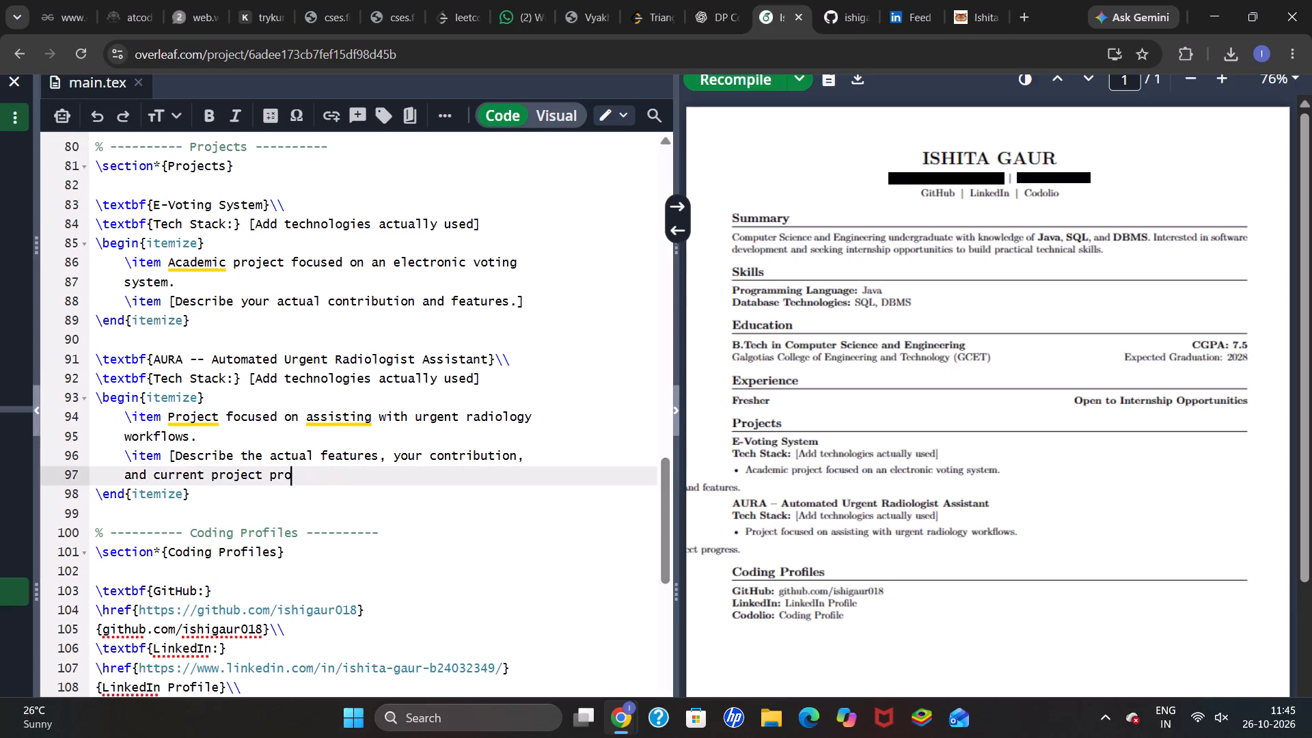
key("BackSpace")
key("BackSpace")
key("BackSpace")
key("BackSpace")
key("BackSpace")
key("BackSpace")
key("BackSpace")
key("BackSpace")
key("BackSpace")
key("BackSpace")
key("BackSpace")
key("BackSpace")
key("BackSpace")
key("BackSpace")
key("BackSpace")
key("BackSpace")
key("BackSpace")
key("BackSpace")
key("BackSpace")
key("BackSpace")
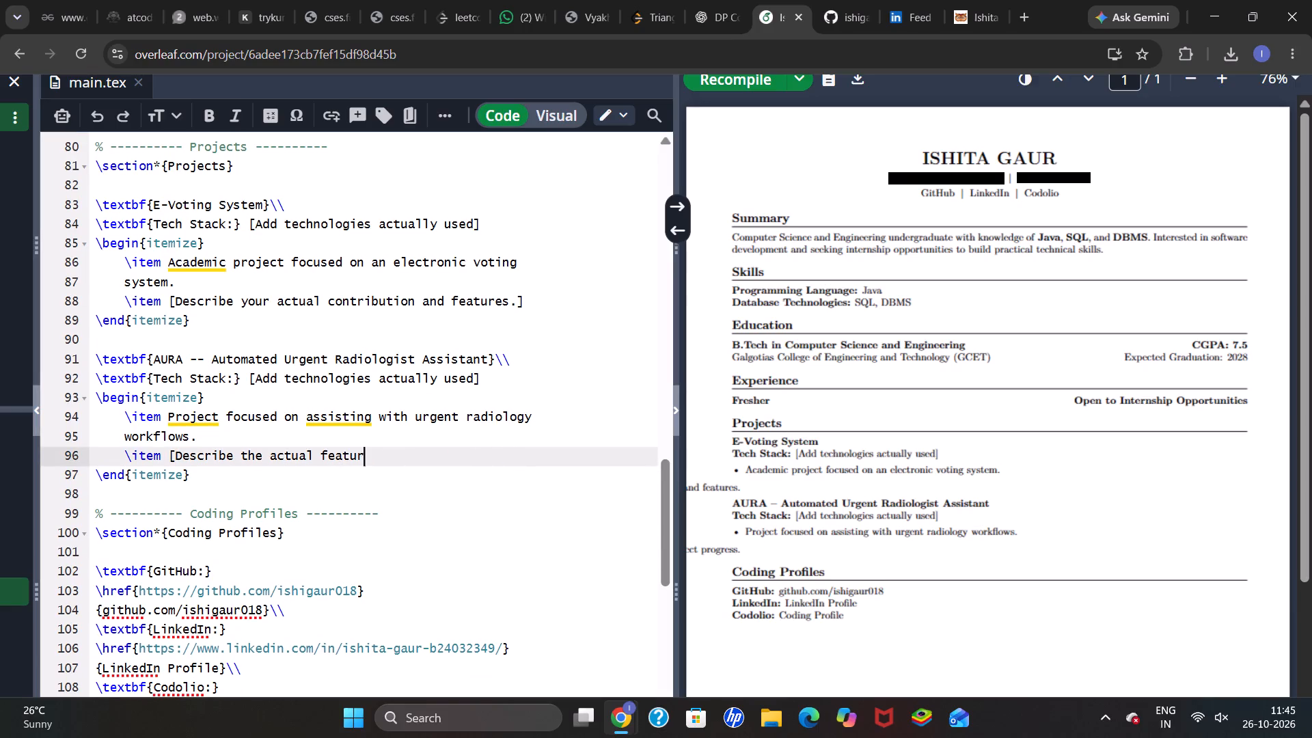
key("BackSpace")
key("BackSpace")
key("BackSpace")
key("BackSpace")
key("BackSpace")
key("BackSpace")
key("BackSpace")
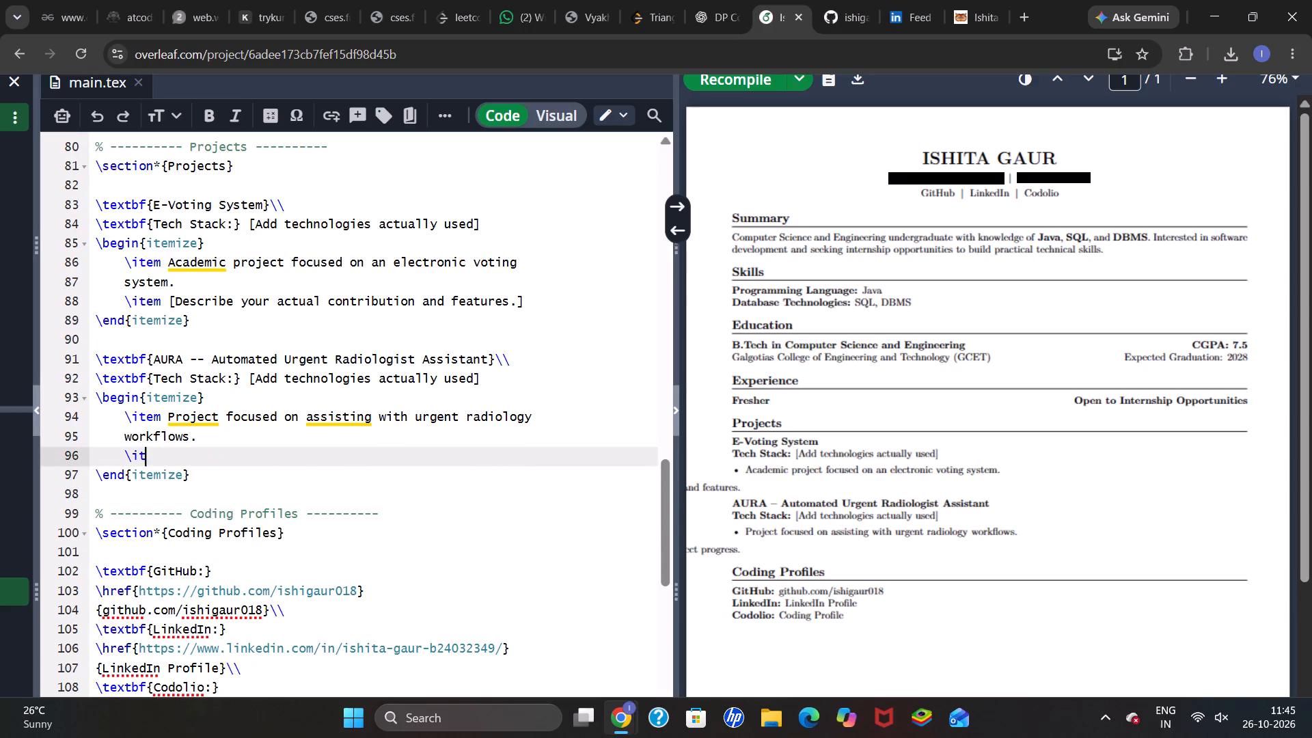
key("BackSpace")
key("BackSpace")
key("BackSpace")
left_click(756, 85)
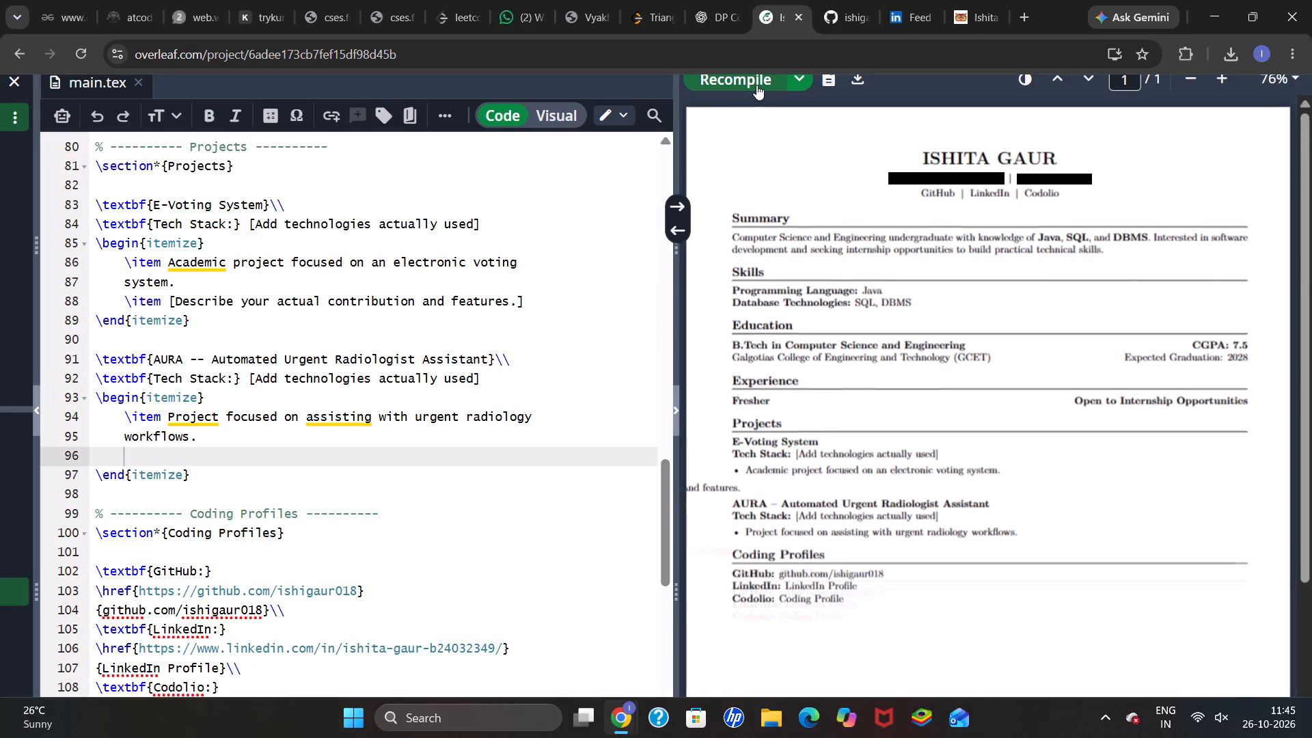
Delete the placeholder text "[Describe your actual contribution and features.]" after the E-Voting System project's second \item and recompile the PDF.
scroll(297, 458, "up", 1)
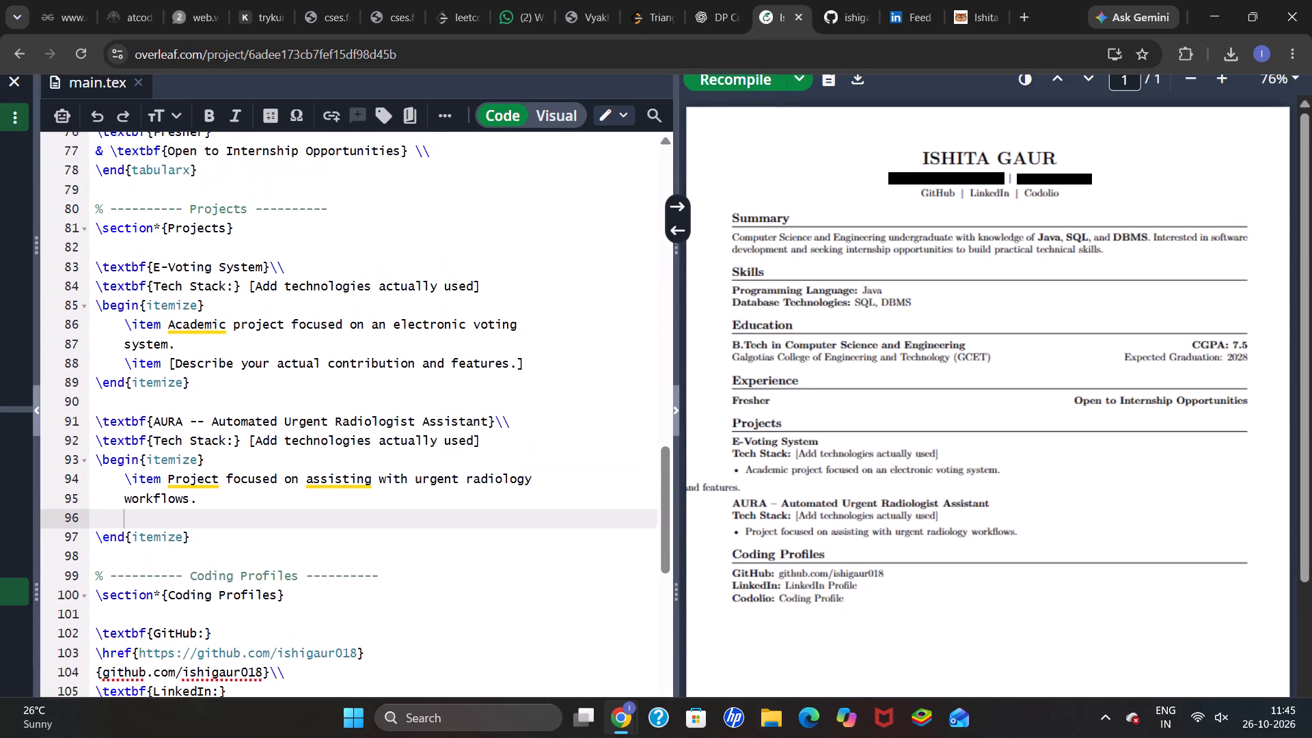
scroll(297, 458, "up", 1)
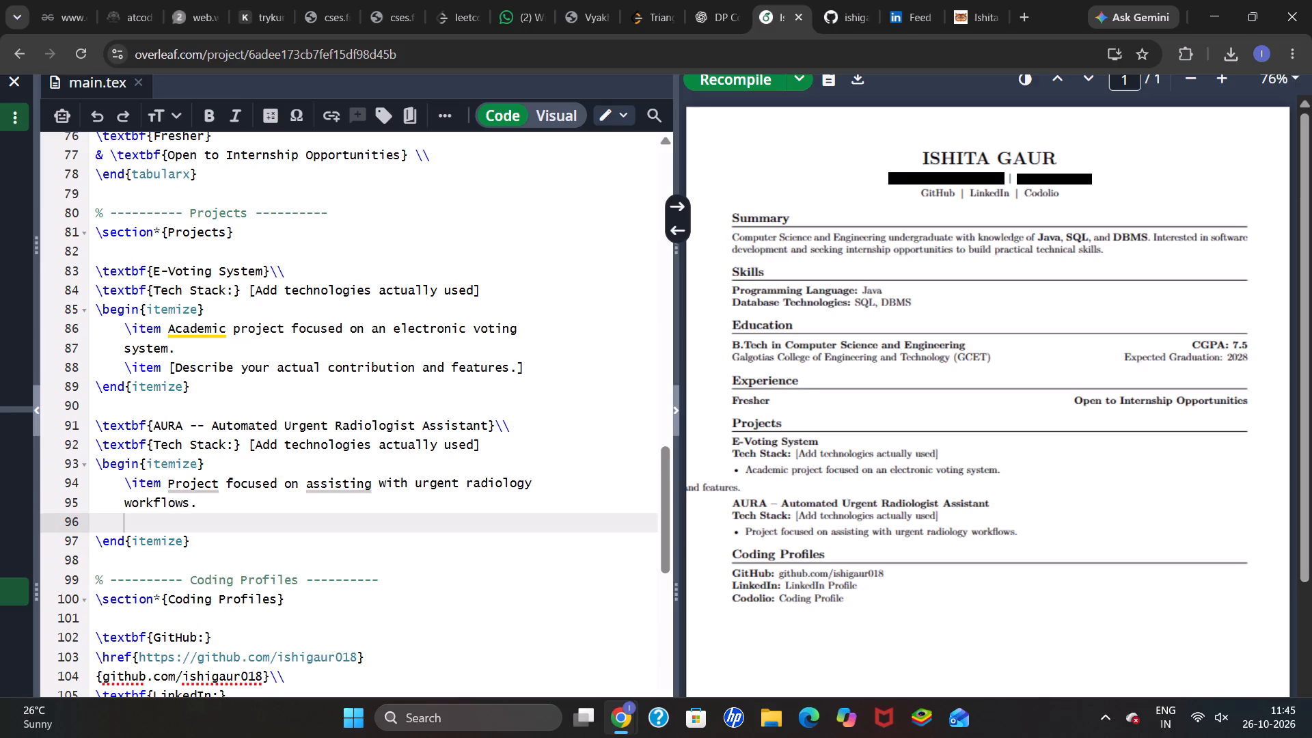
left_click(536, 361)
key("BackSpace")
key("BackSpace")
key("BackSpace")
key("BackSpace")
key("BackSpace")
key("BackSpace")
key("BackSpace")
key("BackSpace")
key("BackSpace")
key("BackSpace")
key("BackSpace")
key("BackSpace")
key("BackSpace")
key("BackSpace")
key("BackSpace")
key("BackSpace")
key("BackSpace")
key("BackSpace")
key("BackSpace")
key("BackSpace")
key("BackSpace")
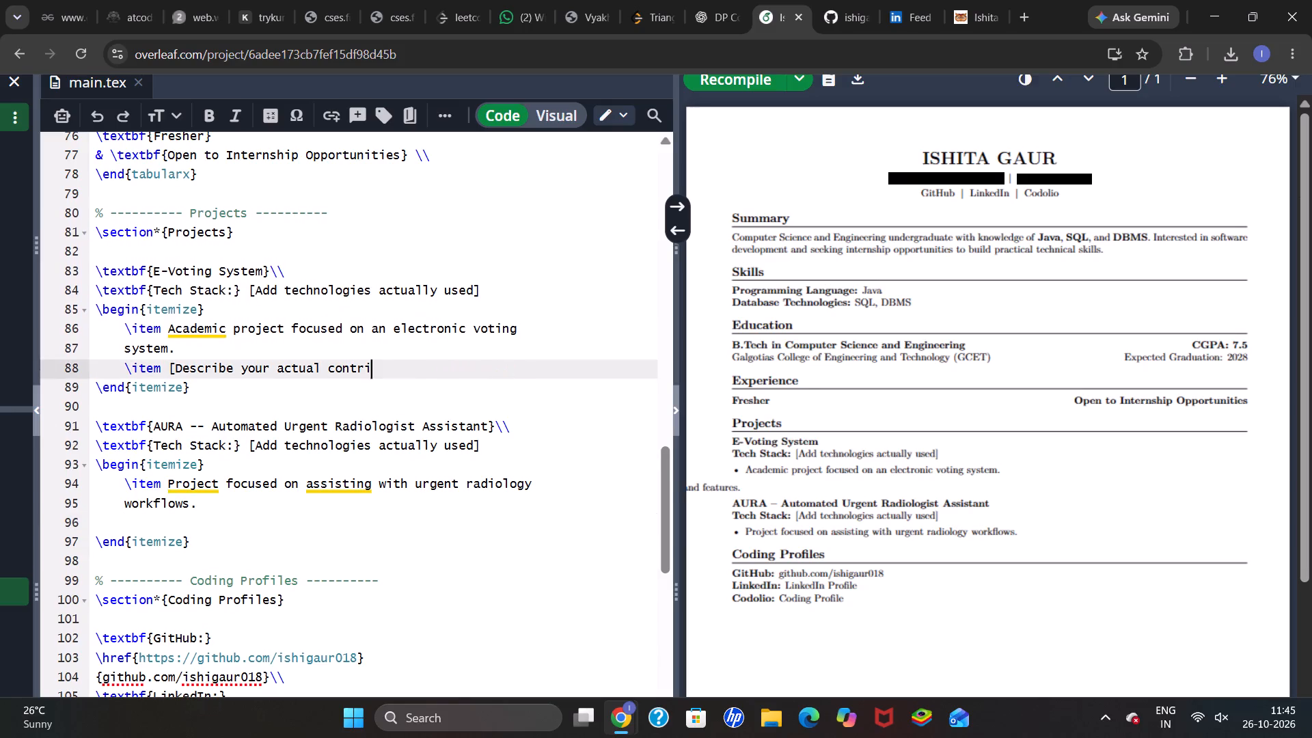
key("BackSpace")
key("BackSpace")
key("BackSpace")
key("BackSpace")
key("BackSpace")
key("BackSpace")
key("BackSpace")
key("BackSpace")
key("BackSpace")
key("BackSpace")
key("BackSpace")
key("BackSpace")
key("BackSpace")
key("BackSpace")
key("BackSpace")
key("BackSpace")
key("BackSpace")
key("BackSpace")
key("BackSpace")
key("BackSpace")
key("BackSpace")
key("BackSpace")
key("BackSpace")
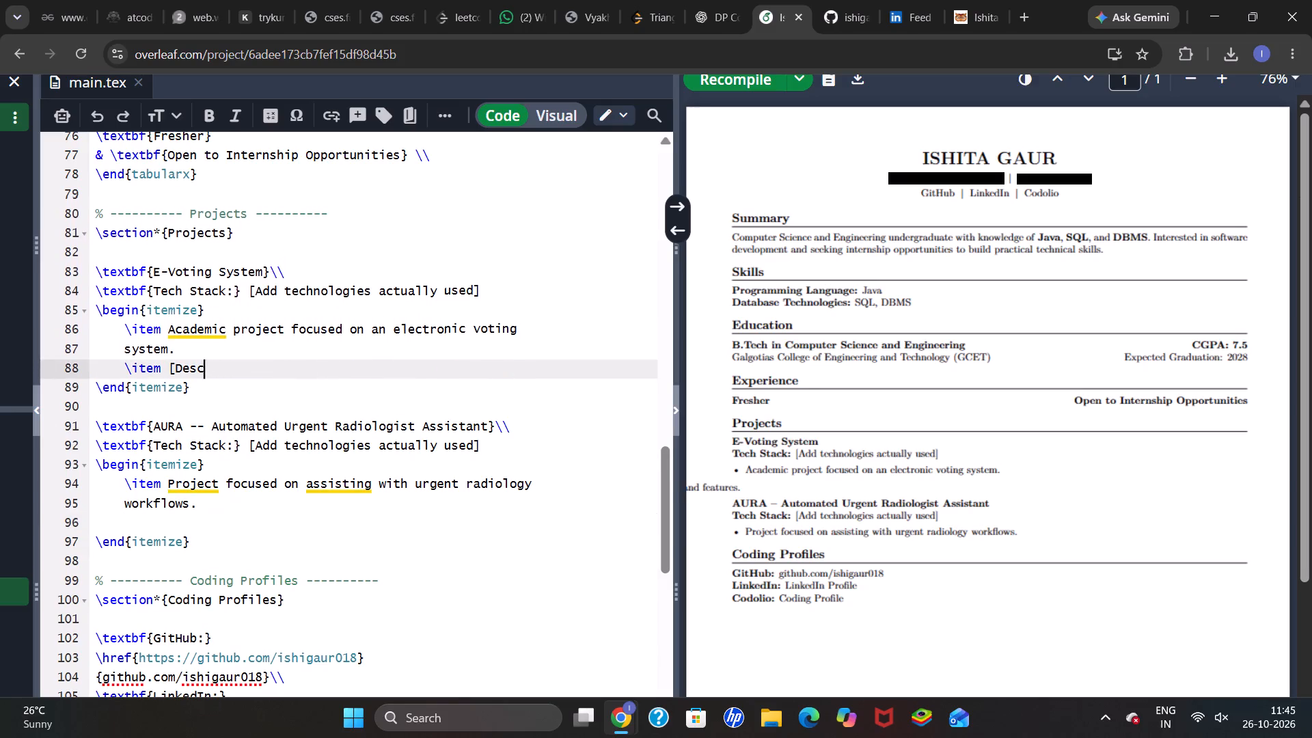
key("BackSpace")
key("BackSpace")
key("BackSpace")
key("BackSpace")
key("BackSpace")
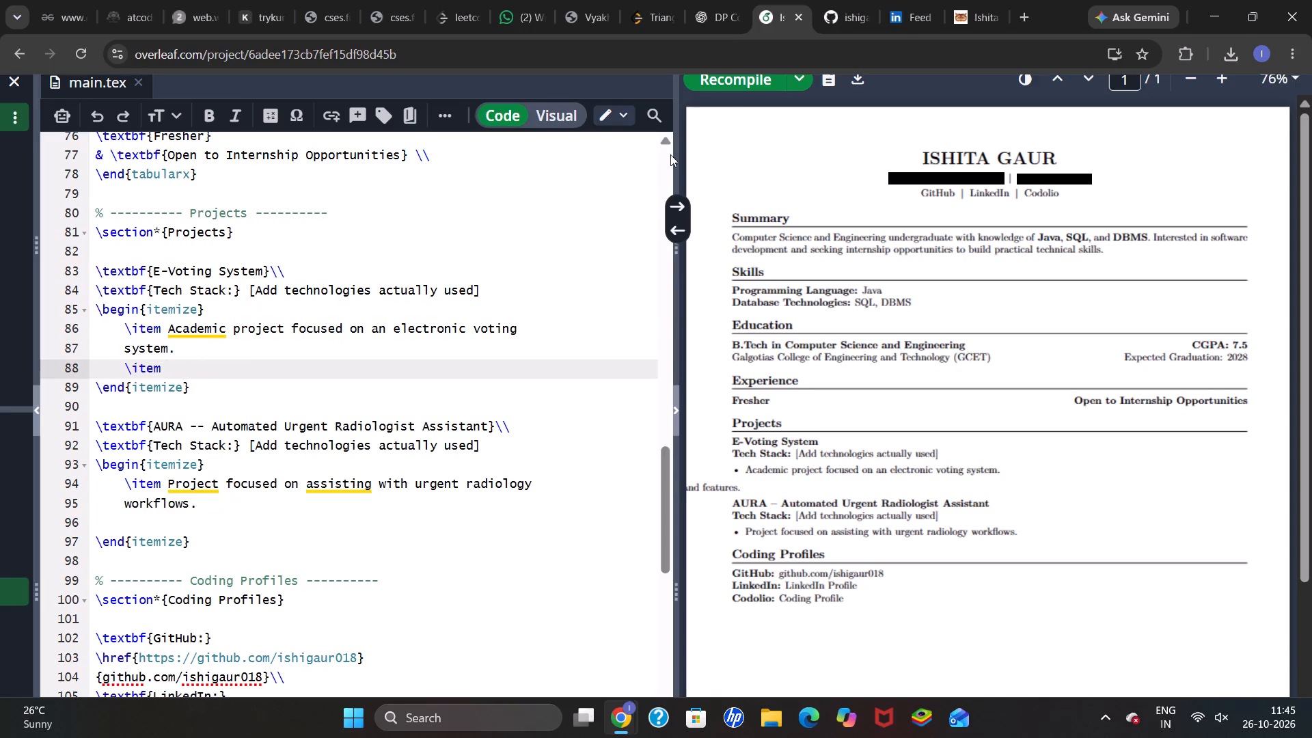
left_click(721, 85)
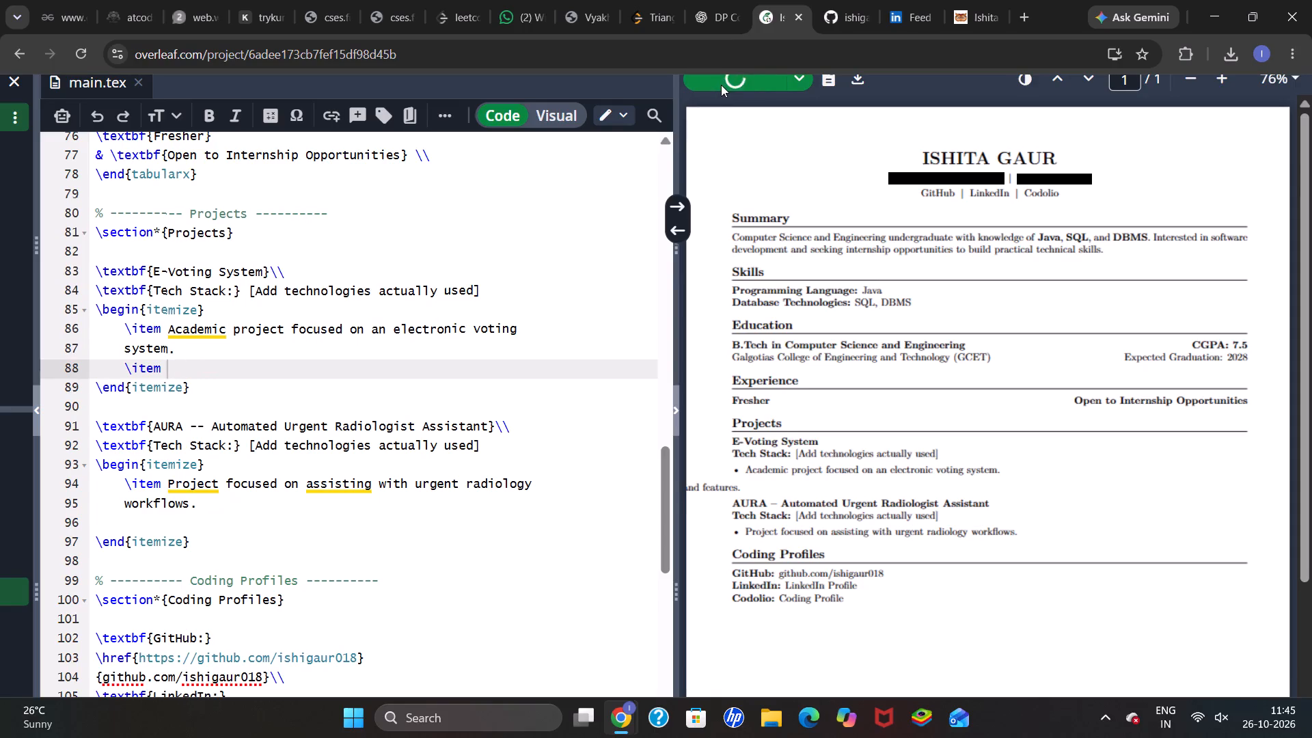
left_click(721, 85)
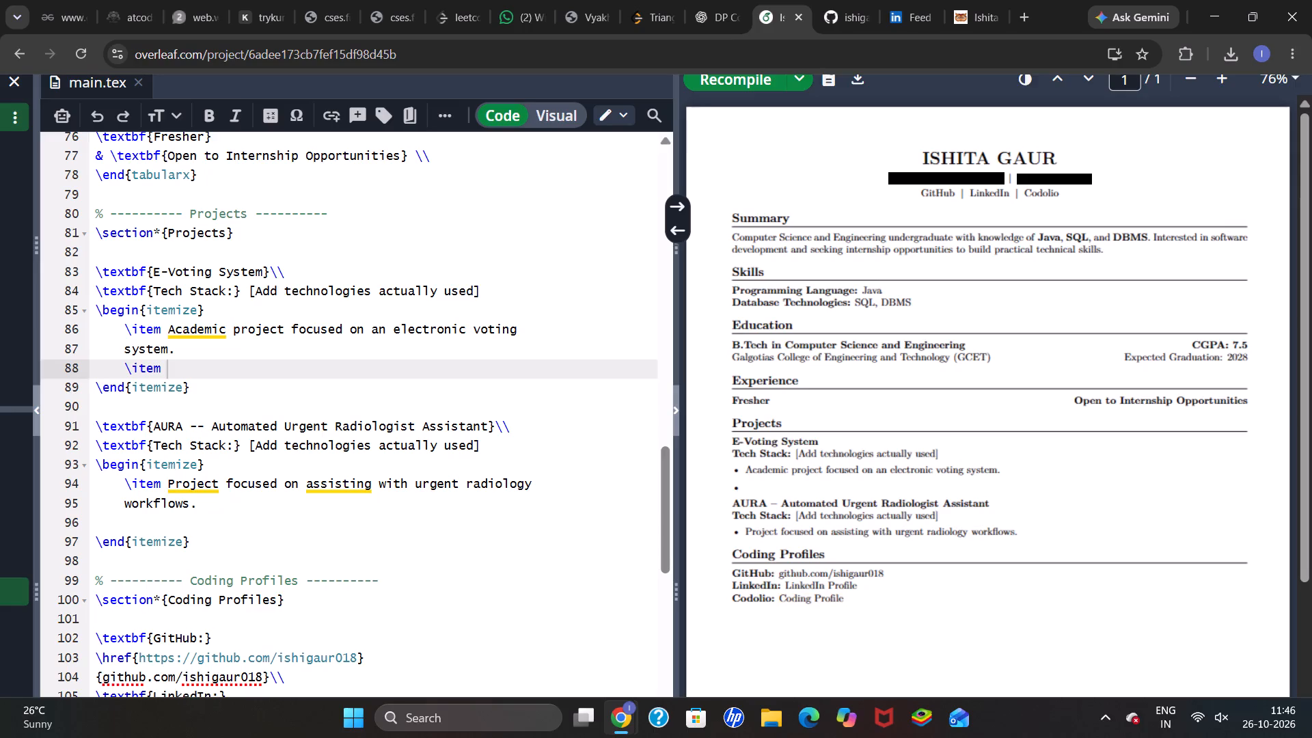
left_click(471, 445)
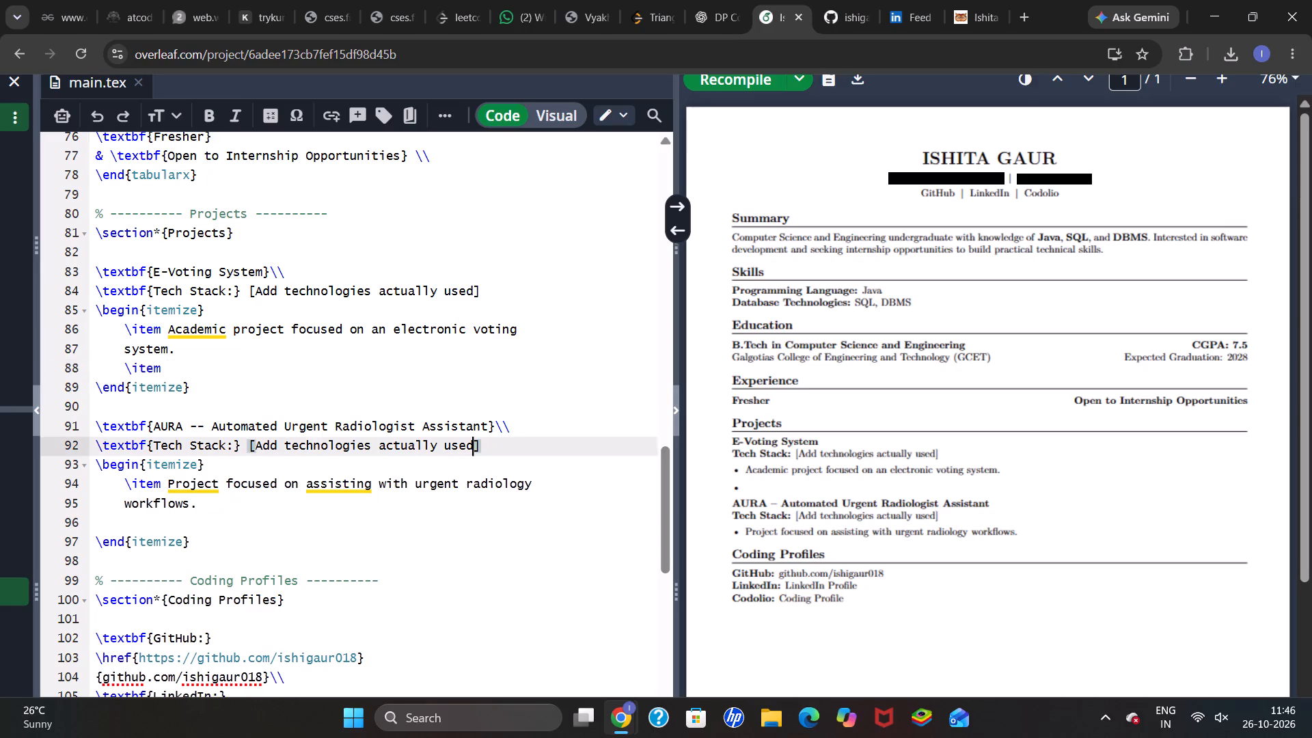
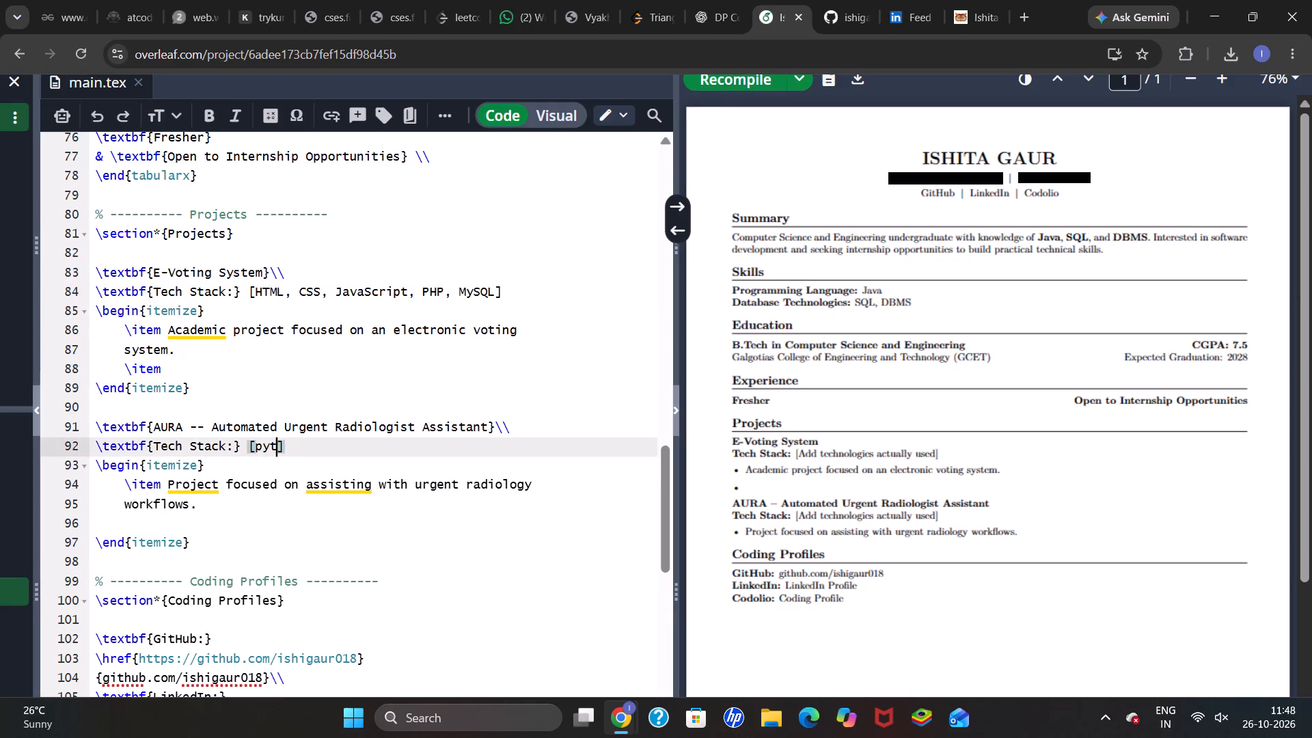
key("BackSpace")
key("BackSpace")
key("BackSpace")
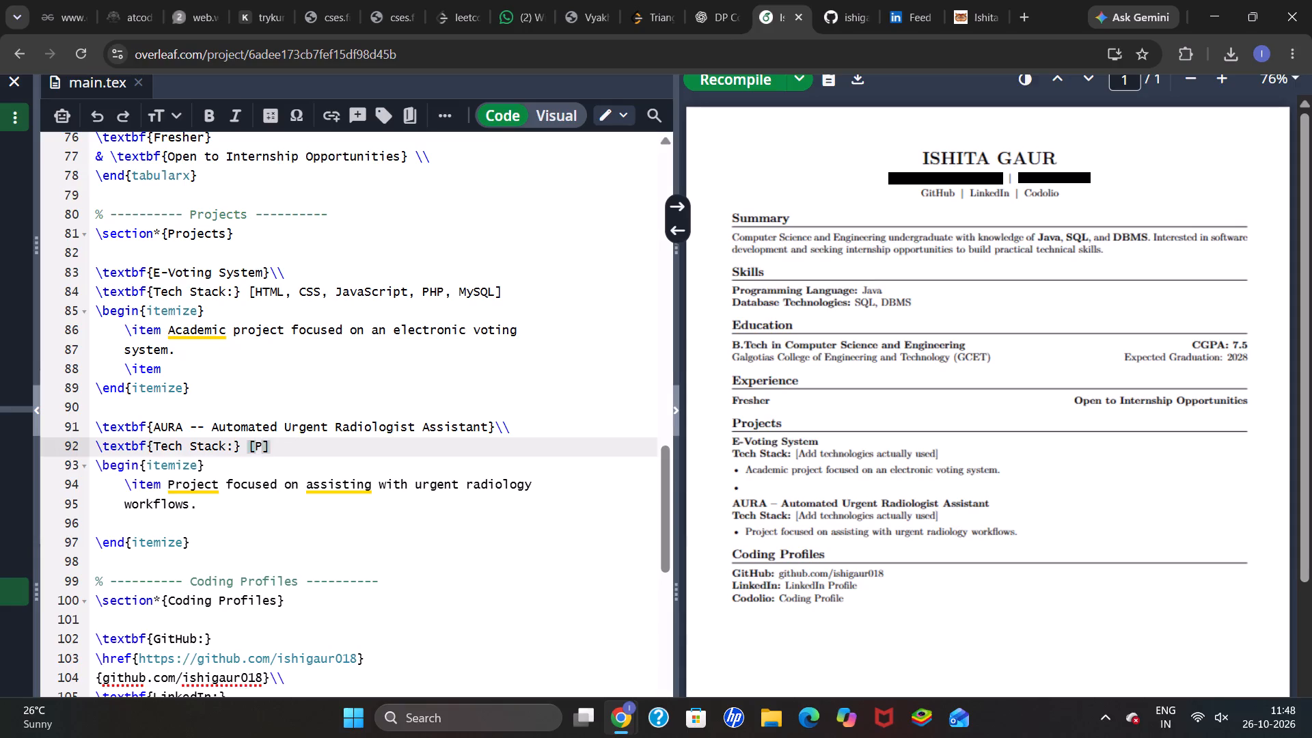
type("ython")
key("space")
Copy the AURA block from its heading through "workflows." and paste it directly before {E-Voting System} at the start of Projects.
left_click_drag(94, 424, 200, 506)
key("ctrl+c")
left_click(219, 521)
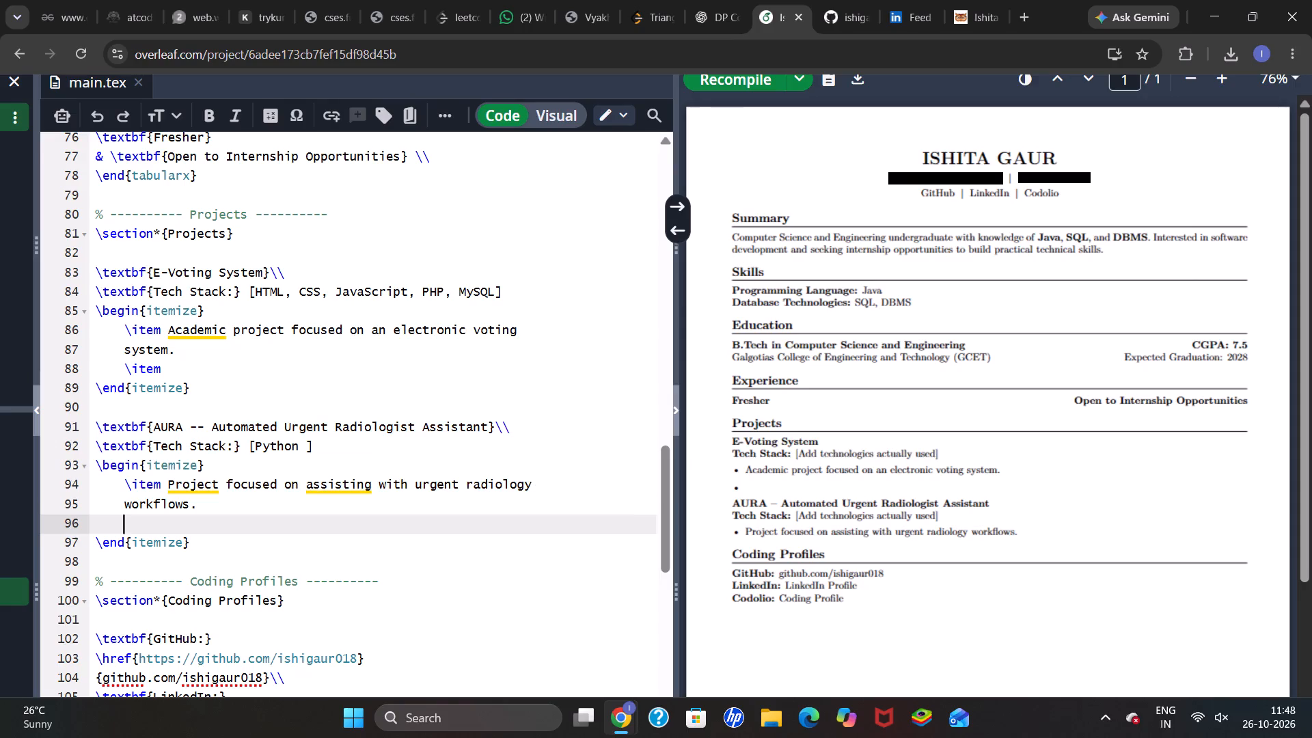
left_click(145, 271)
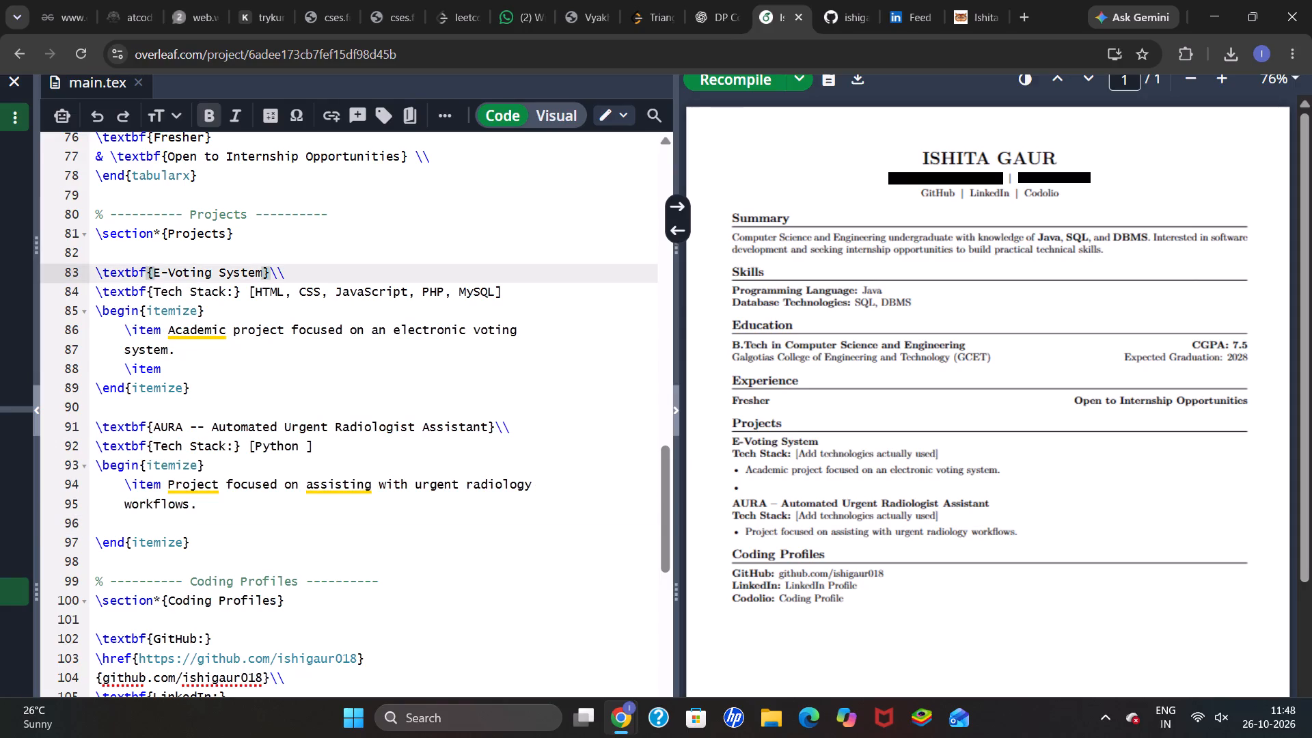
key("ctrl+v")
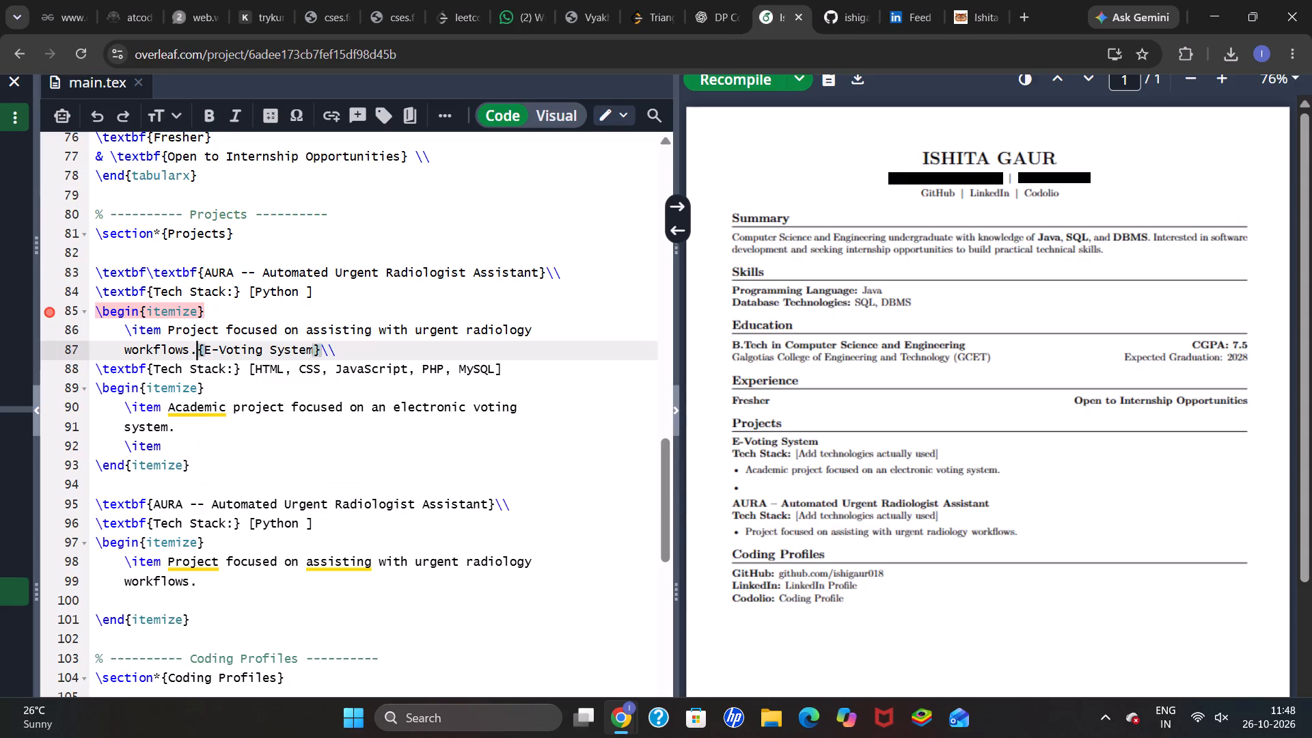
Copy the E-Voting System block through its \end{itemize} and paste it over the entire lower AURA block.
left_click_drag(197, 352, 247, 411)
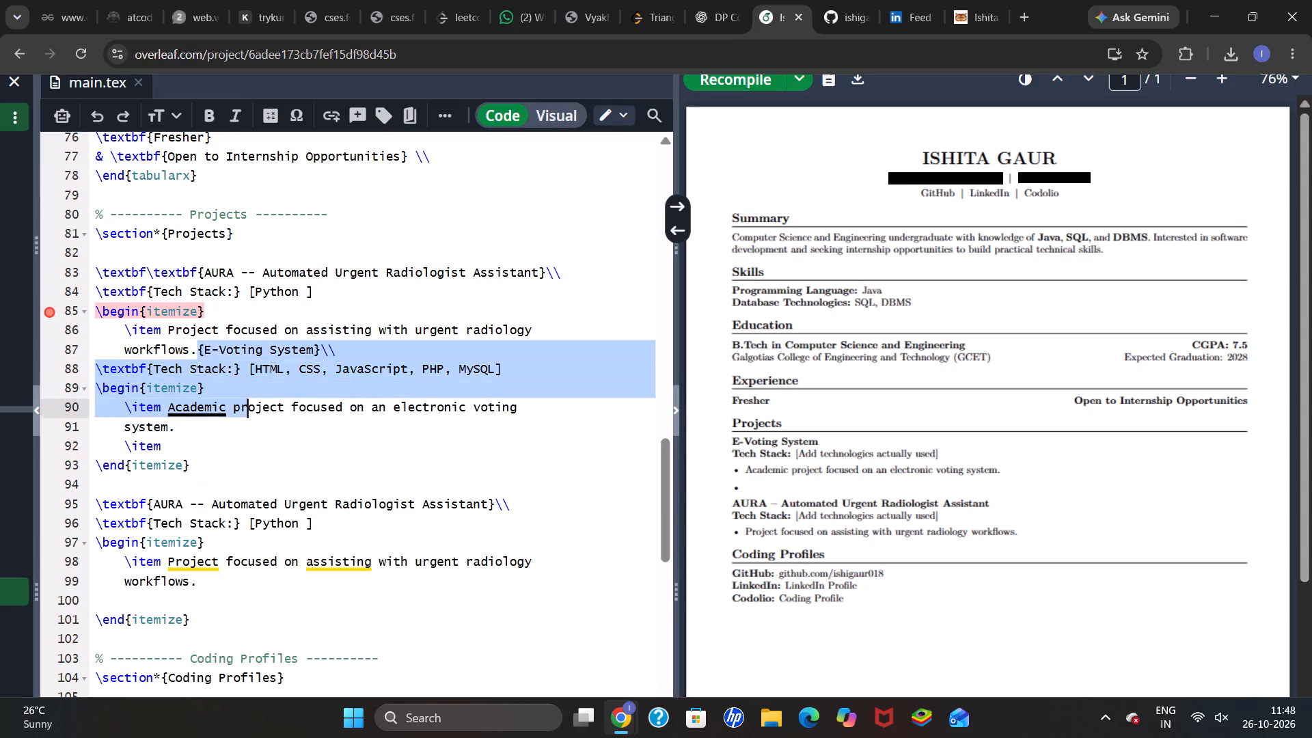
left_click_drag(247, 411, 241, 465)
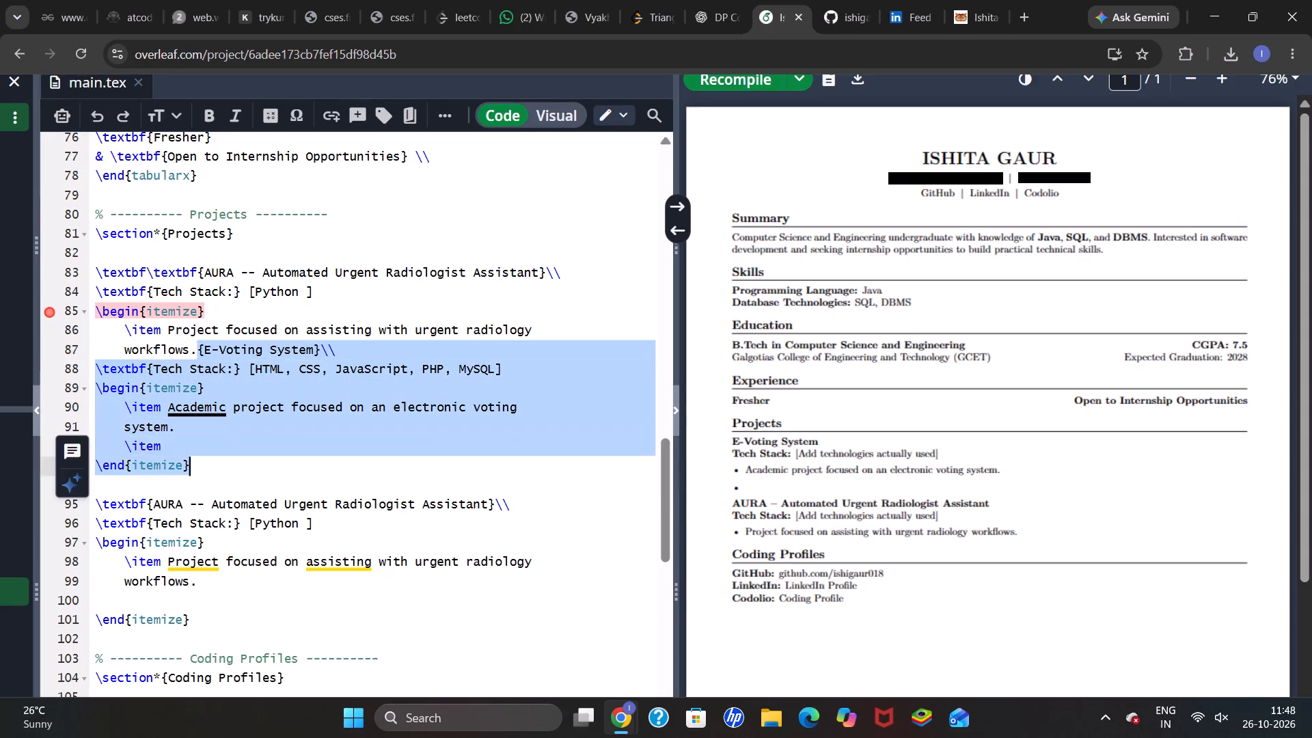
key("ctrl+c")
left_click(147, 500)
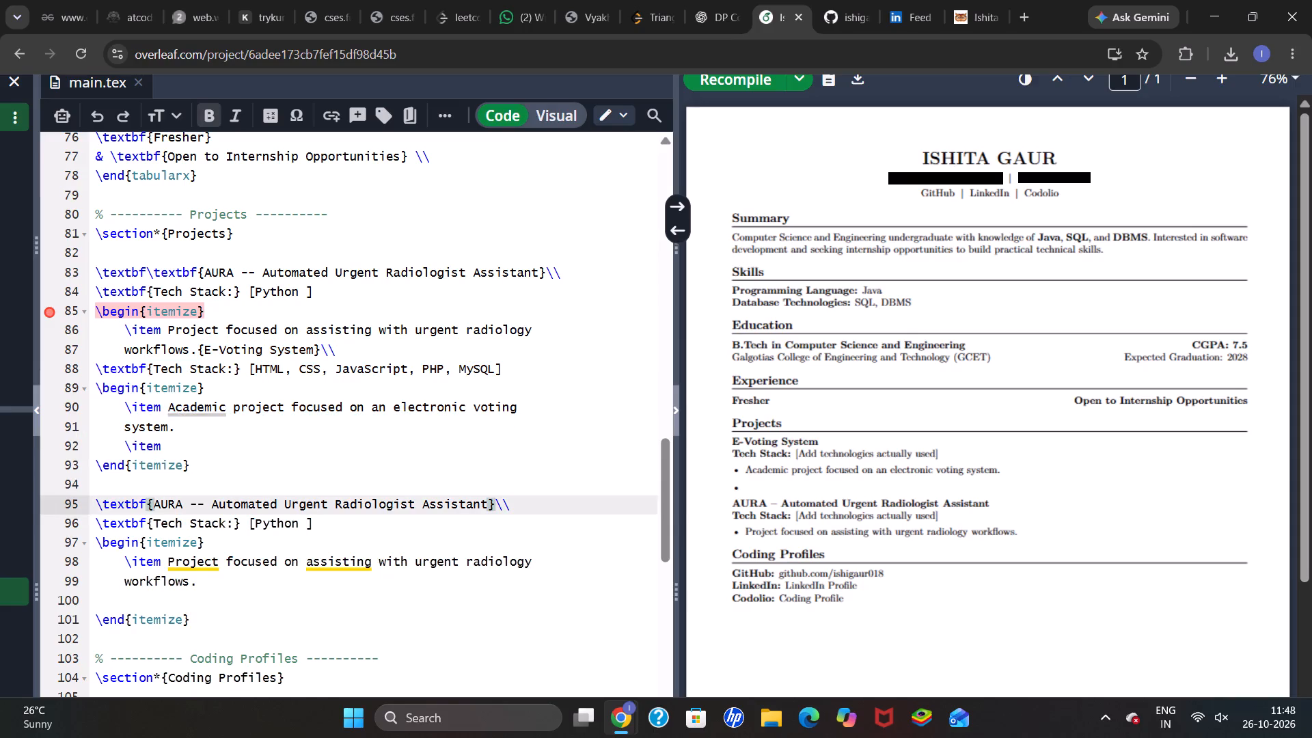
left_click_drag(96, 502, 204, 618)
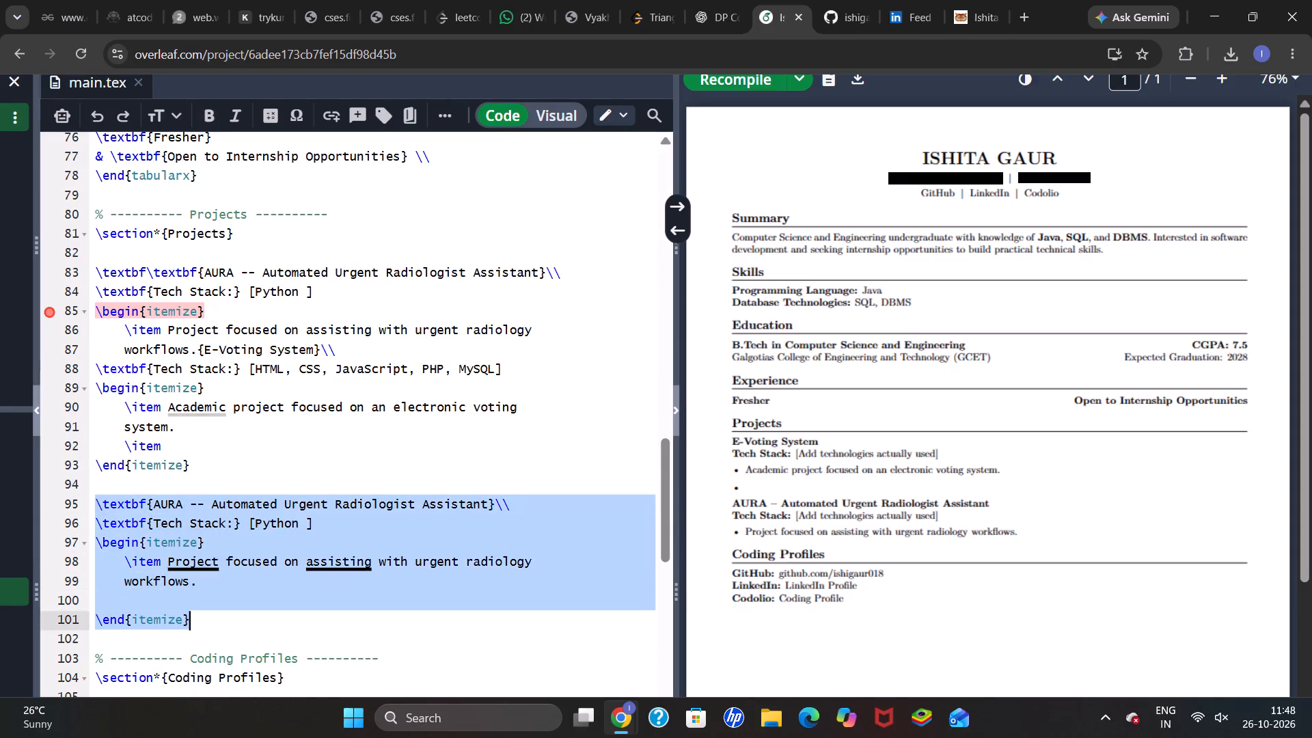
key("BackSpace")
key("ctrl+v")
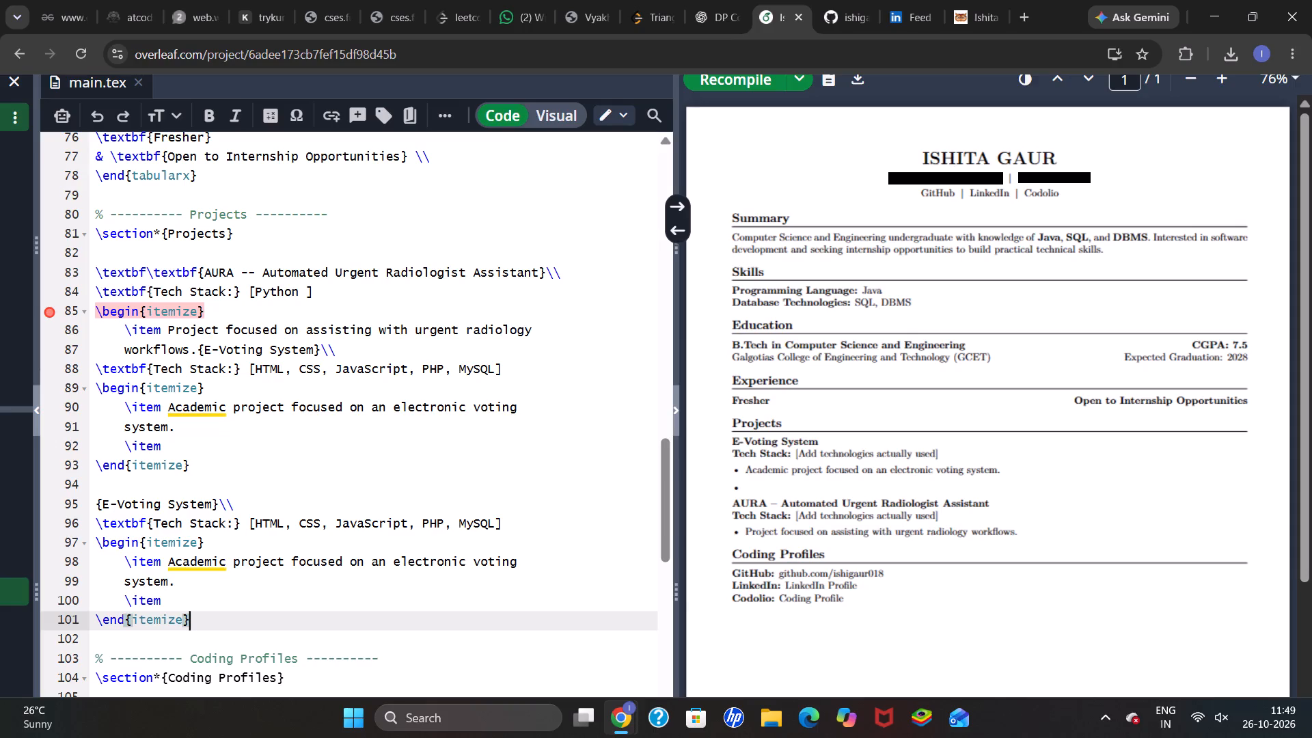
Delete the upper duplicate E-Voting System text after "workflows." through its empty \item, keeping \end{itemize}, and recompile the PDF.
left_click_drag(199, 342, 215, 433)
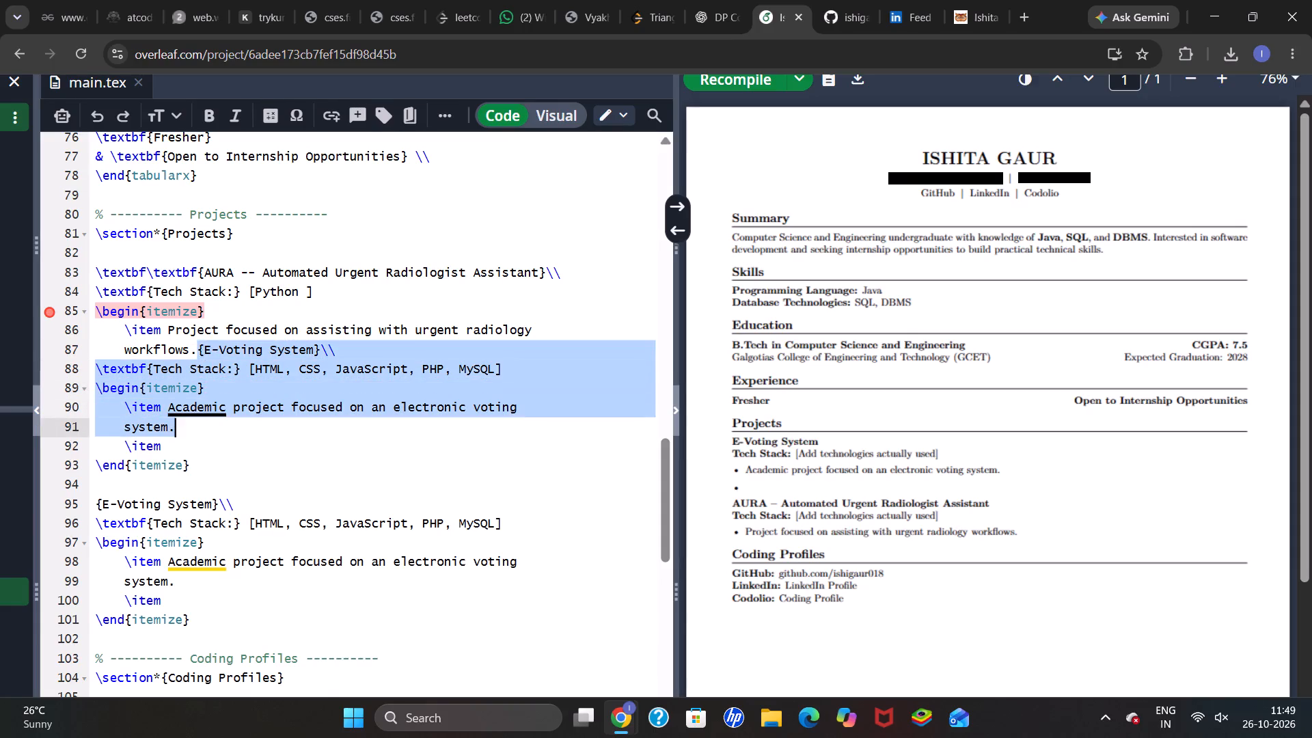
left_click_drag(215, 433, 214, 443)
key("BackSpace")
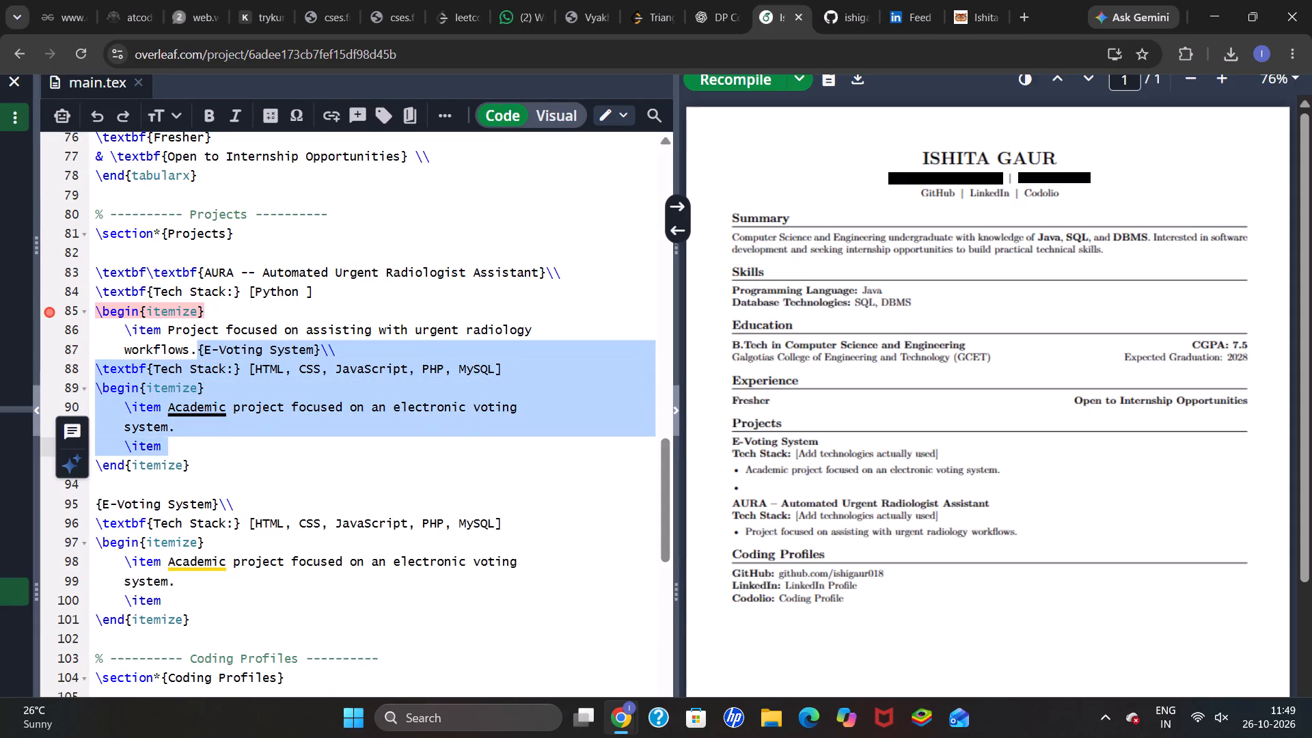
left_click(720, 86)
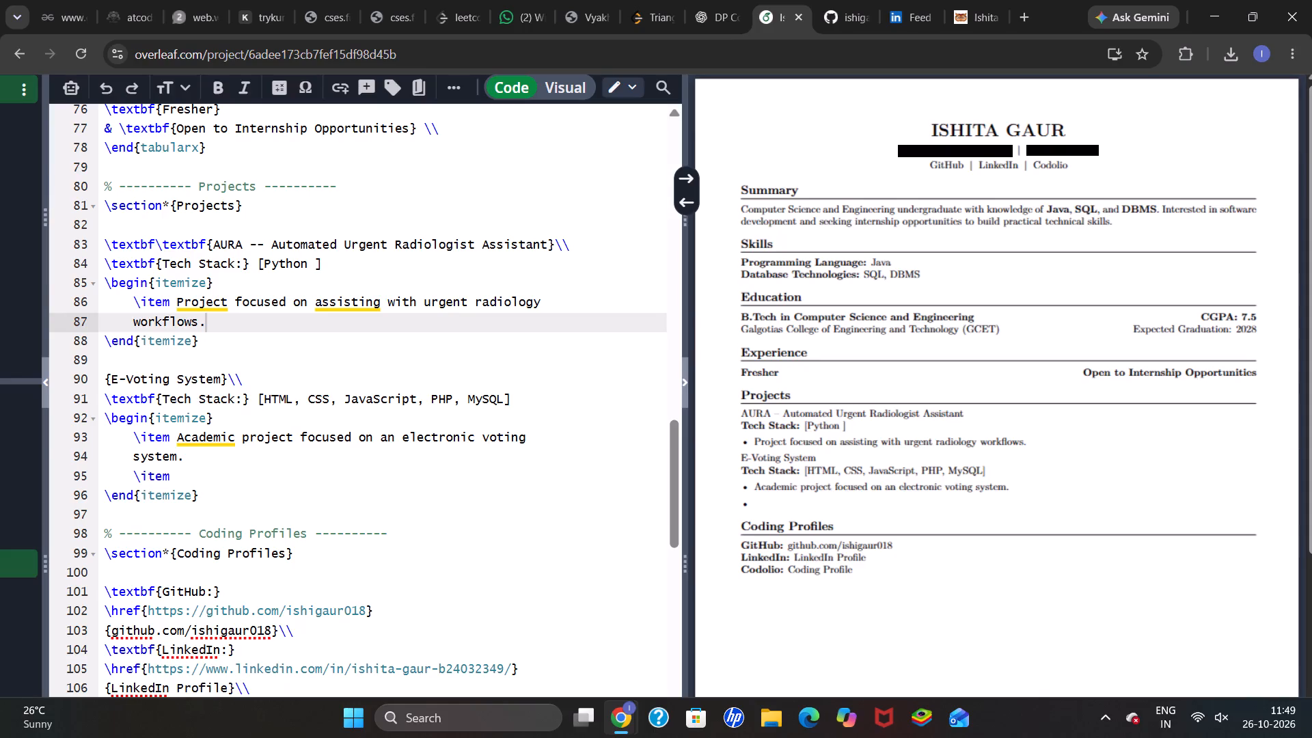
Remove the duplicated \textbf command in front of the AURA project heading.
left_click(205, 250)
key("BackSpace")
key("BackSpace")
key("BackSpace")
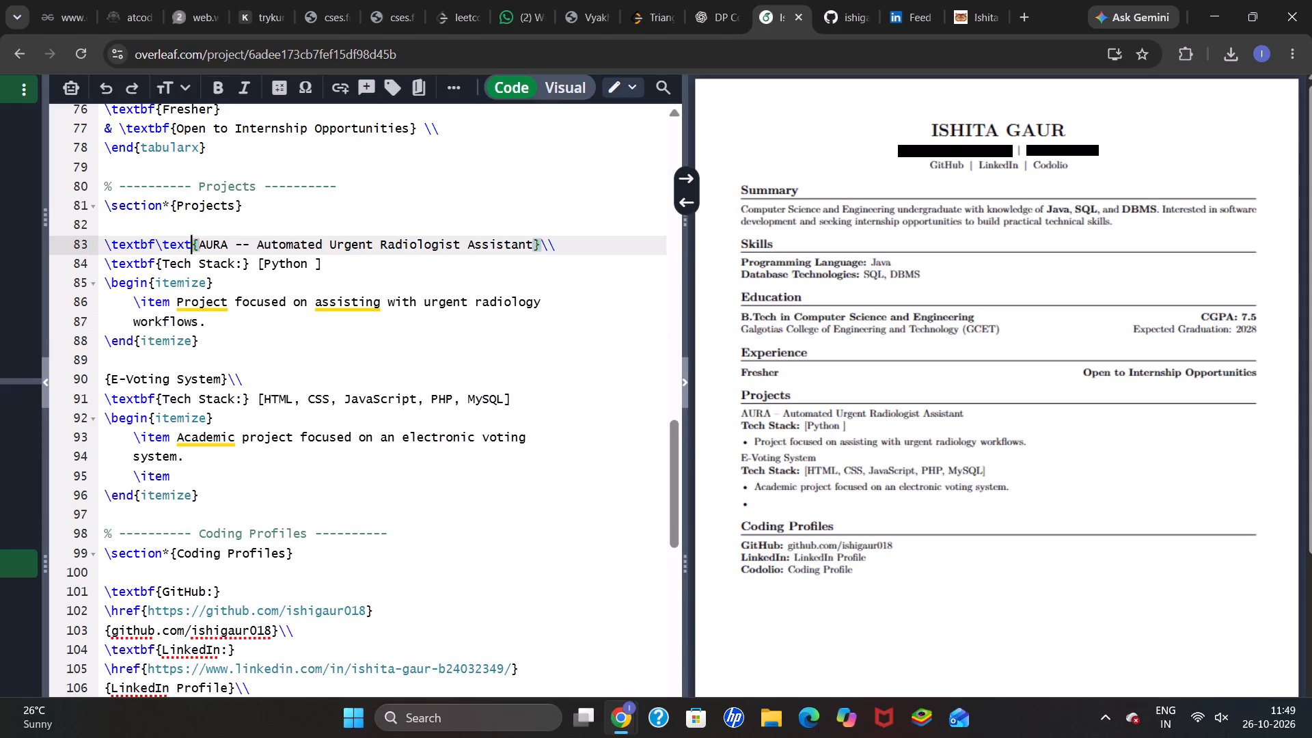
key("BackSpace")
key("BackSpace")
key("BackSpace")
key("BackSpace")
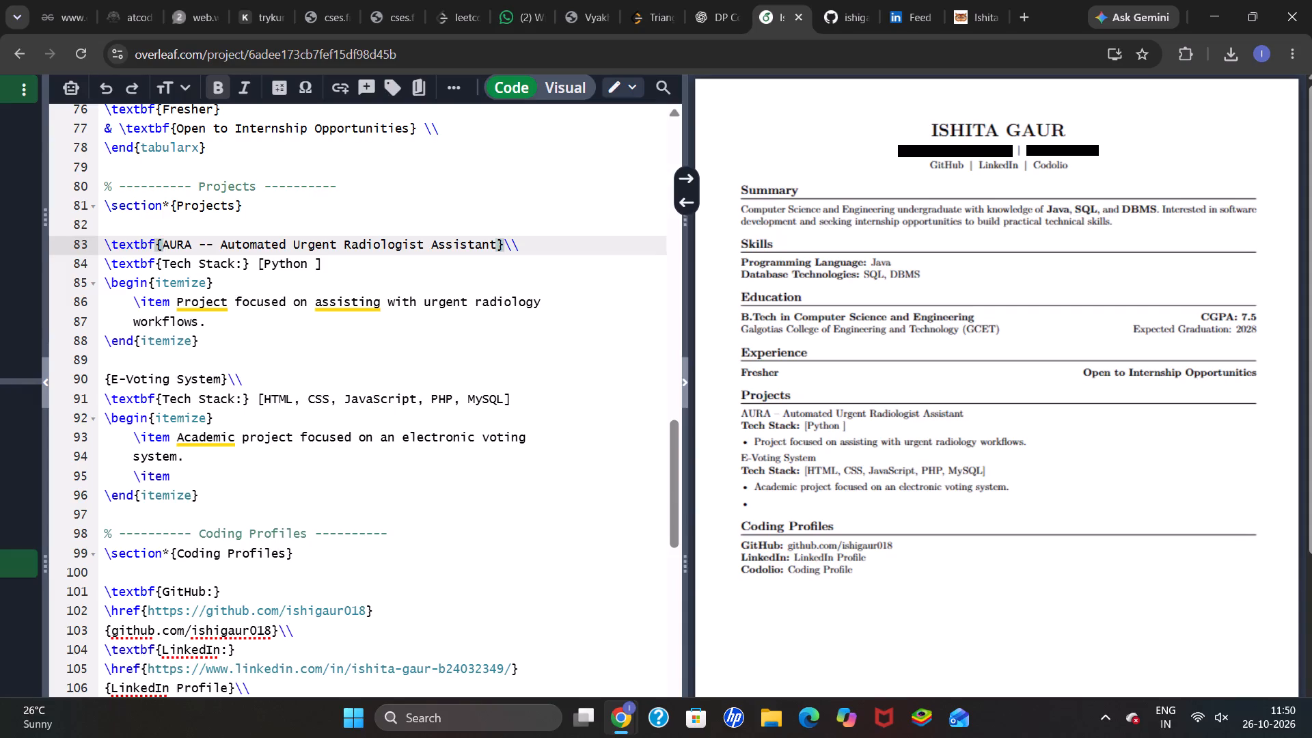
Add the \textbf command in front of {E-Voting System} in the Projects section and recompile the PDF.
left_click(106, 382)
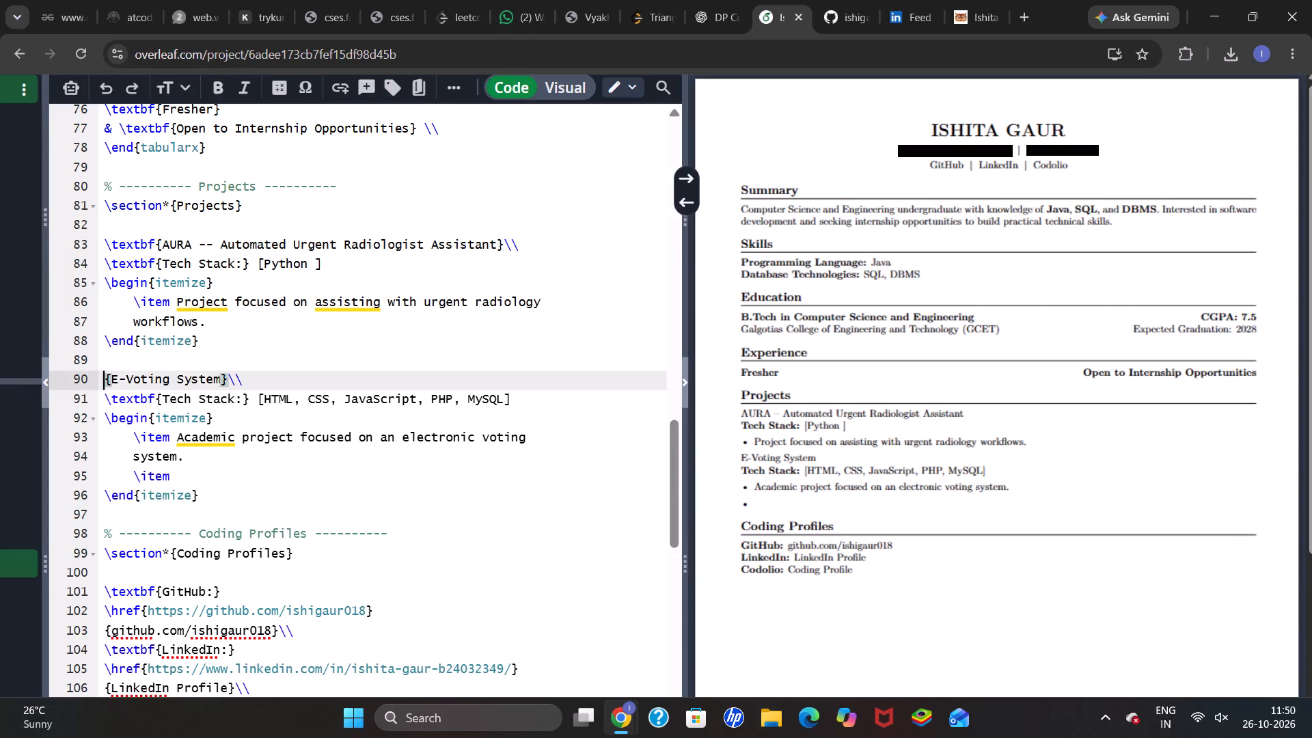
key("backslash")
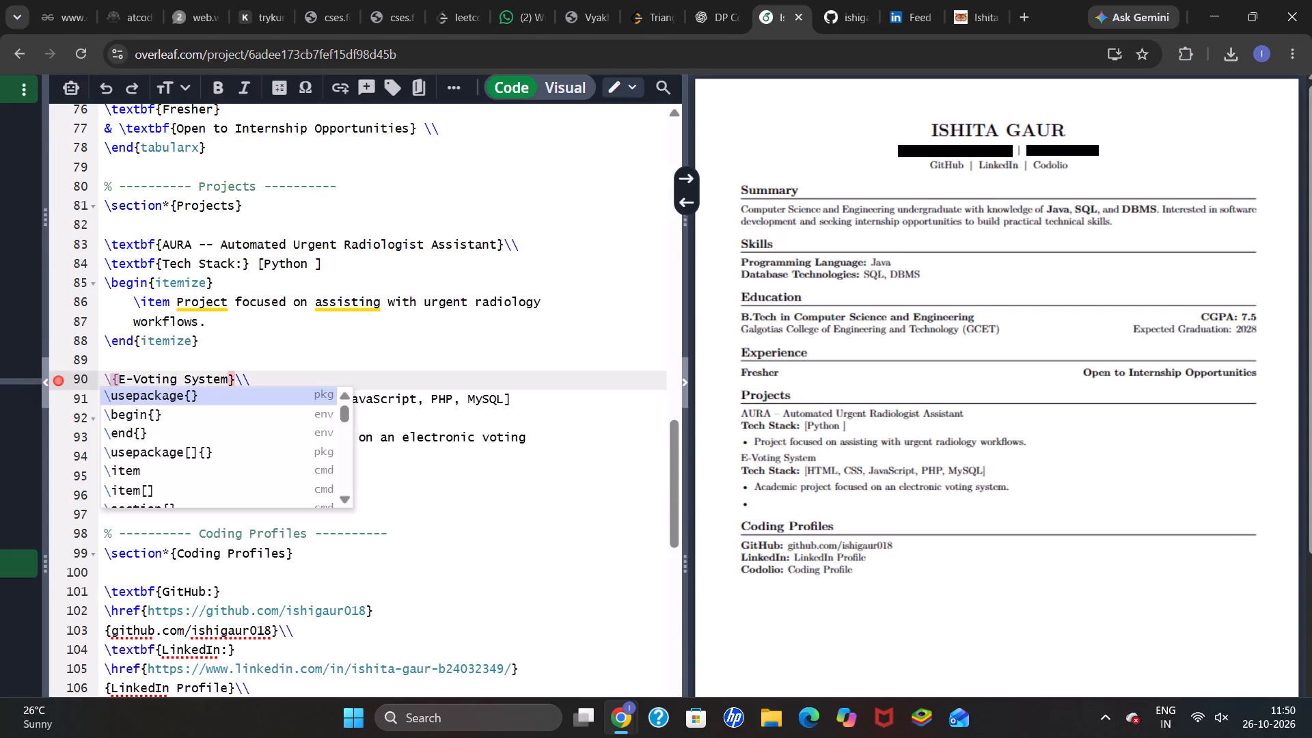
key("t")
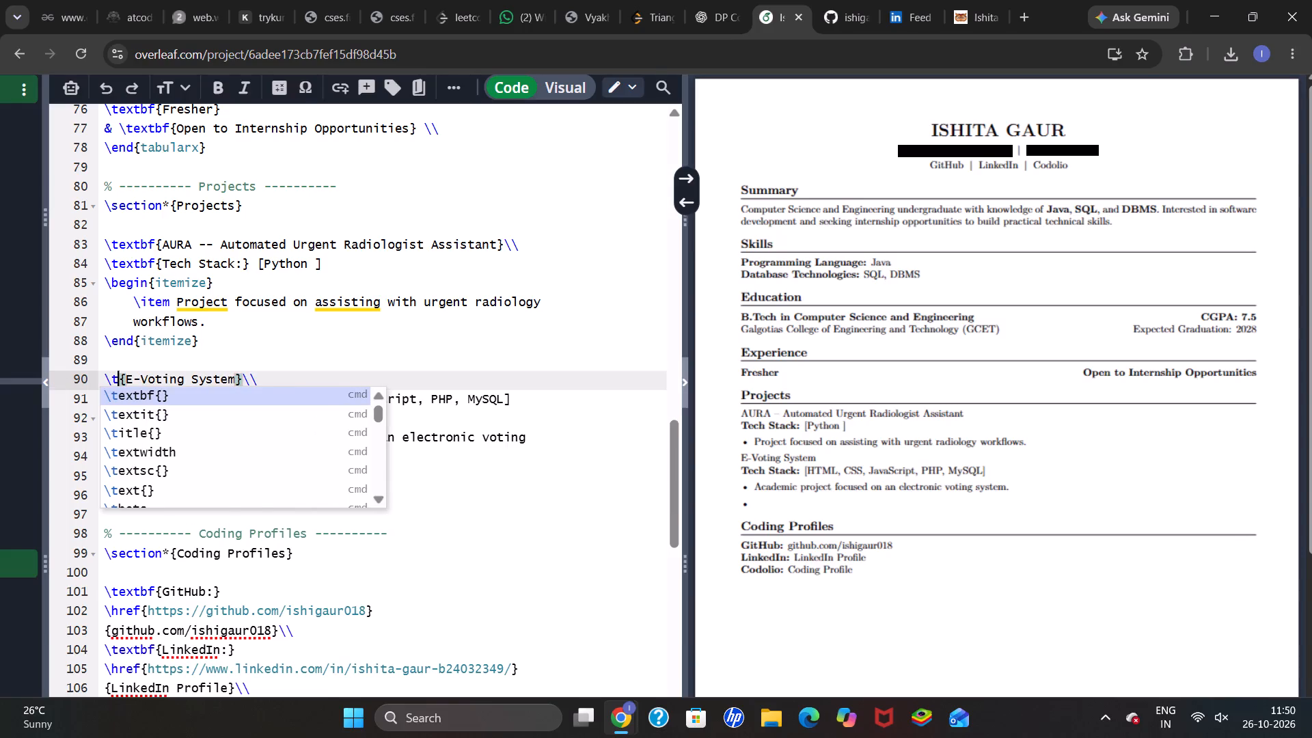
type("ext")
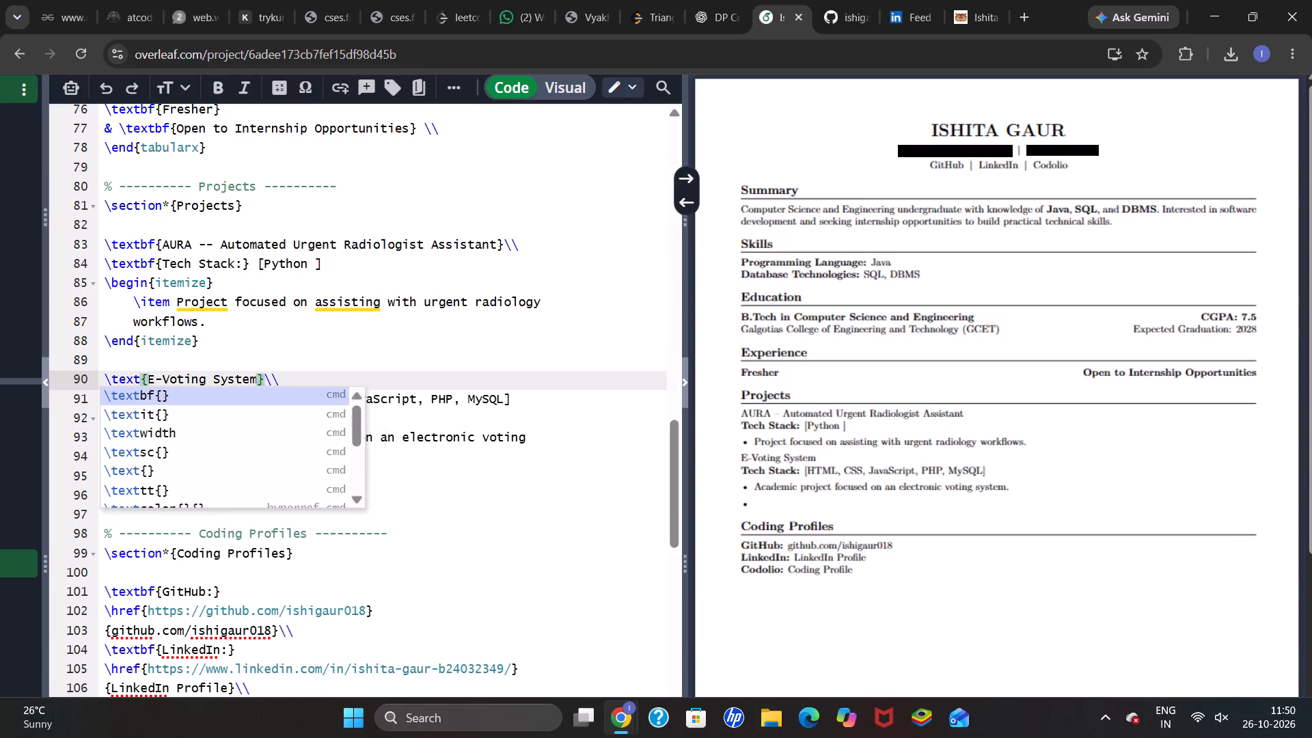
left_click(106, 382)
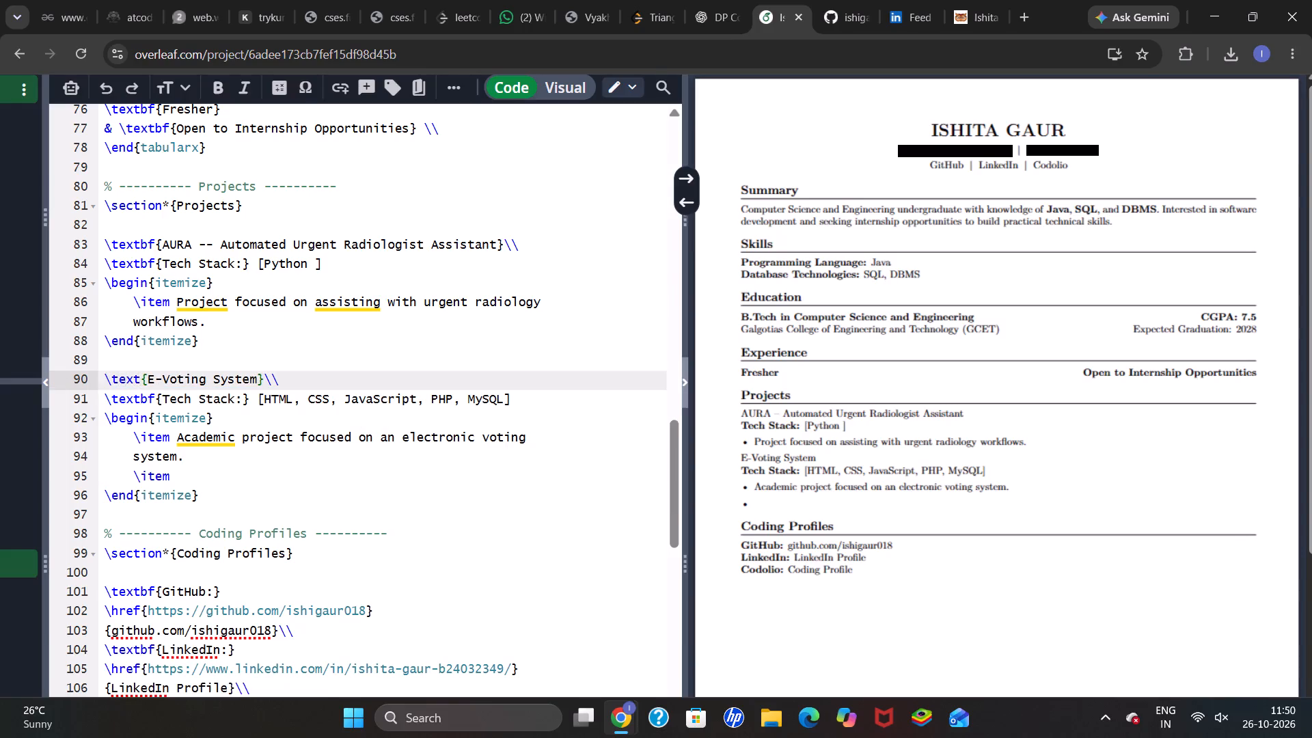
left_click(145, 379)
key("Left")
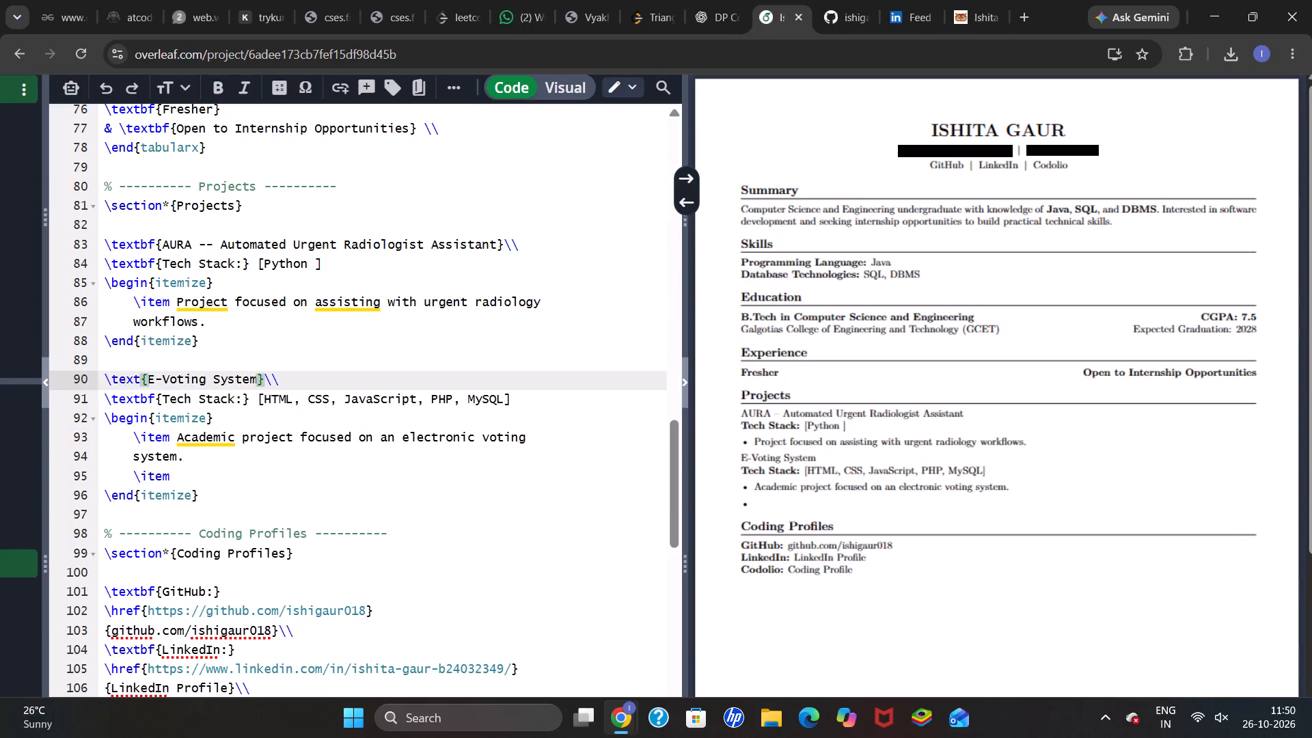
type("bf")
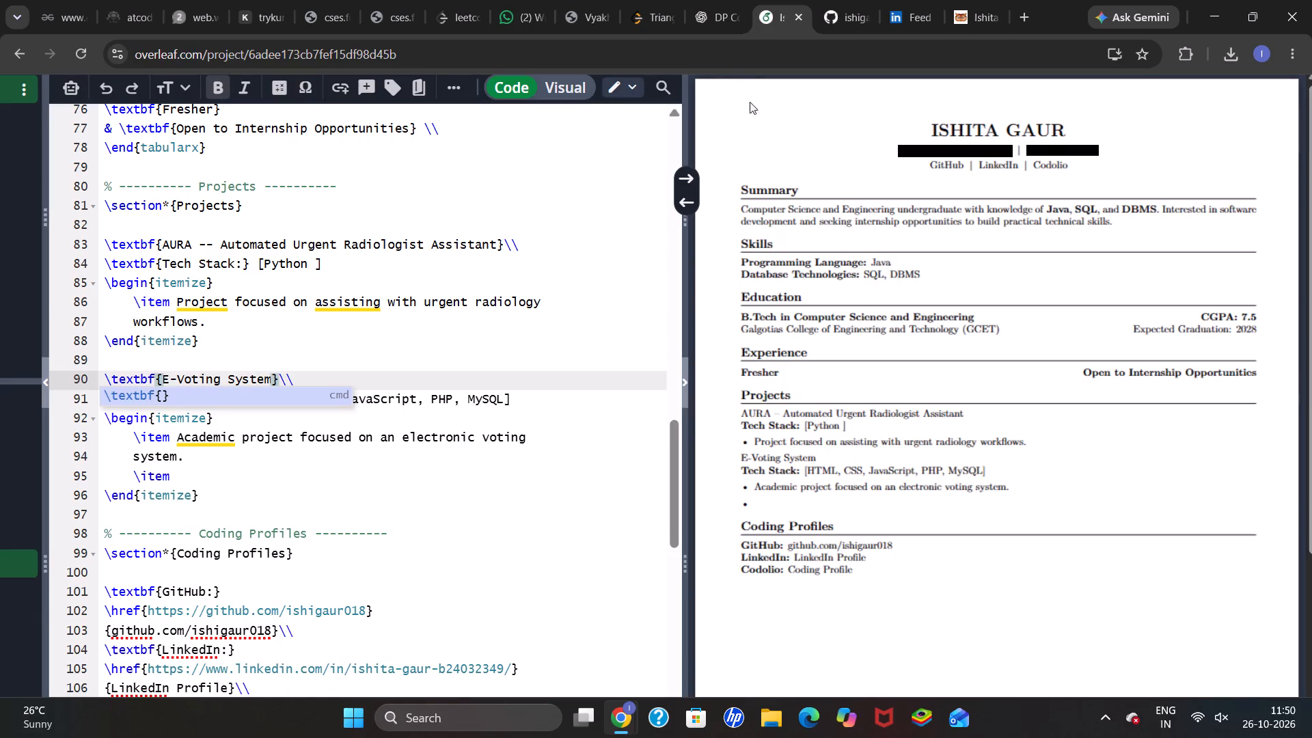
scroll(571, 295, "up", 1)
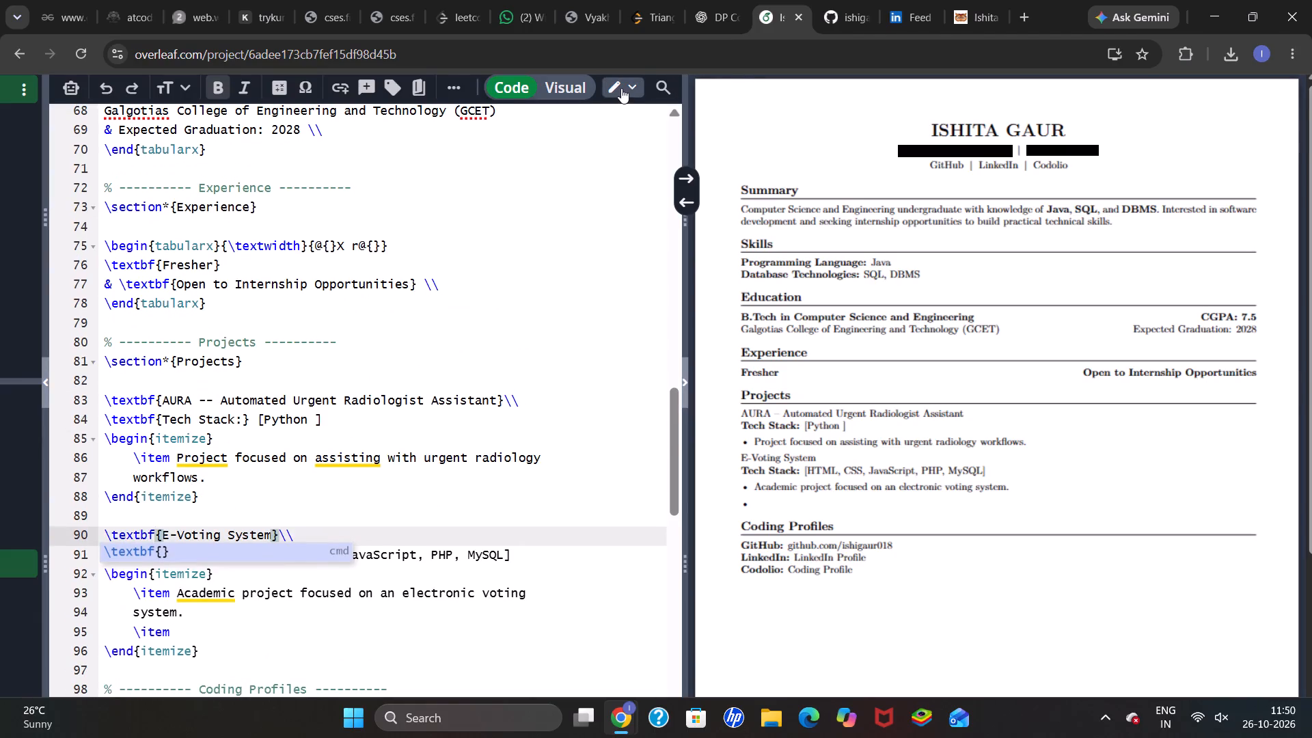
scroll(756, 131, "up", 1)
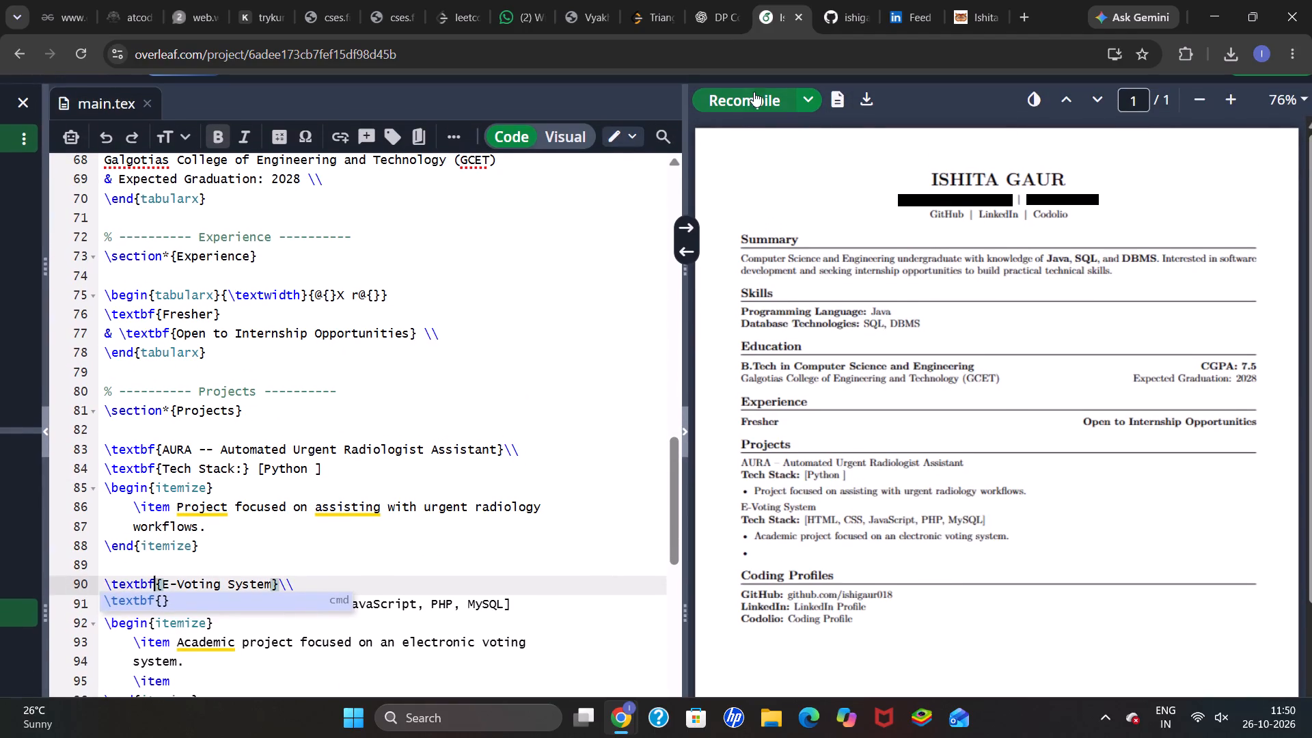
left_click(754, 92)
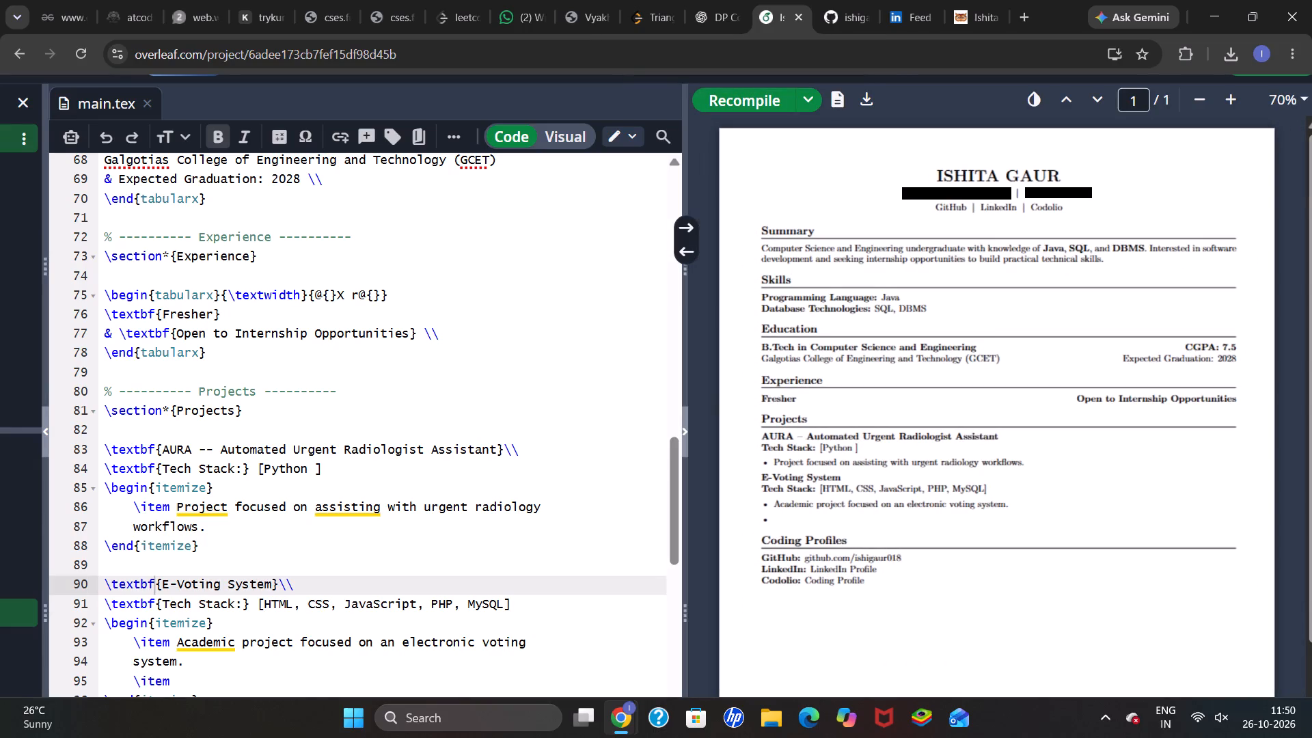
left_click(308, 474)
type(",opencs")
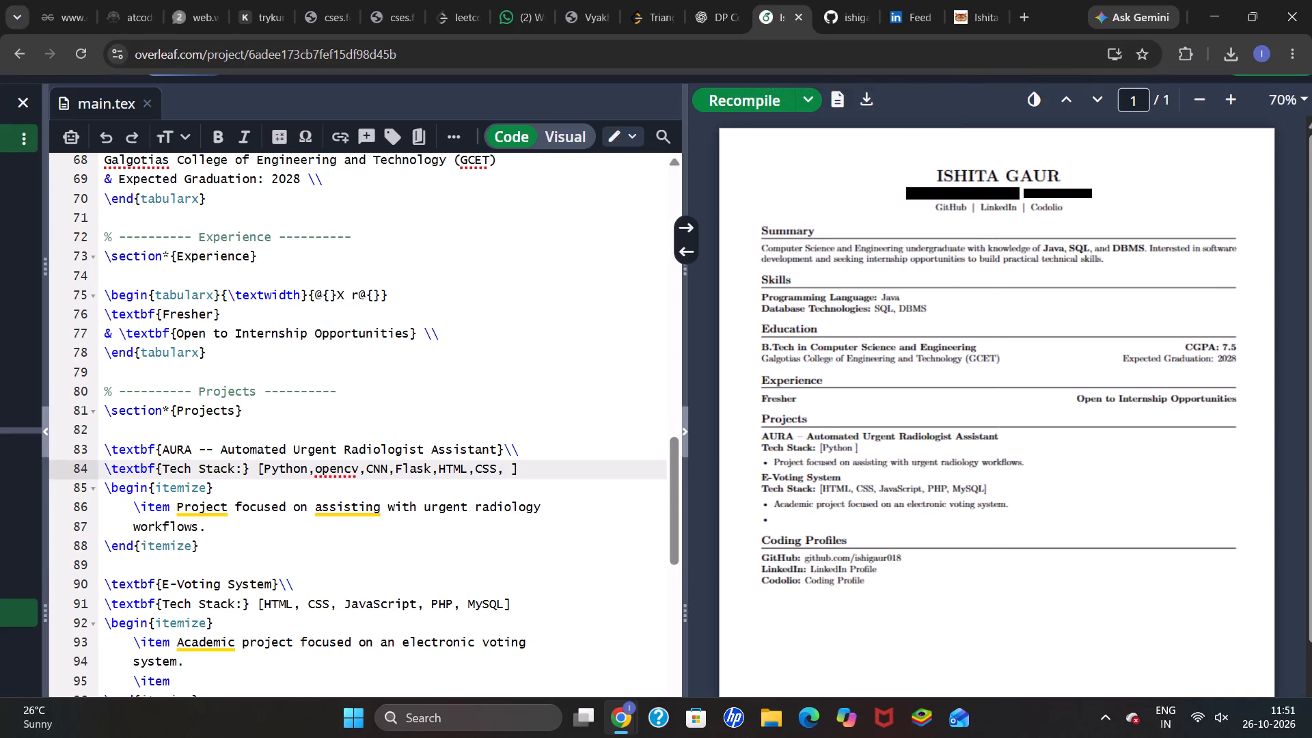
type("avascript")
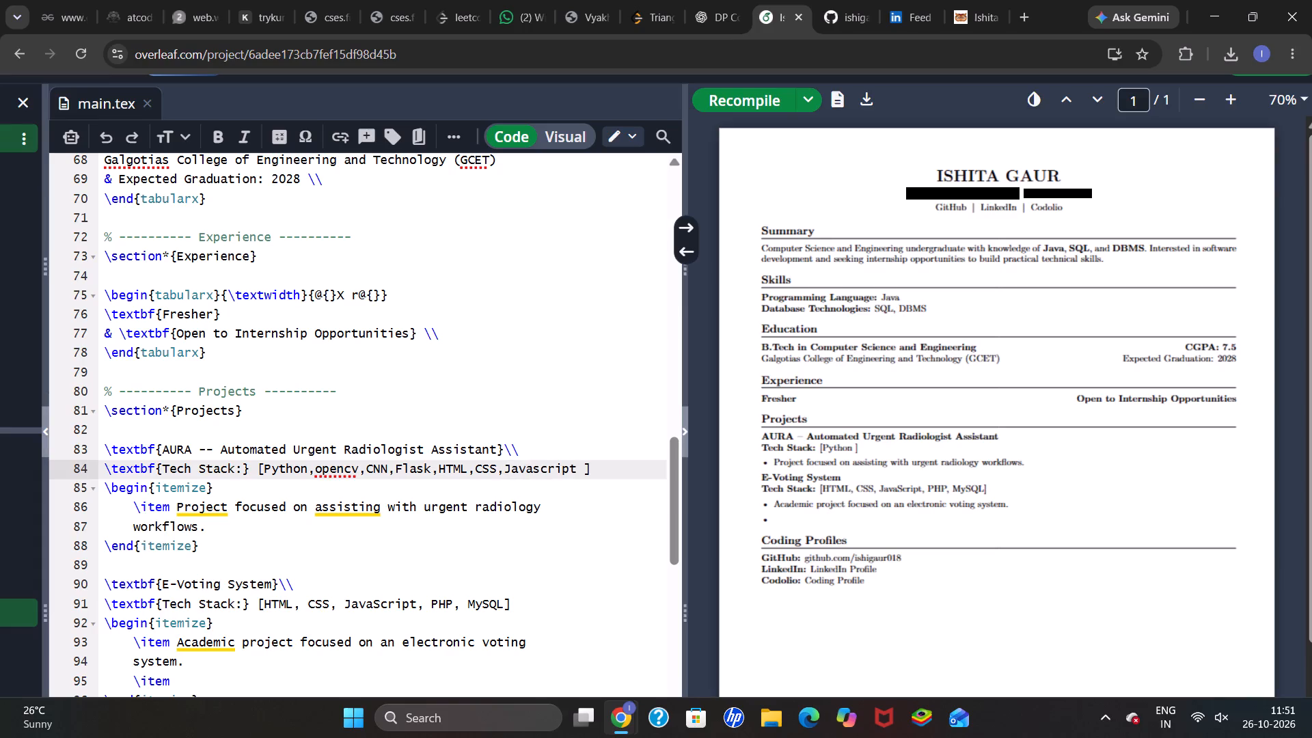
key("comma")
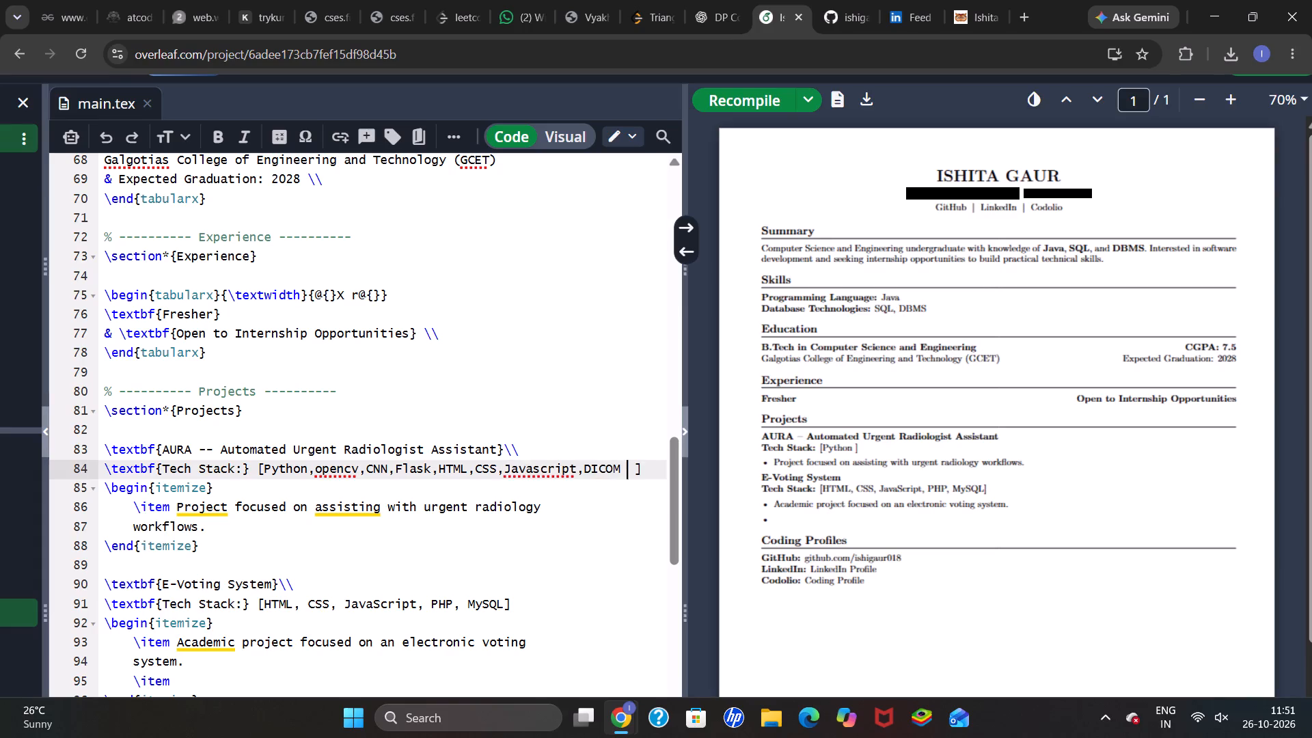
type("tools")
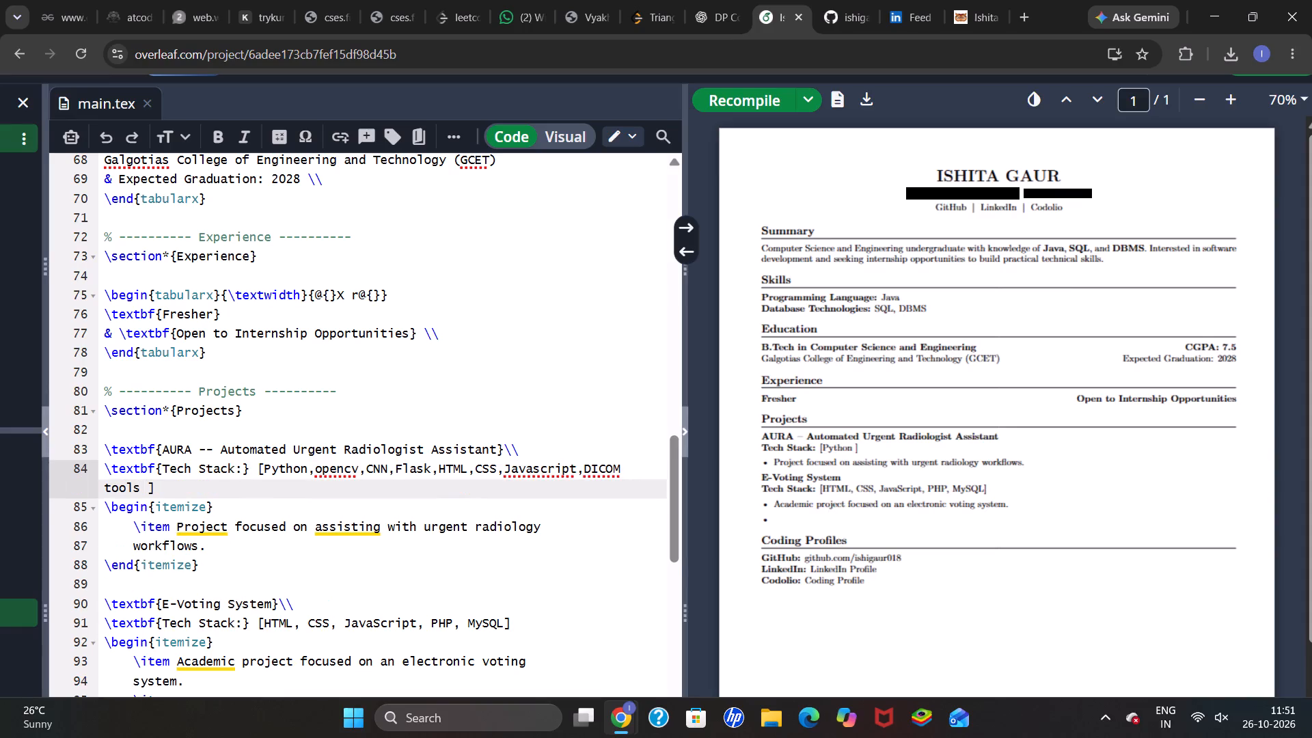
left_click(747, 96)
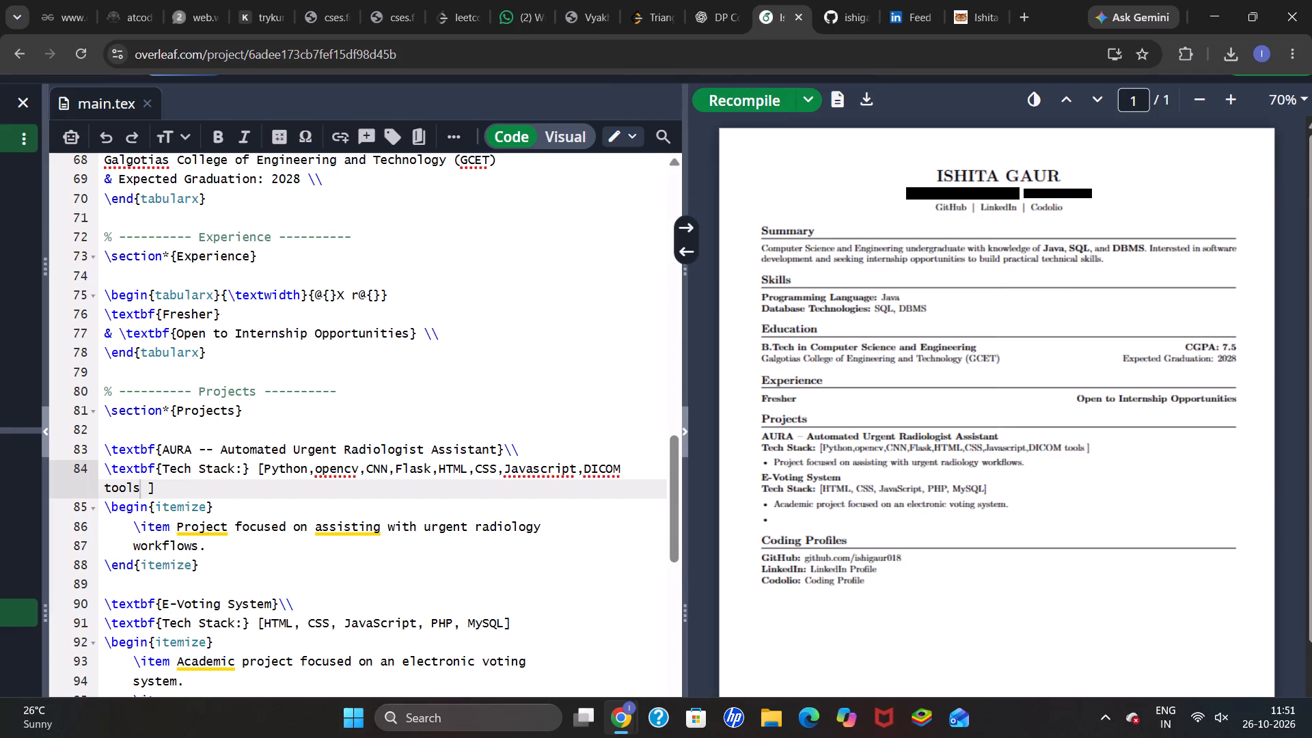
Delete the empty \item at the end of the E-Voting System list and recompile the PDF.
scroll(589, 475, "down", 1)
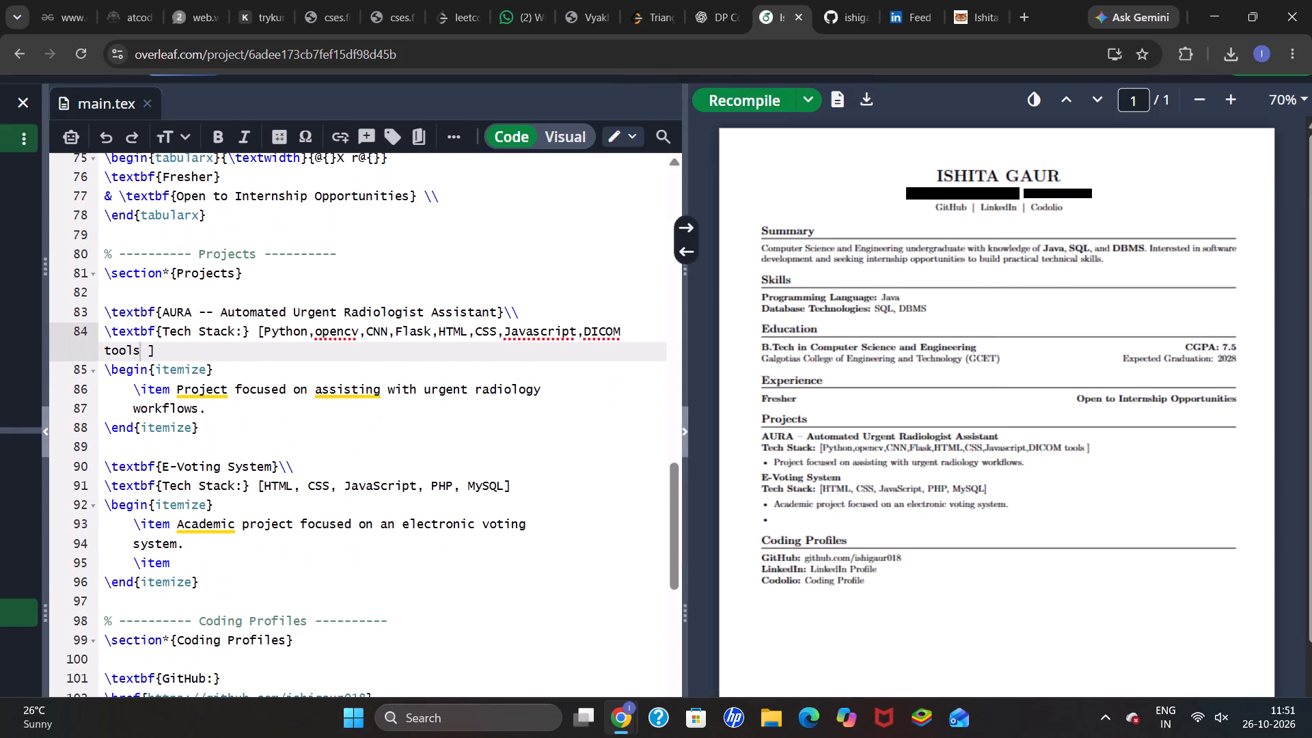
scroll(245, 553, "down", 1)
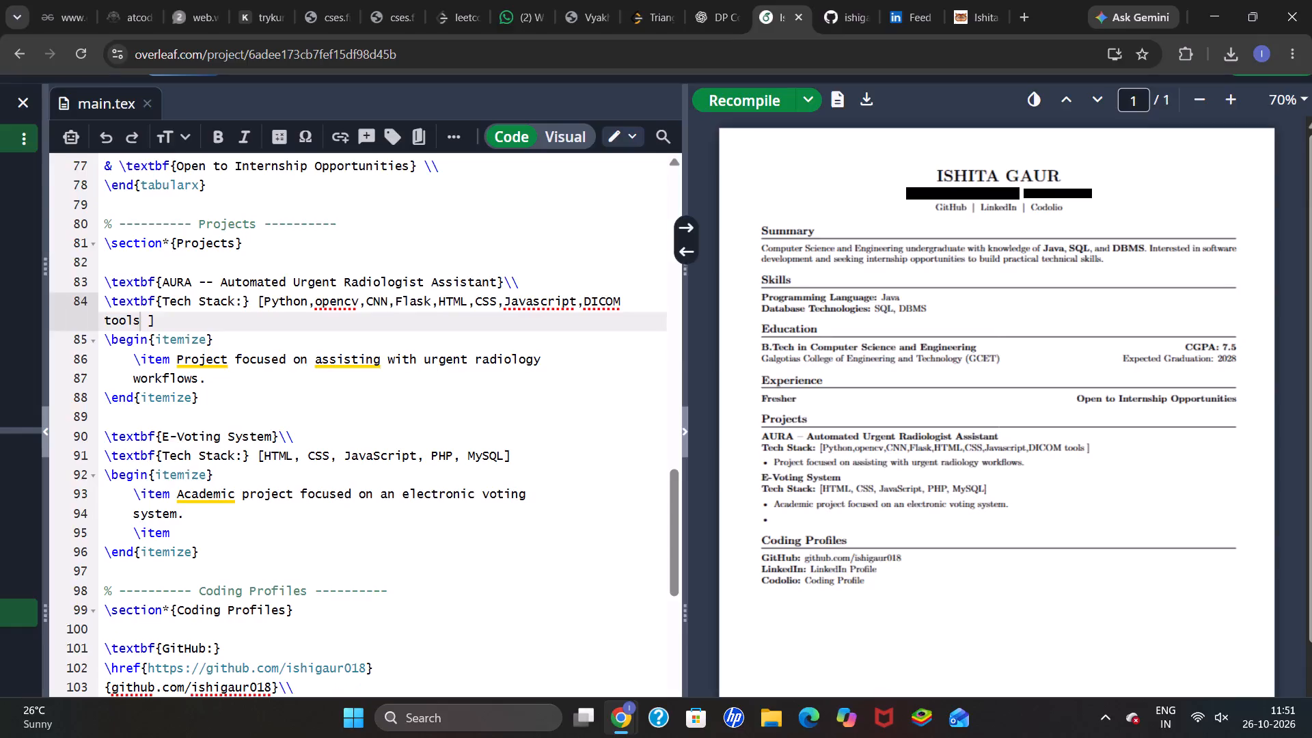
scroll(196, 519, "down", 1)
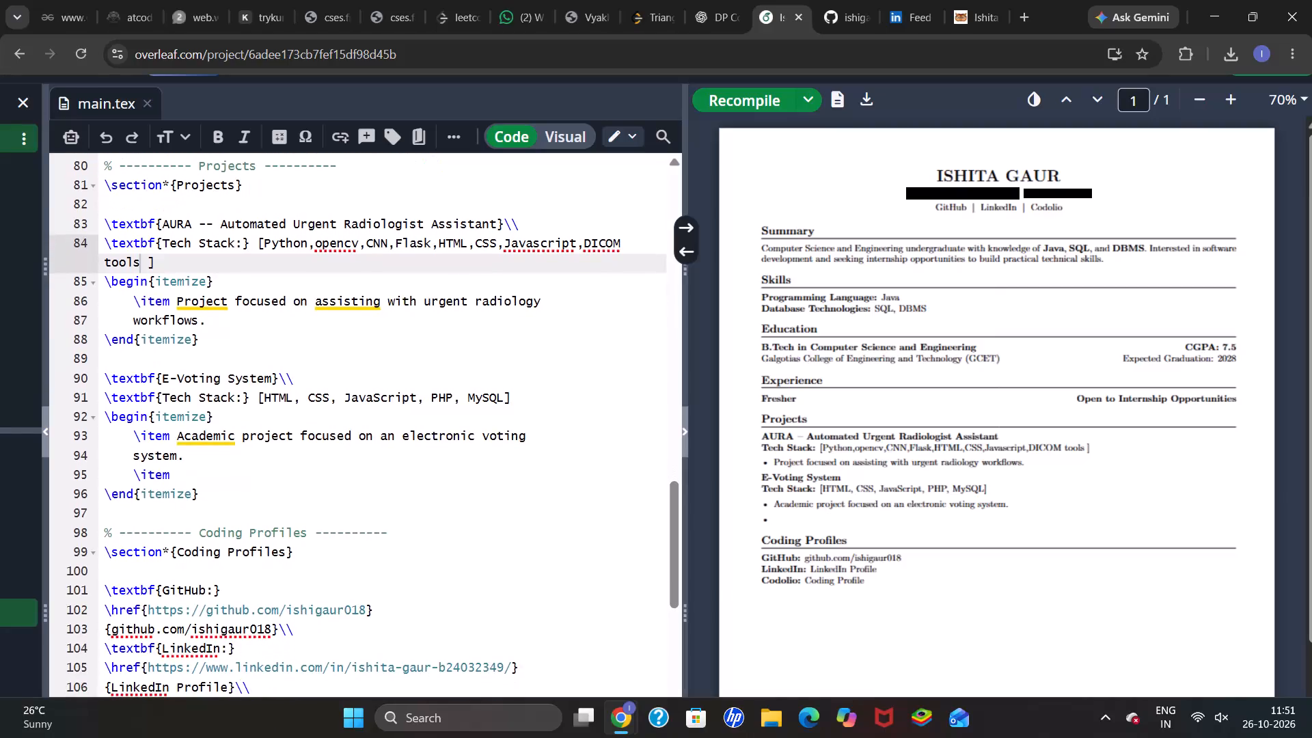
scroll(196, 519, "up", 1)
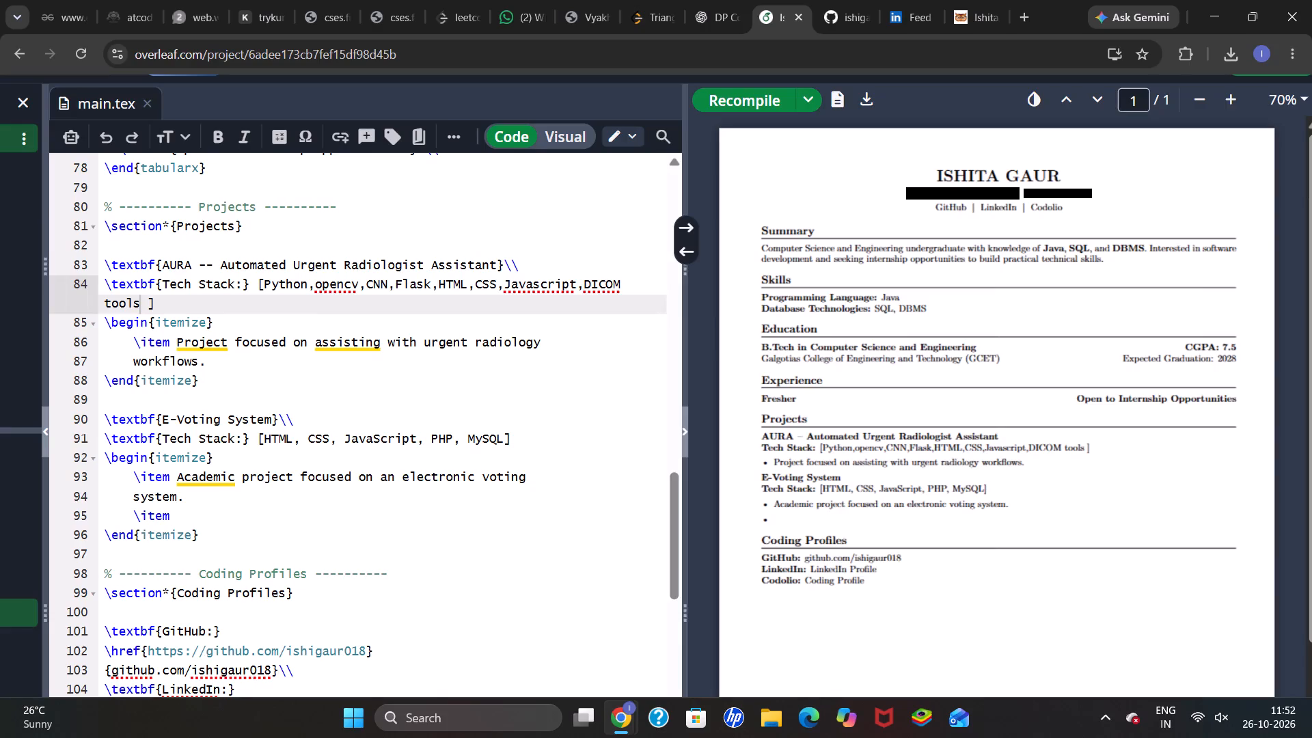
left_click(172, 519)
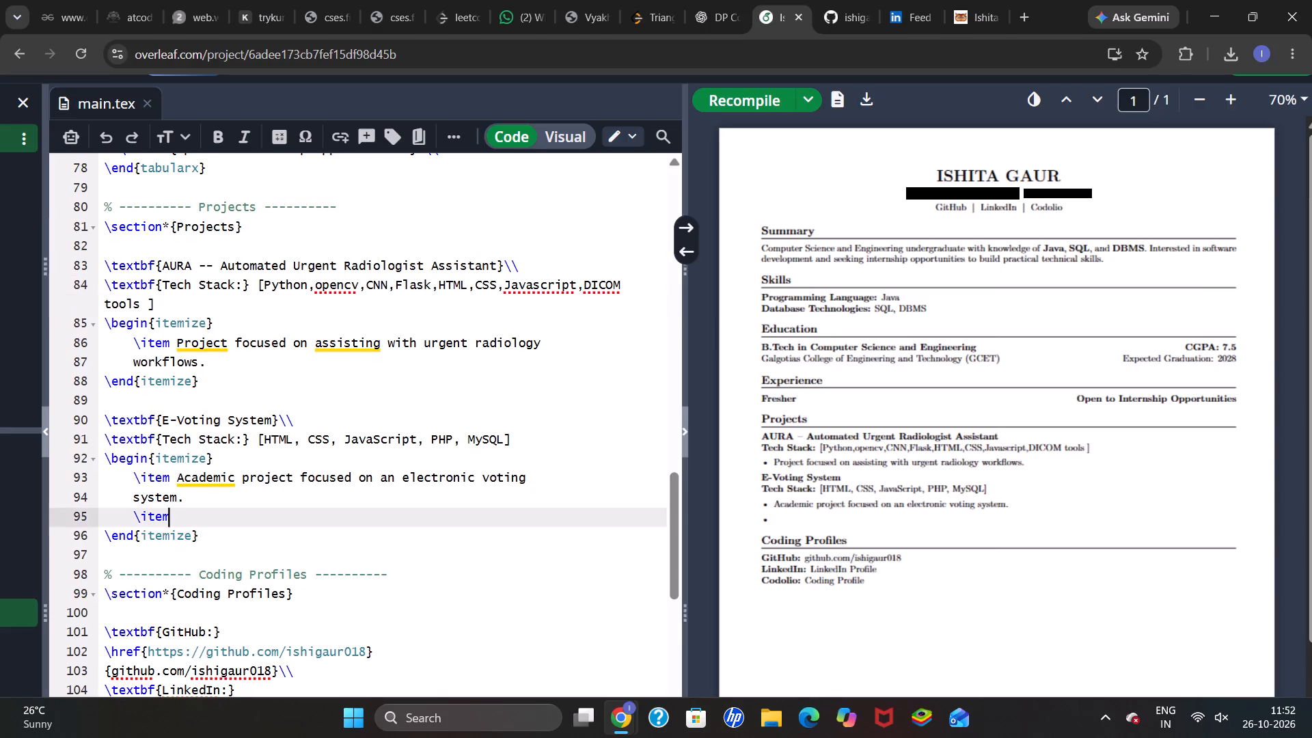
key("BackSpace")
key("BackSpace")
key("BackSpace")
key("BackSpace")
key("BackSpace")
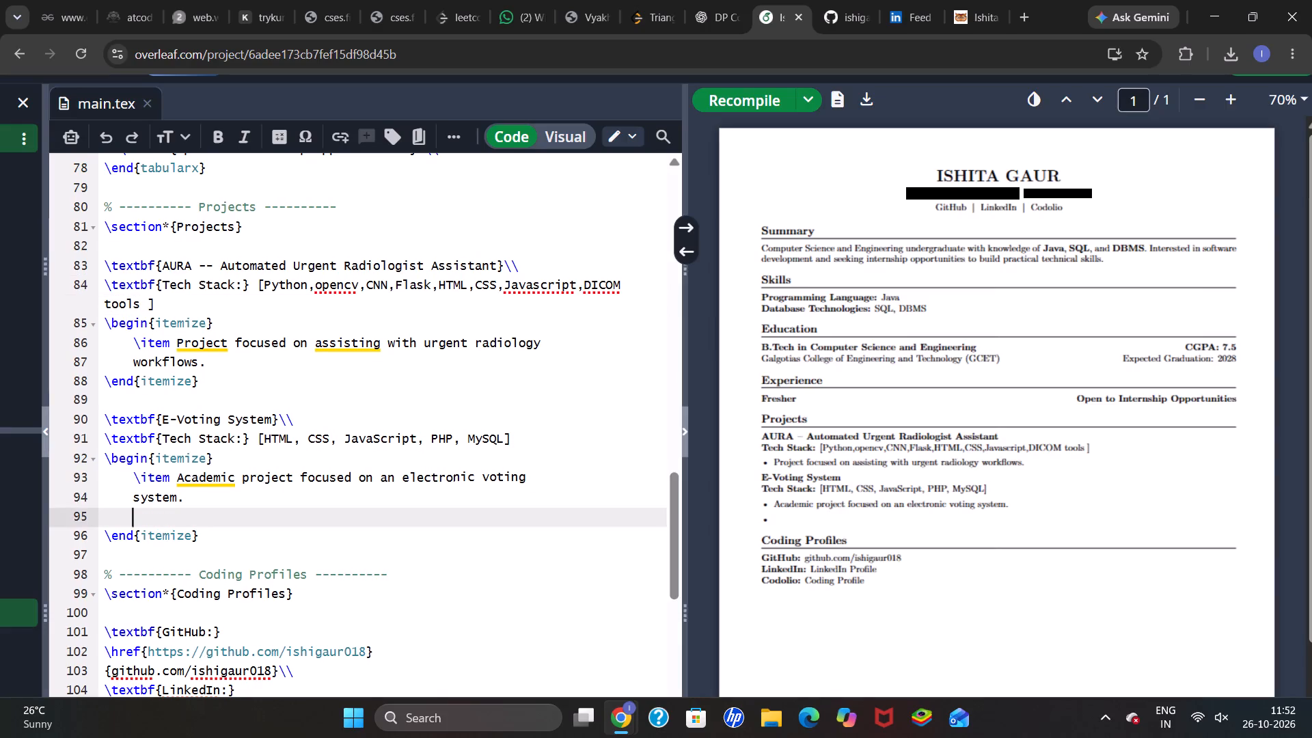
left_click(712, 101)
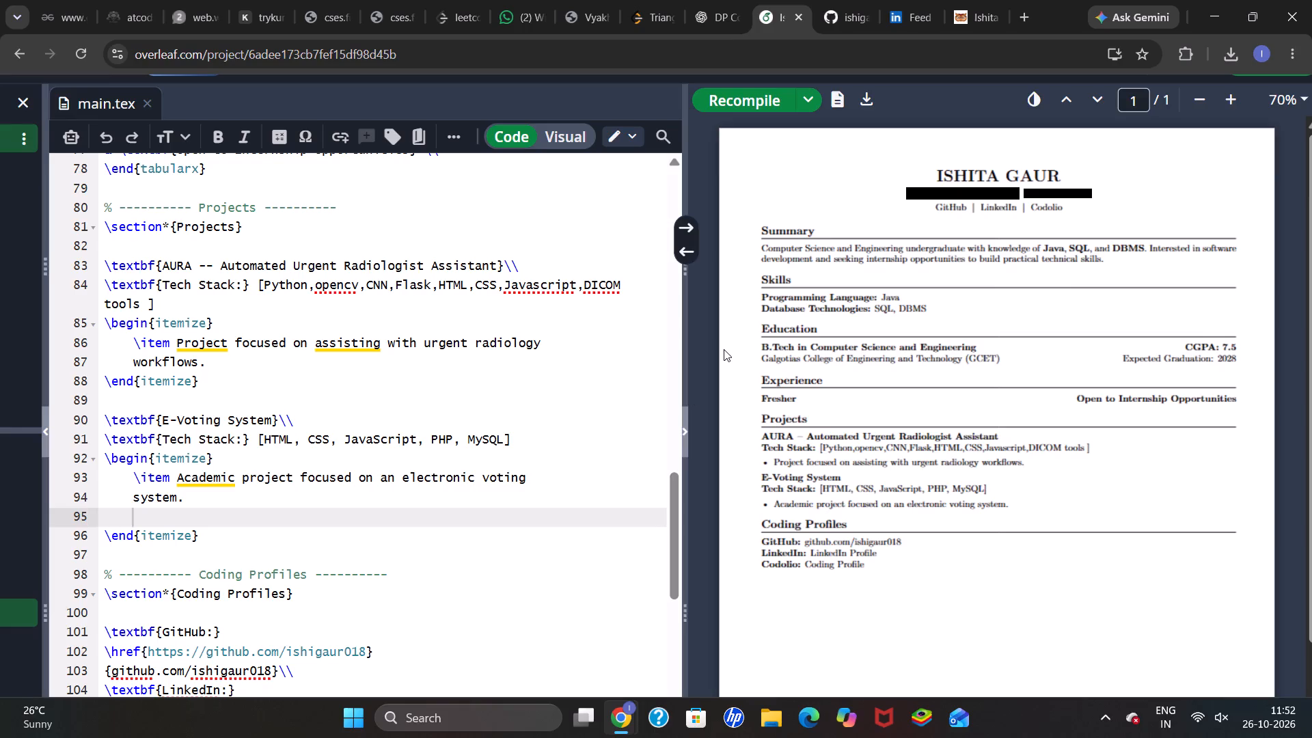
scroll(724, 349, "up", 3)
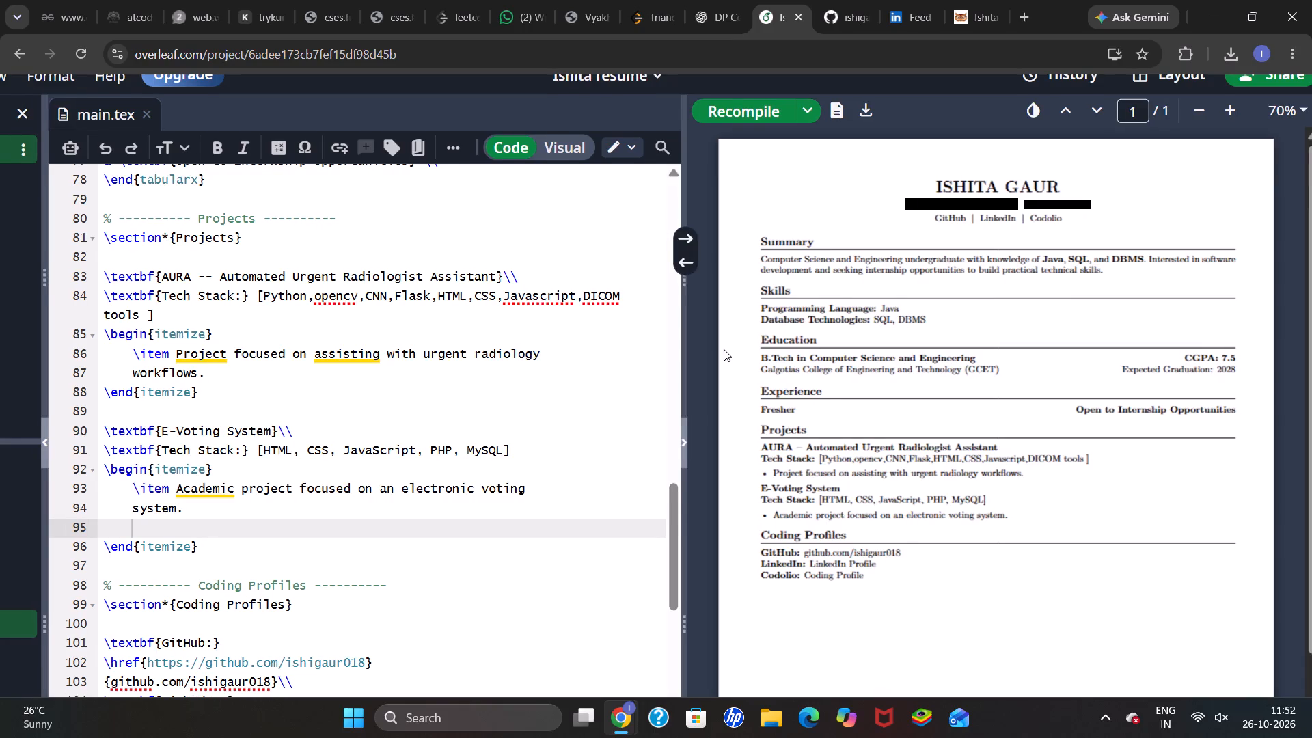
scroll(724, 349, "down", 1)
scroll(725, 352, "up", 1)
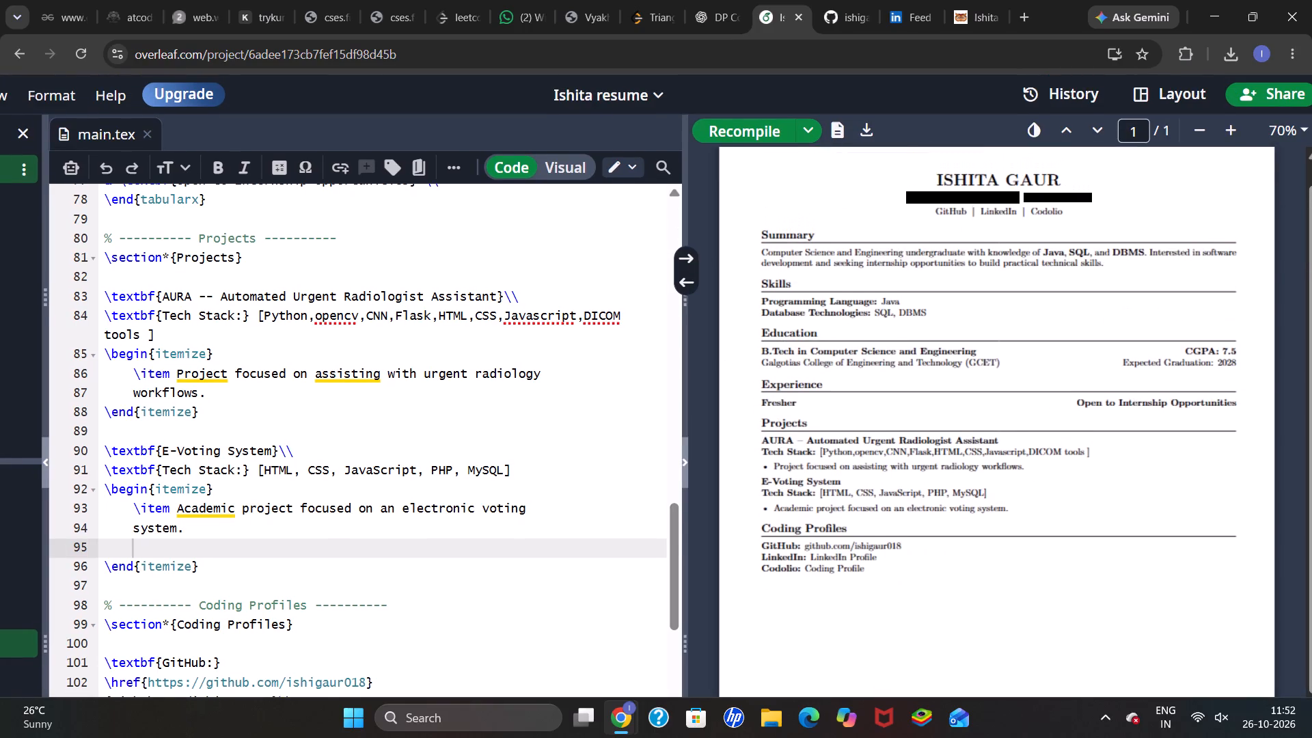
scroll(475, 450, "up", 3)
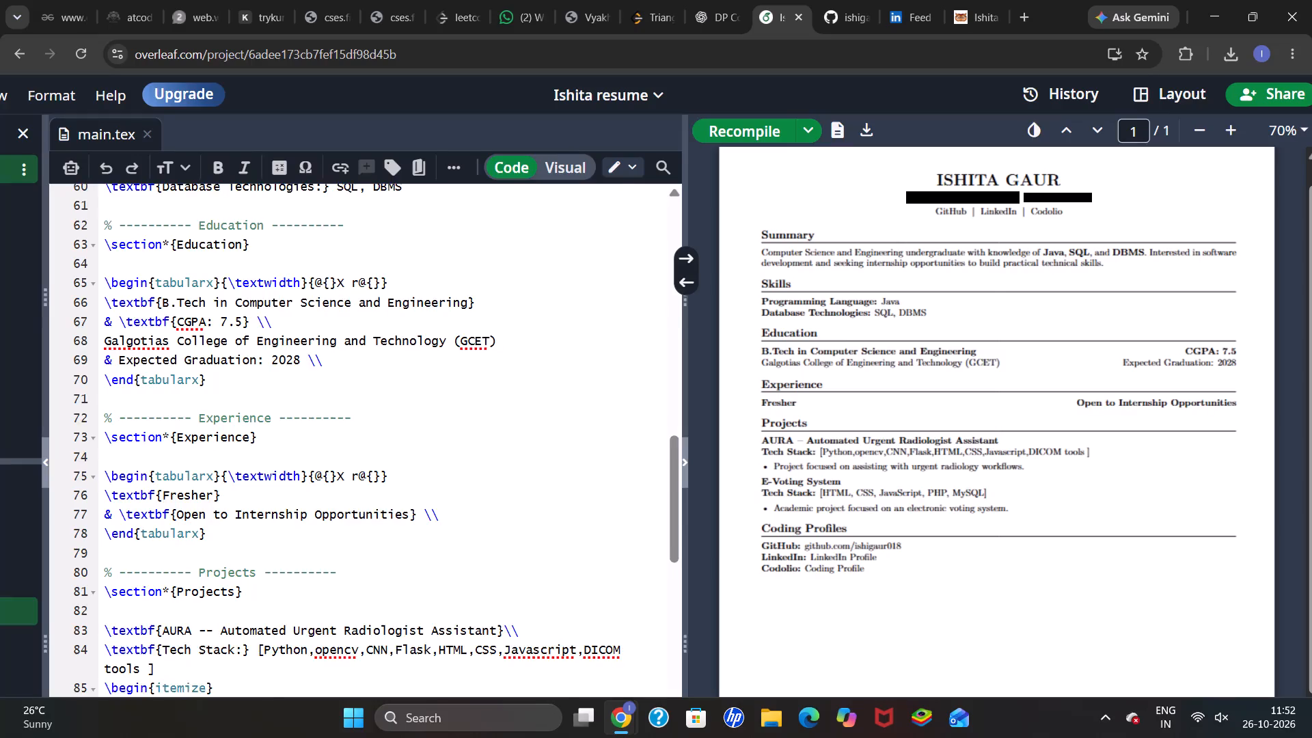
Add Python and C after Java on the Programming Language line of the Skills section, separated by commas.
scroll(475, 450, "up", 3)
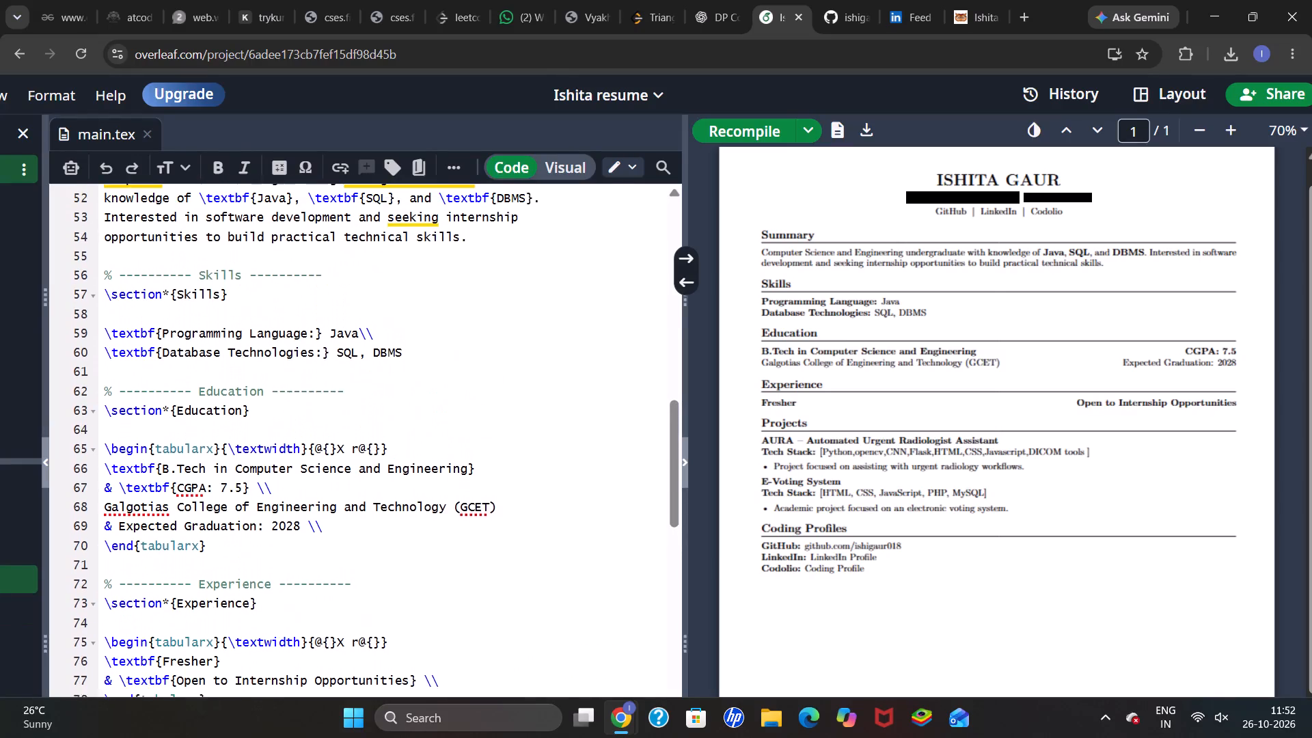
scroll(475, 450, "up", 1)
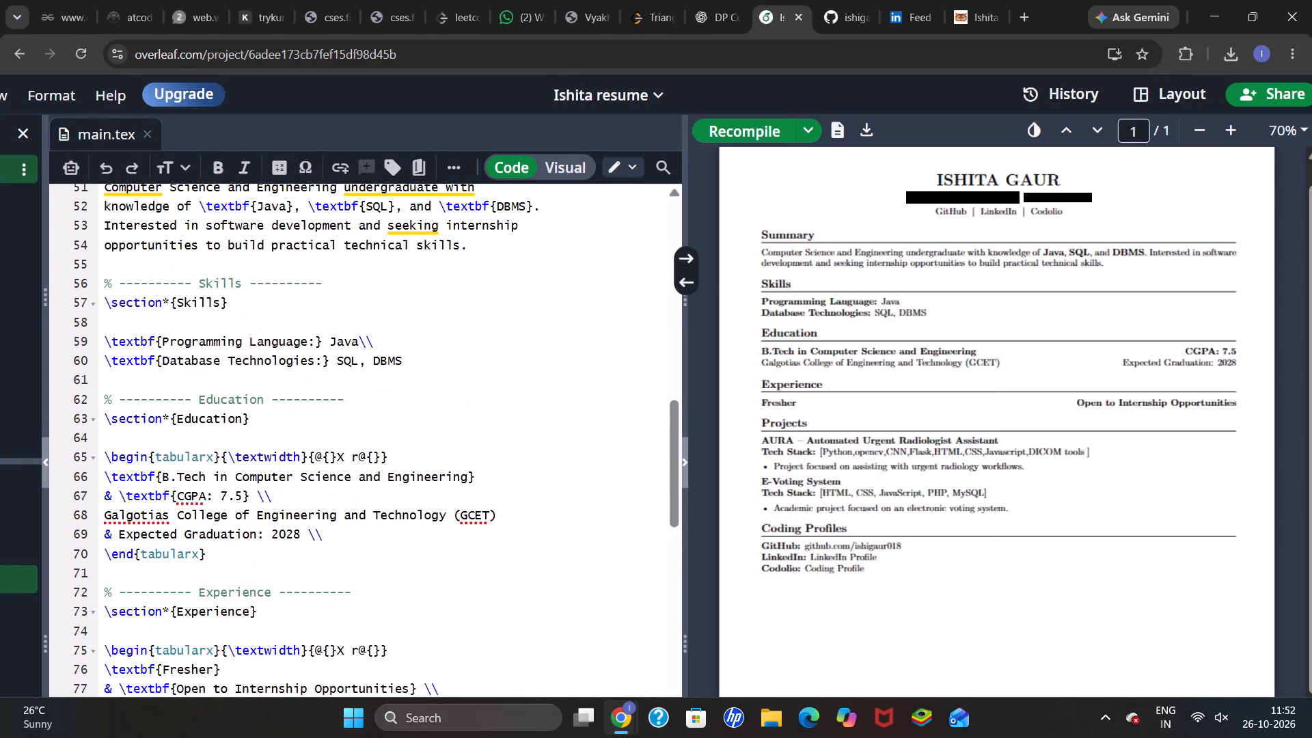
left_click(356, 345)
key("comma")
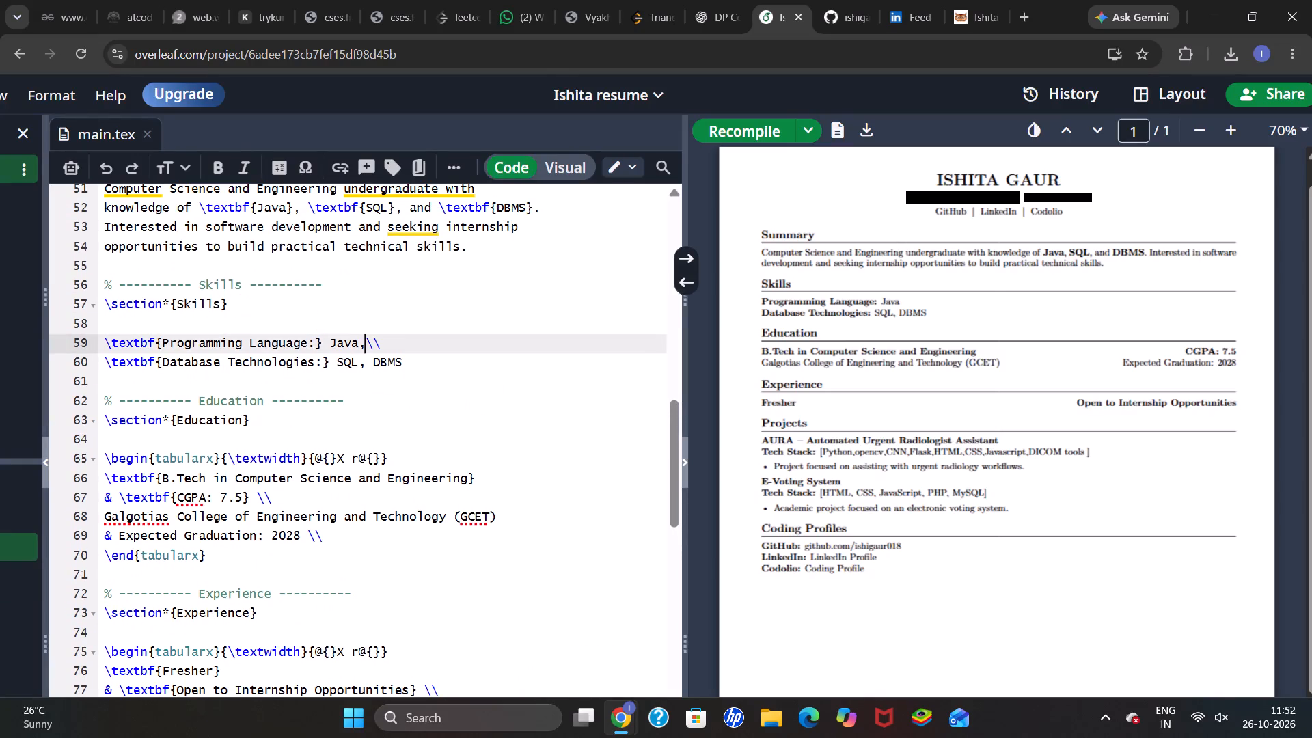
key("p")
type("ytho")
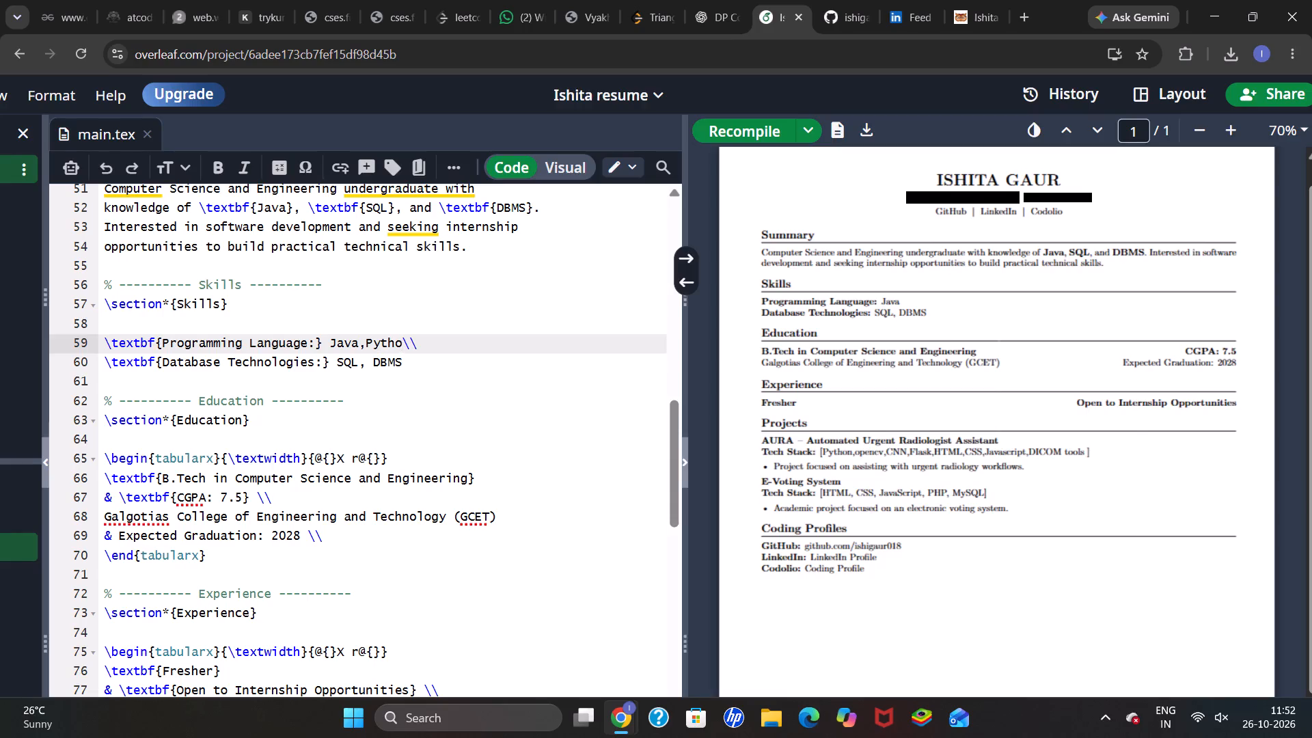
type("n,")
key("c")
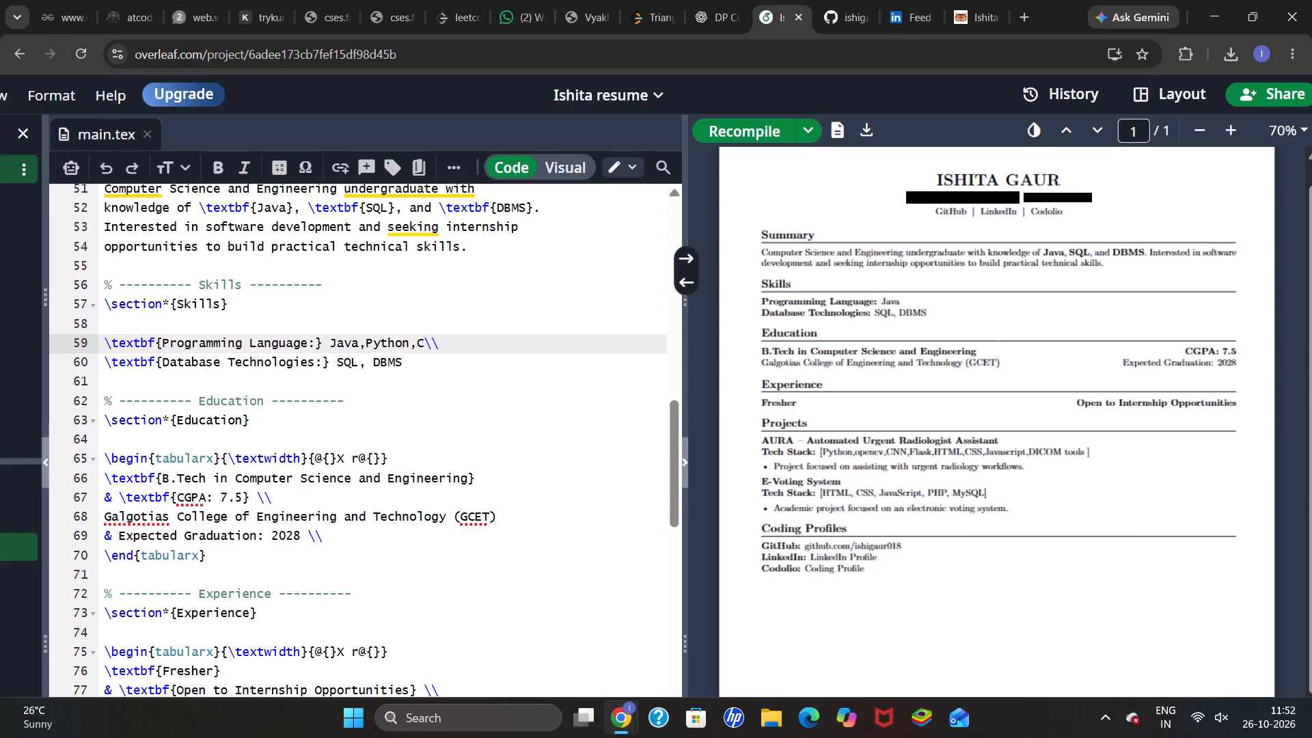
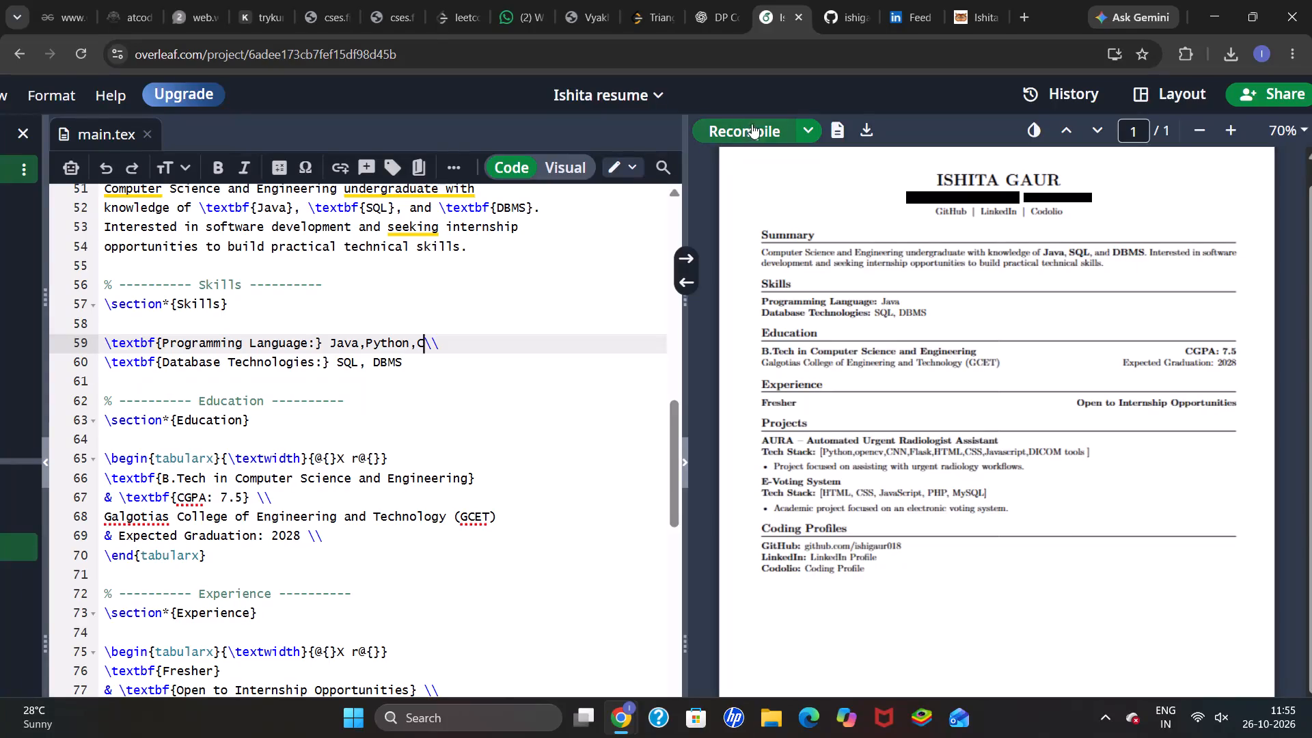
Recompile the PDF with the edited Programming Language line.
left_click(754, 123)
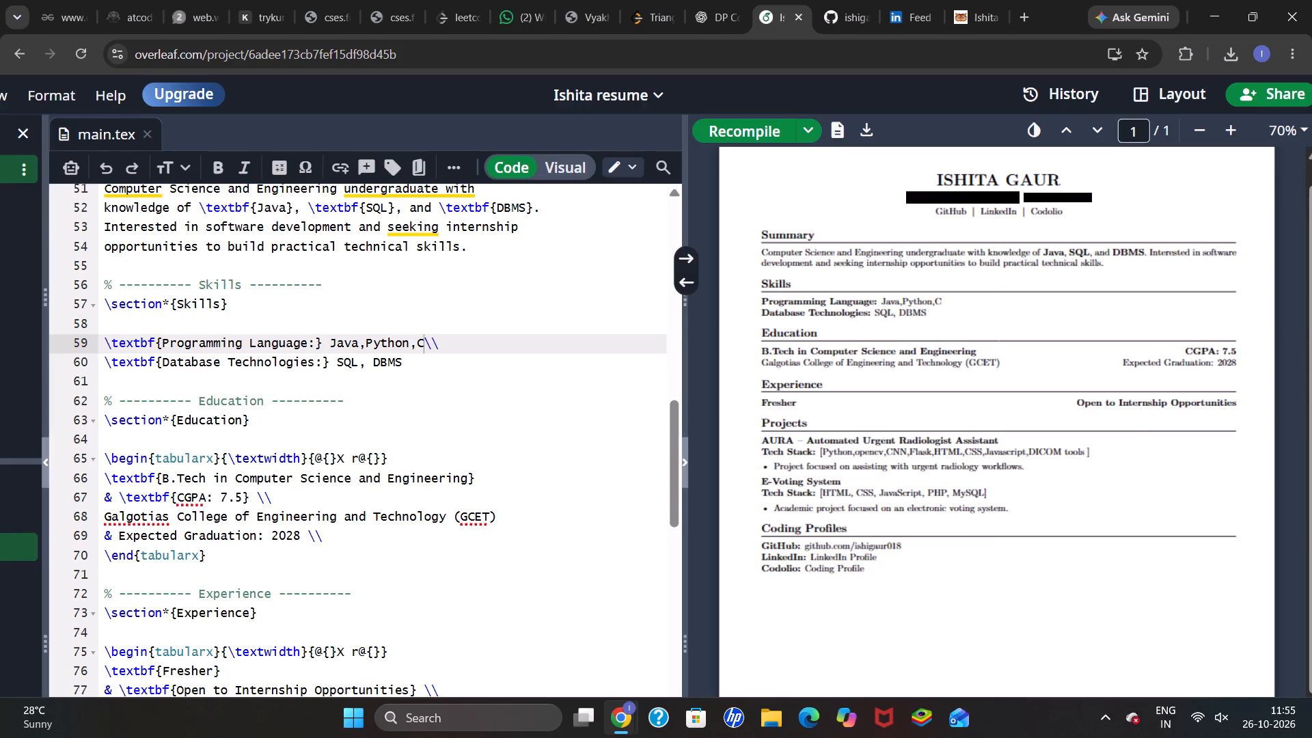
Remove Python from the Programming Language line in the Skills section, leaving Java,C, and recompile the PDF.
left_click(408, 340)
key("BackSpace")
key("BackSpace")
key("BackSpace")
key("BackSpace")
key("BackSpace")
key("BackSpace")
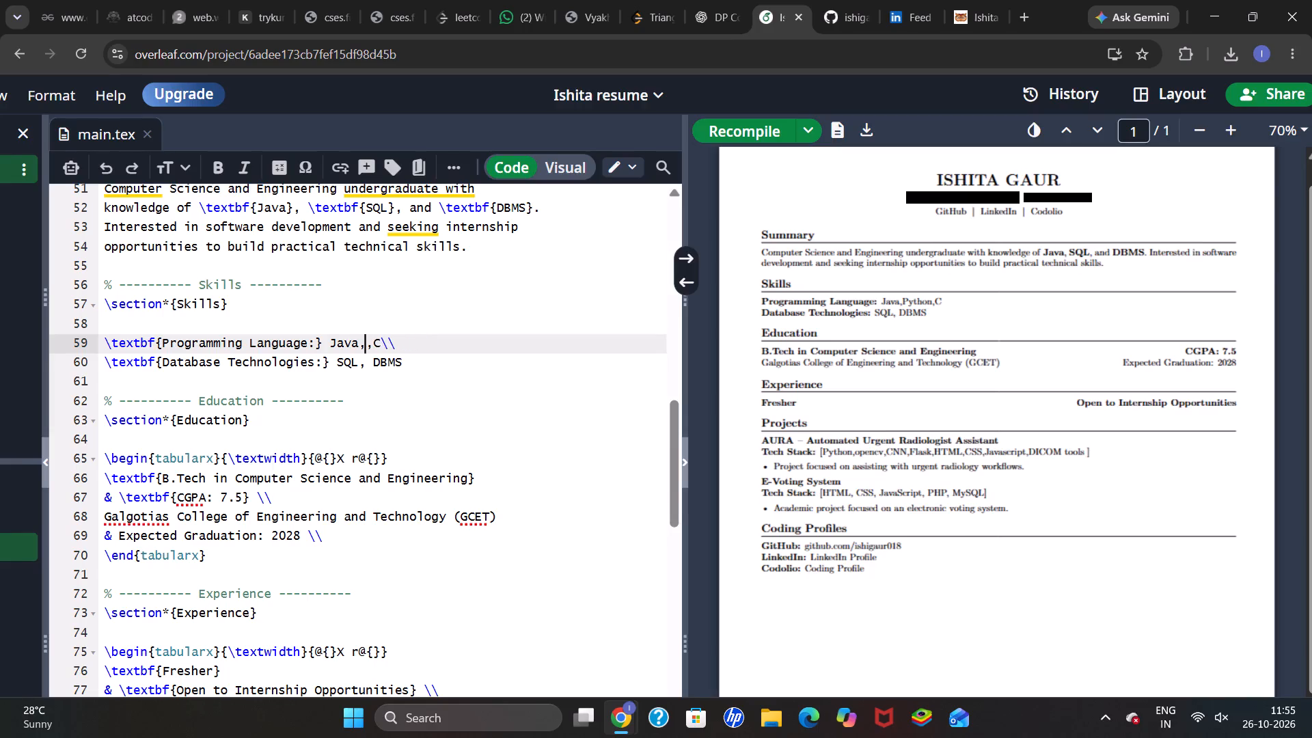
key("BackSpace")
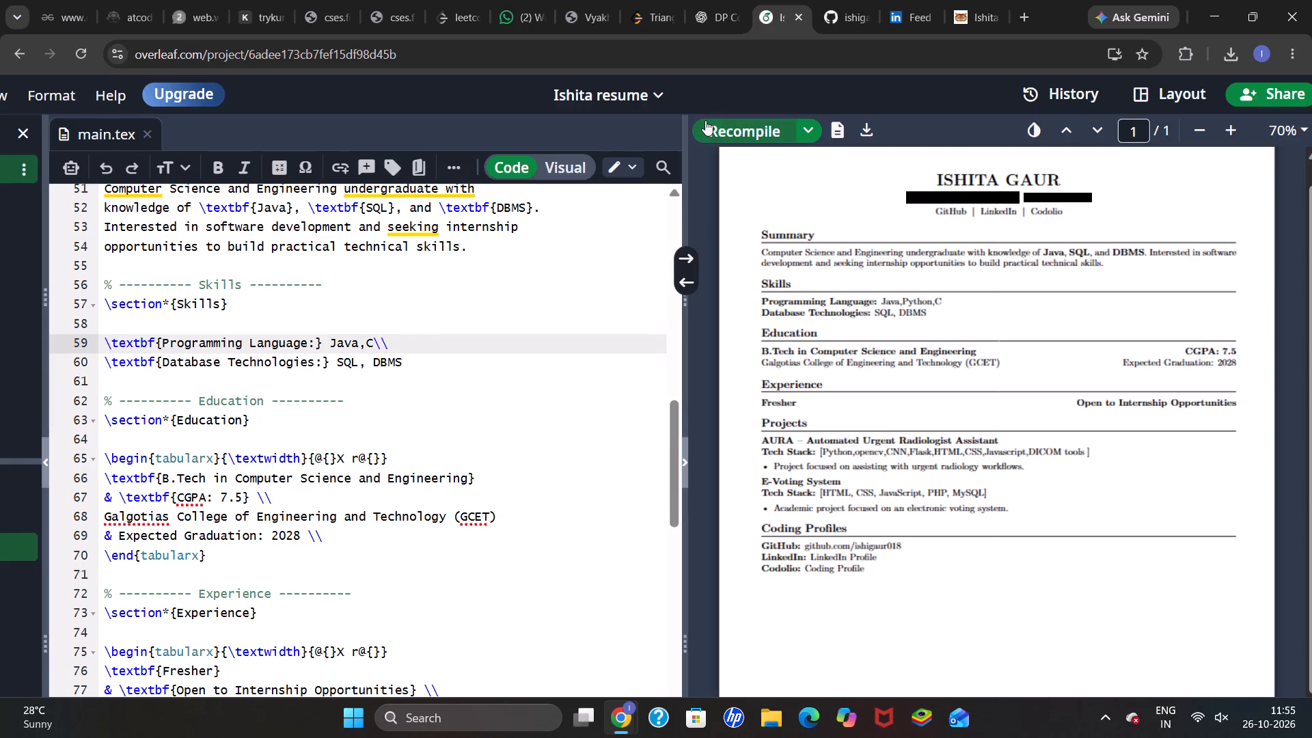
left_click(711, 124)
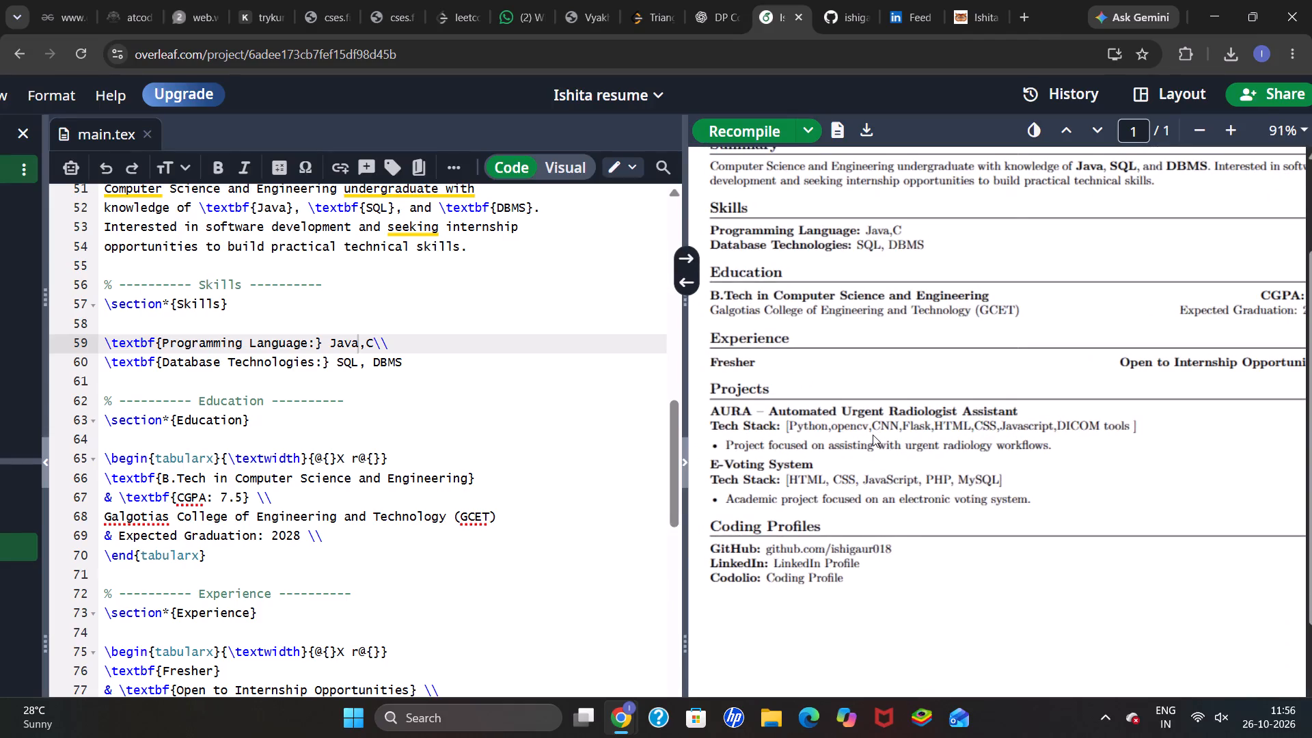
scroll(873, 435, "up", 1)
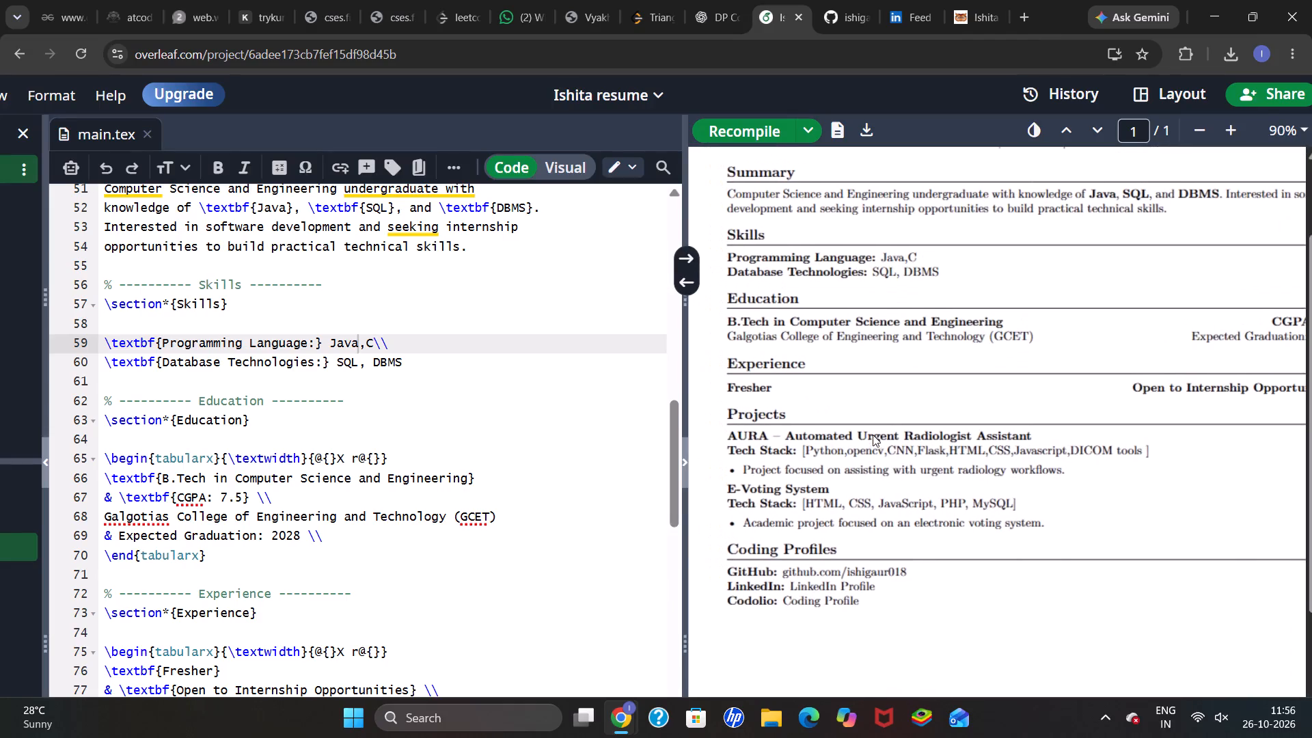
scroll(873, 435, "up", 2)
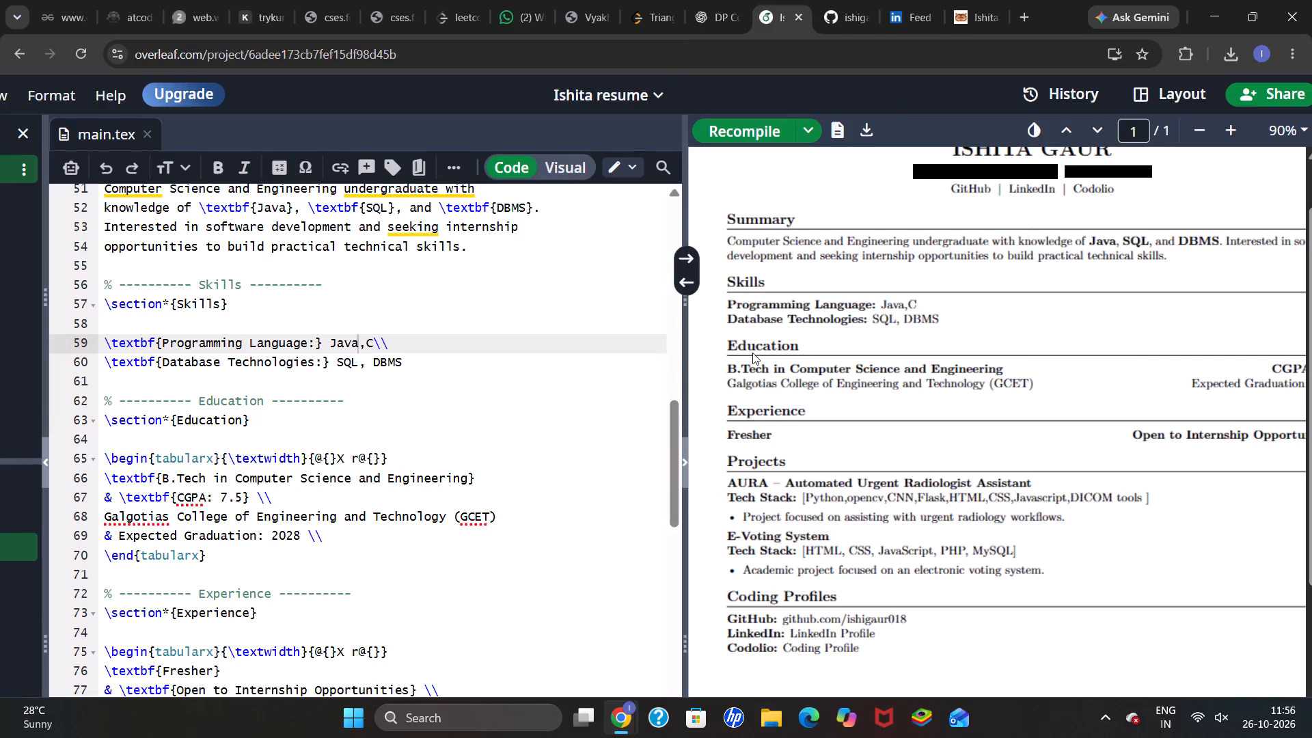
scroll(543, 446, "down", 10)
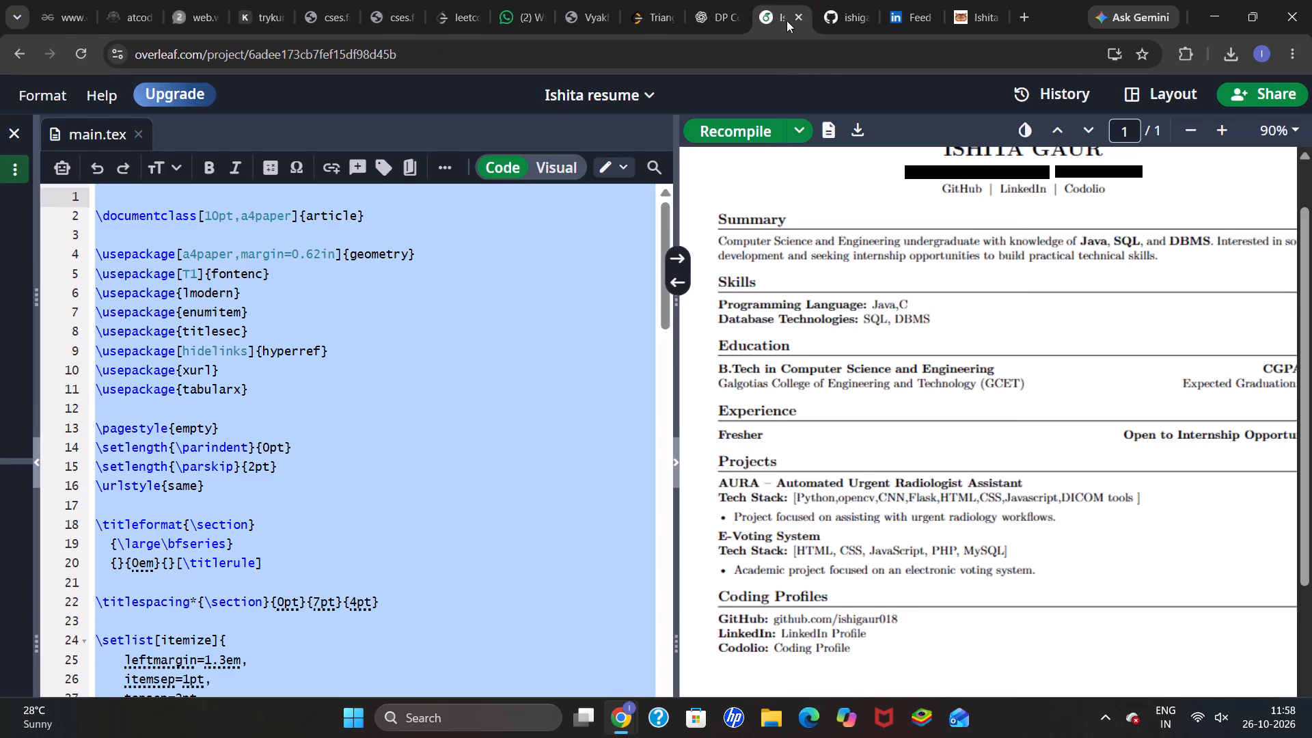
key("BackSpace")
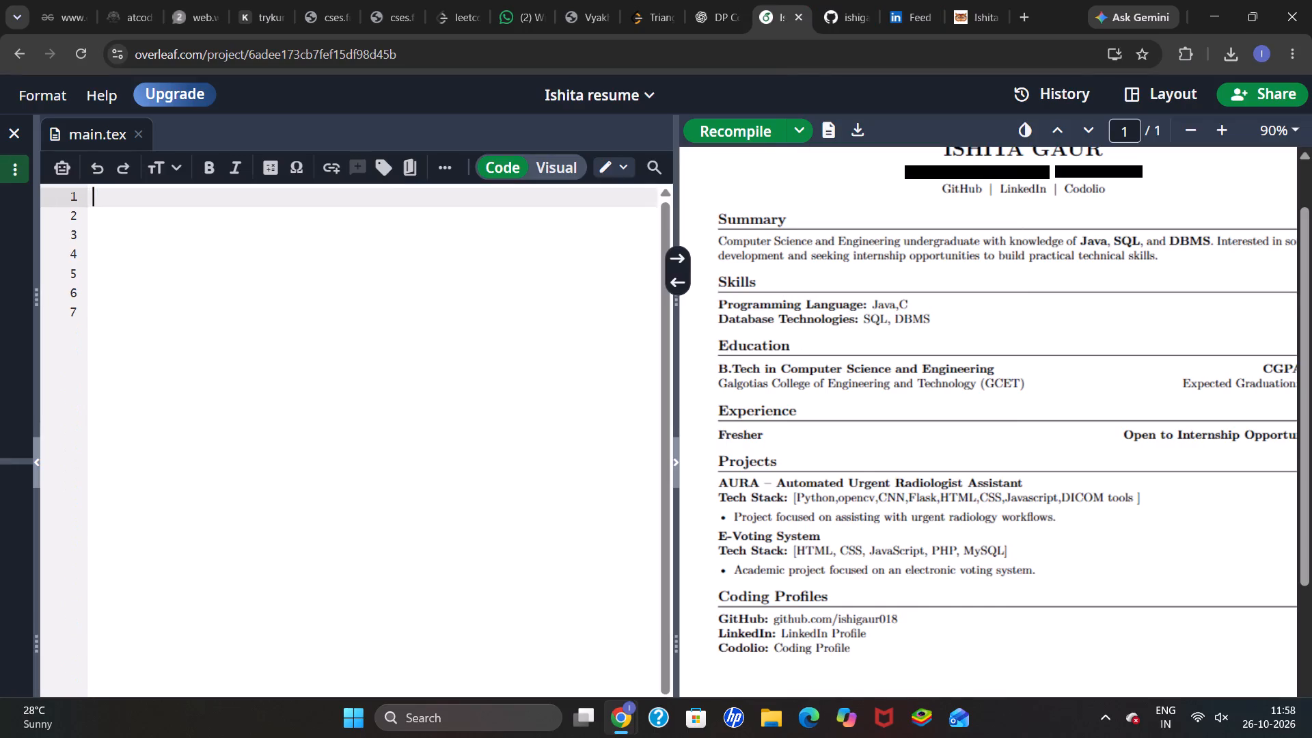
key("ctrl+v")
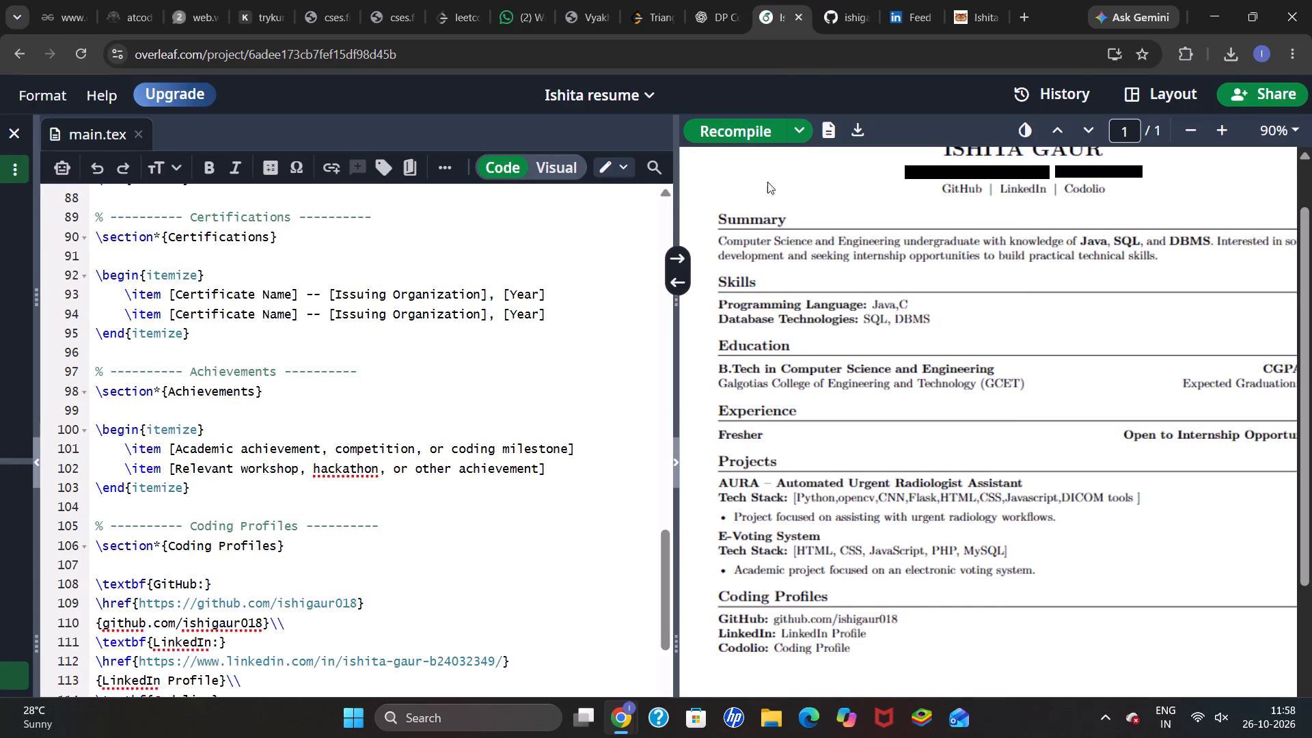
left_click(742, 133)
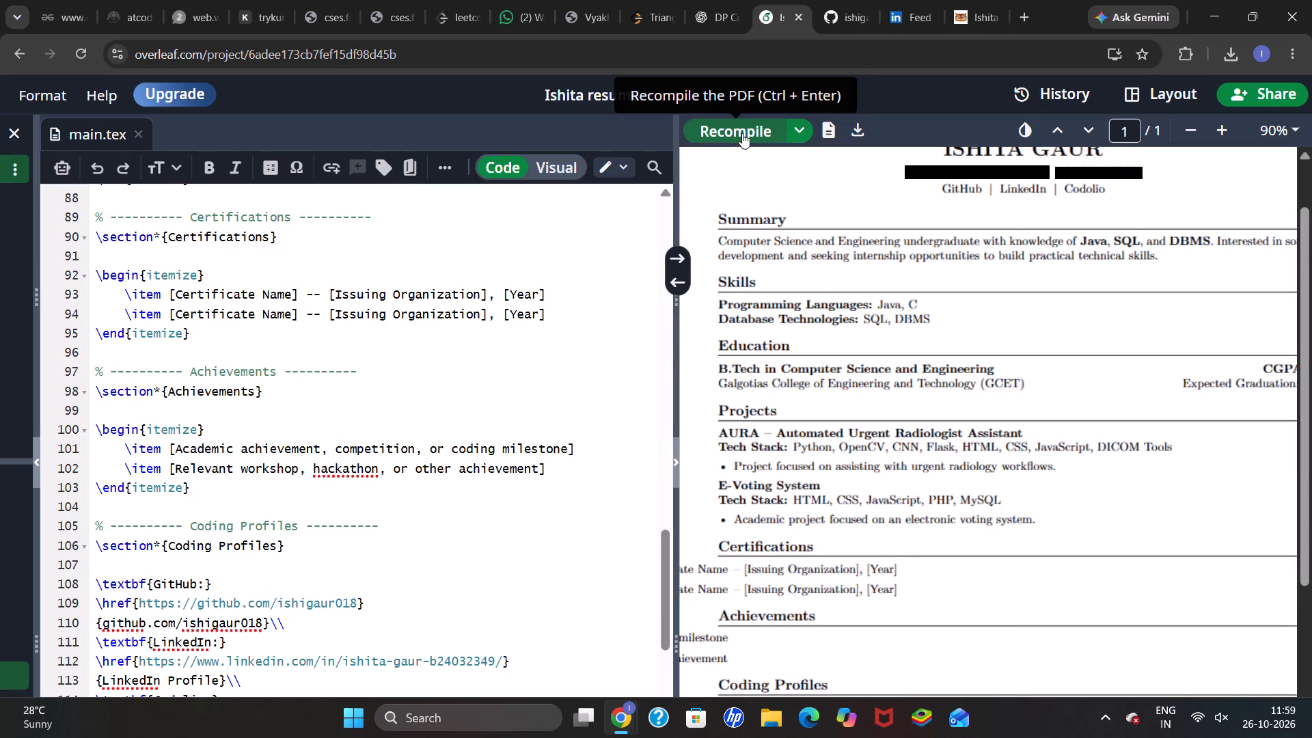
Review the recompiled resume PDF from the header through Coding Profiles, checking the new Certifications and Achievements sections and the page's layout.
scroll(861, 370, "right", 1)
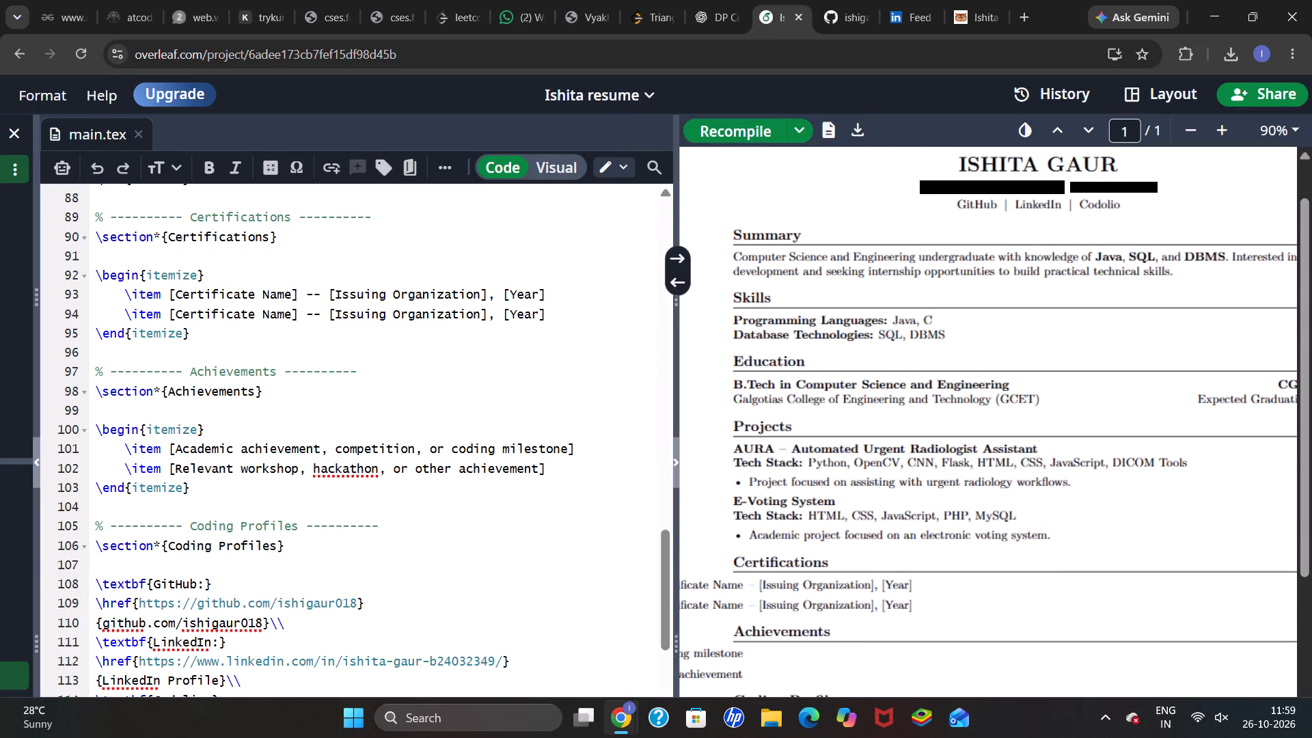
scroll(861, 370, "right", 1)
scroll(861, 370, "down", 1)
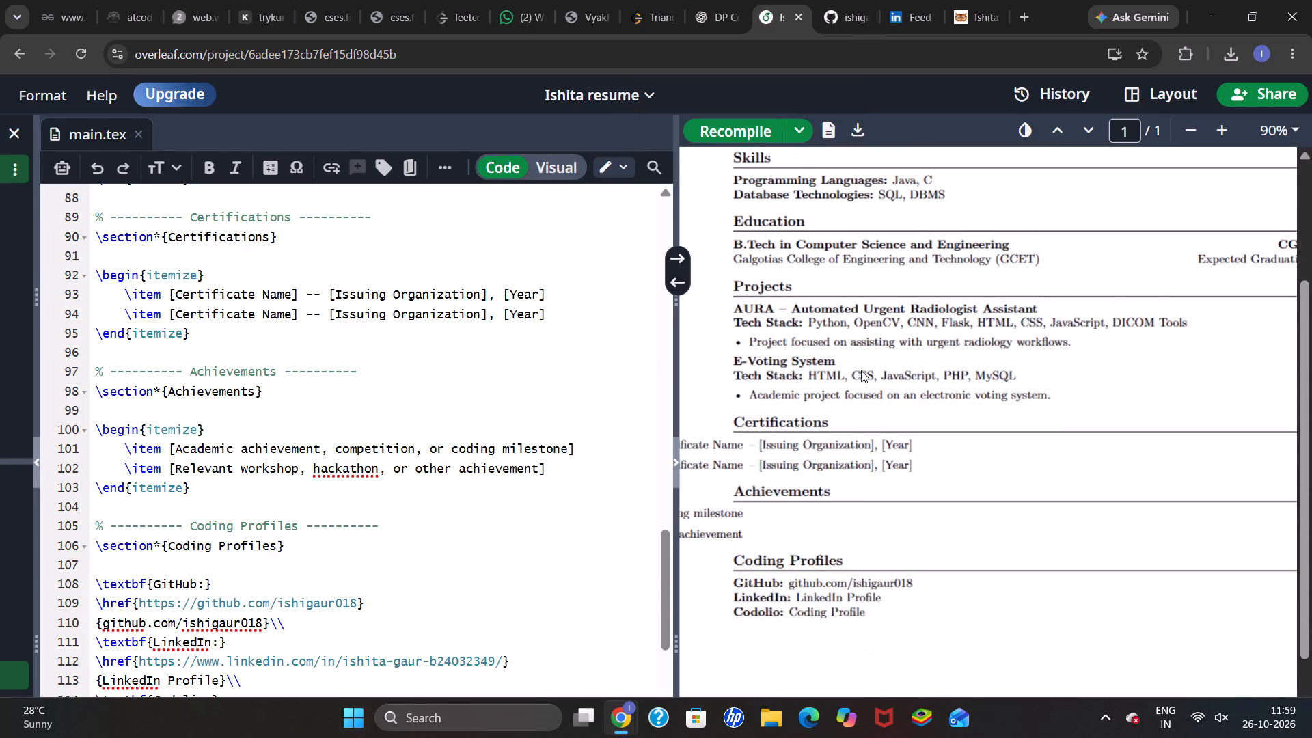
scroll(861, 370, "down", 1)
scroll(861, 370, "up", 1)
scroll(861, 370, "right", 1)
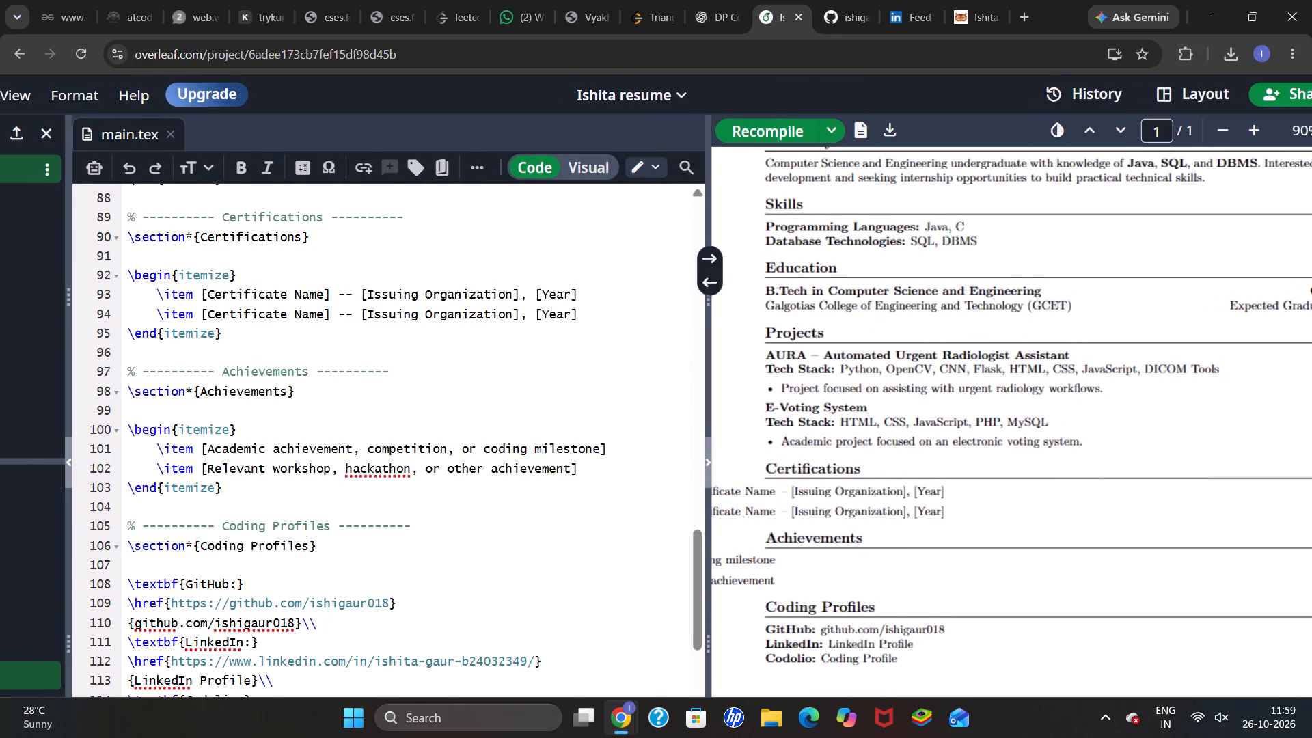
scroll(861, 370, "right", 1)
scroll(861, 370, "up", 2)
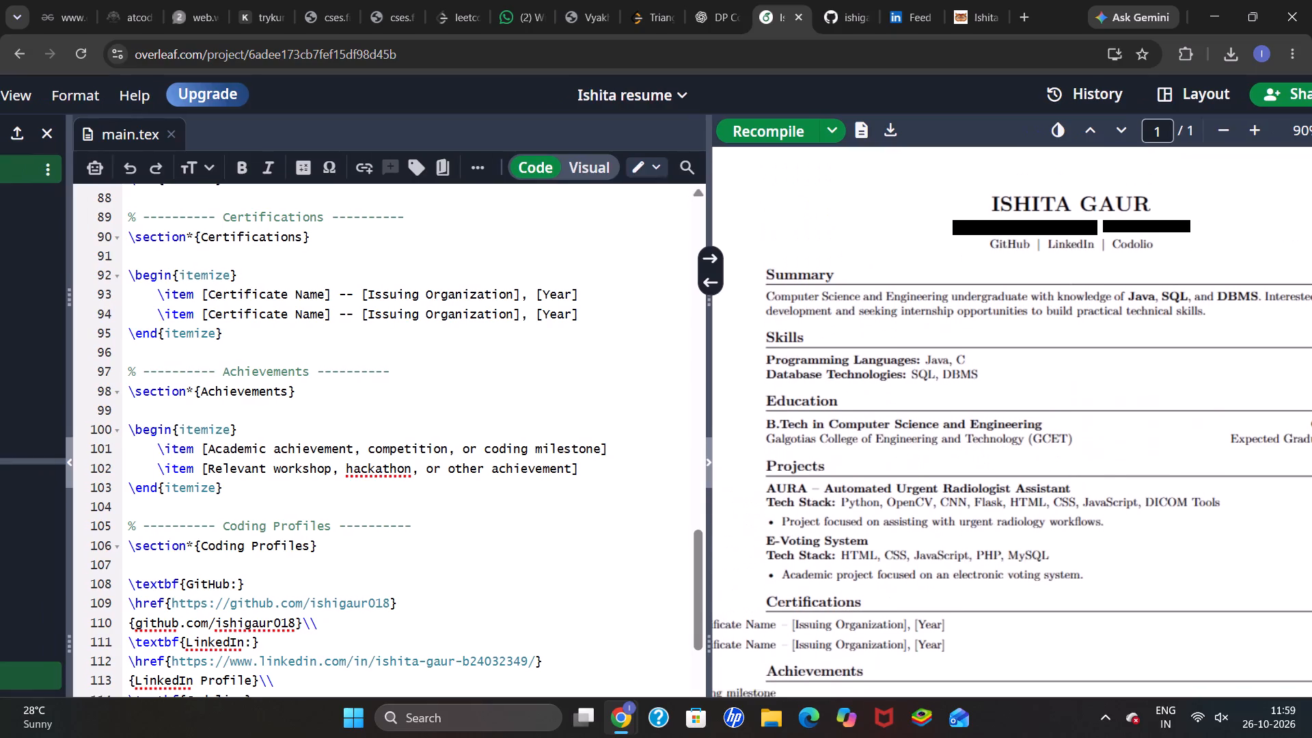
scroll(861, 370, "up", 2)
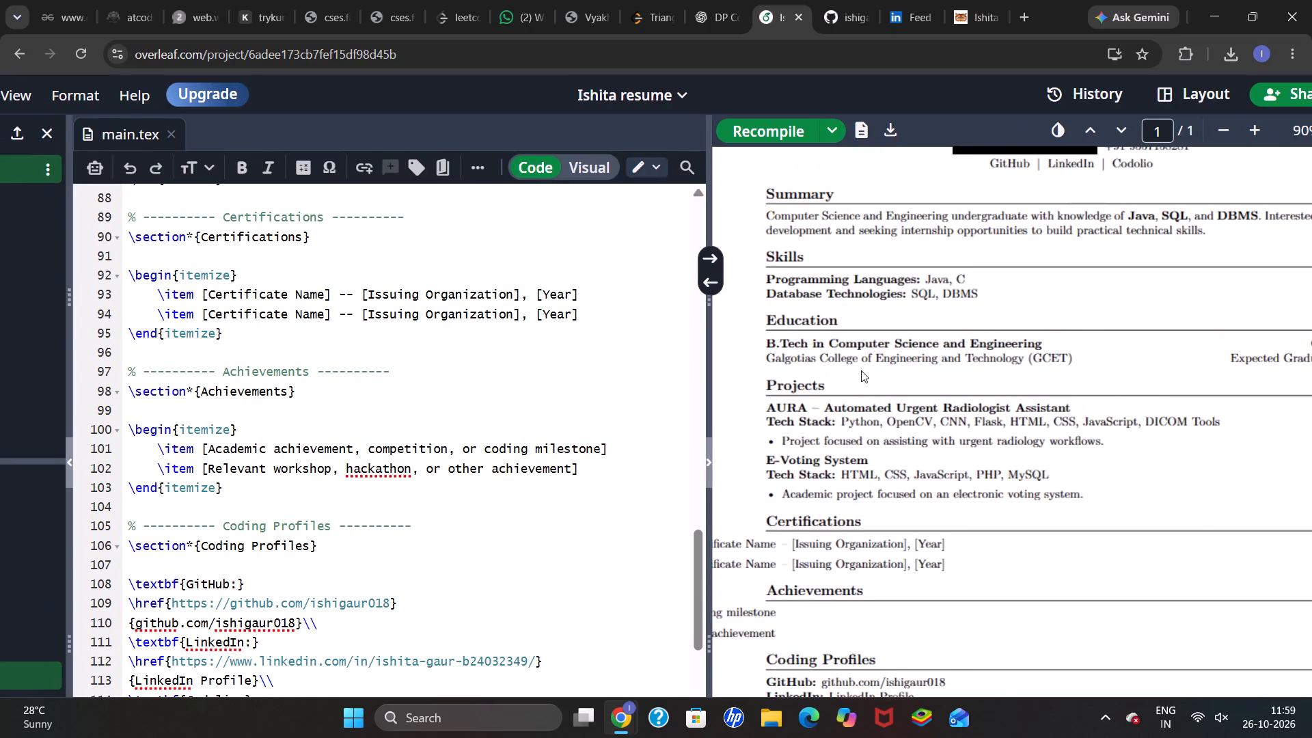
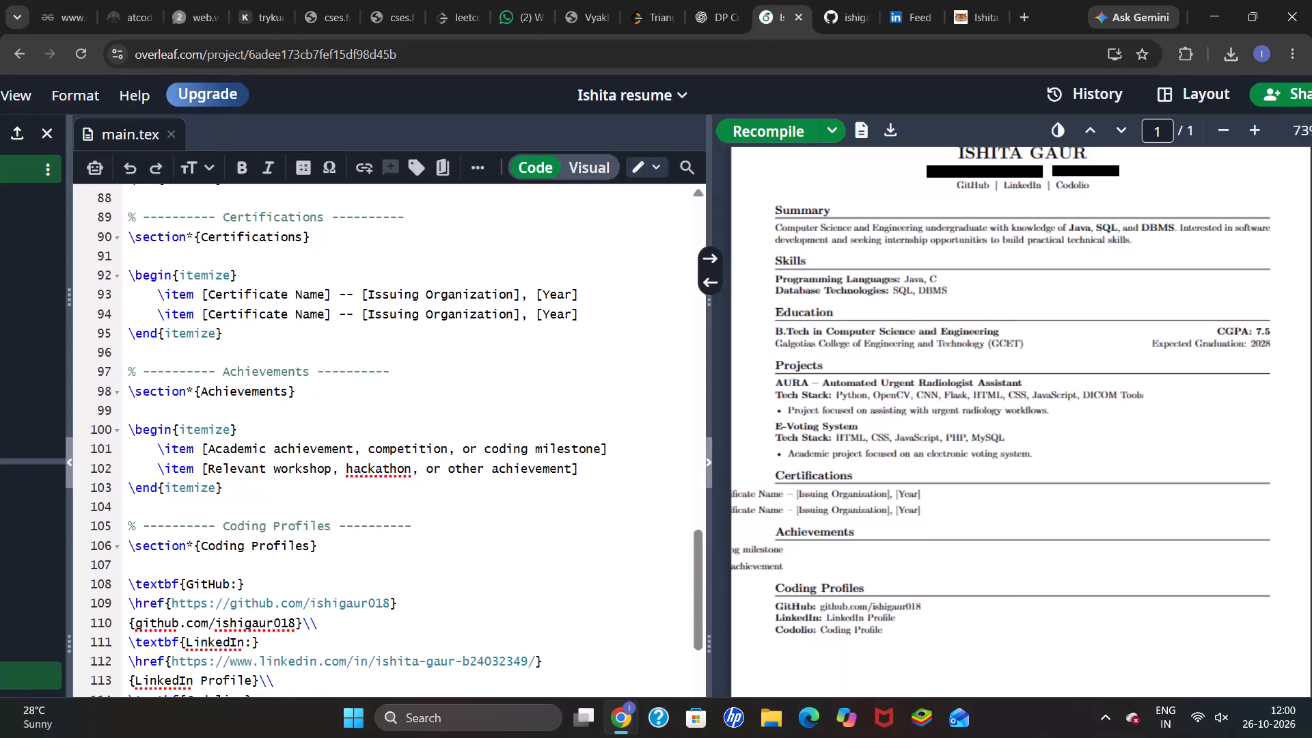
Add the line \TEXTBF{Central Board Of Secondary Education} below Expected Graduation in the Education table code, followed by a new line.
scroll(579, 343, "up", 6)
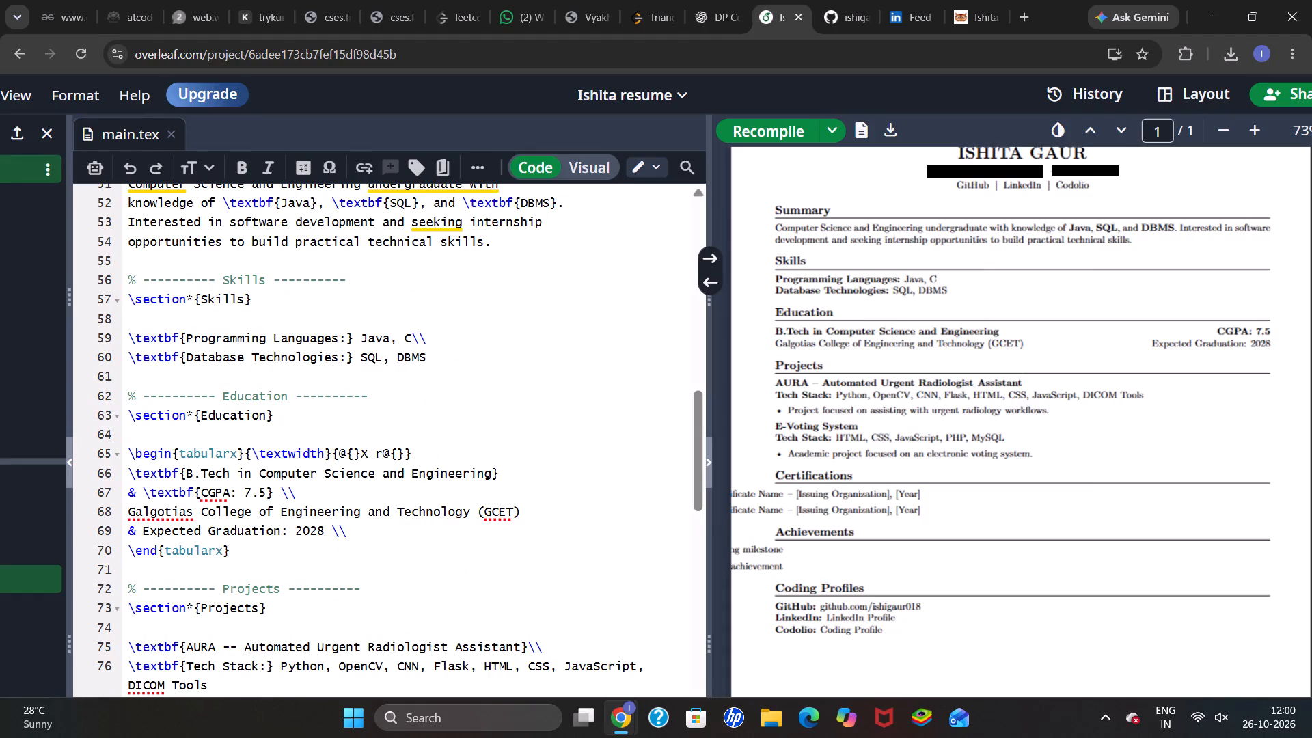
left_click(528, 516)
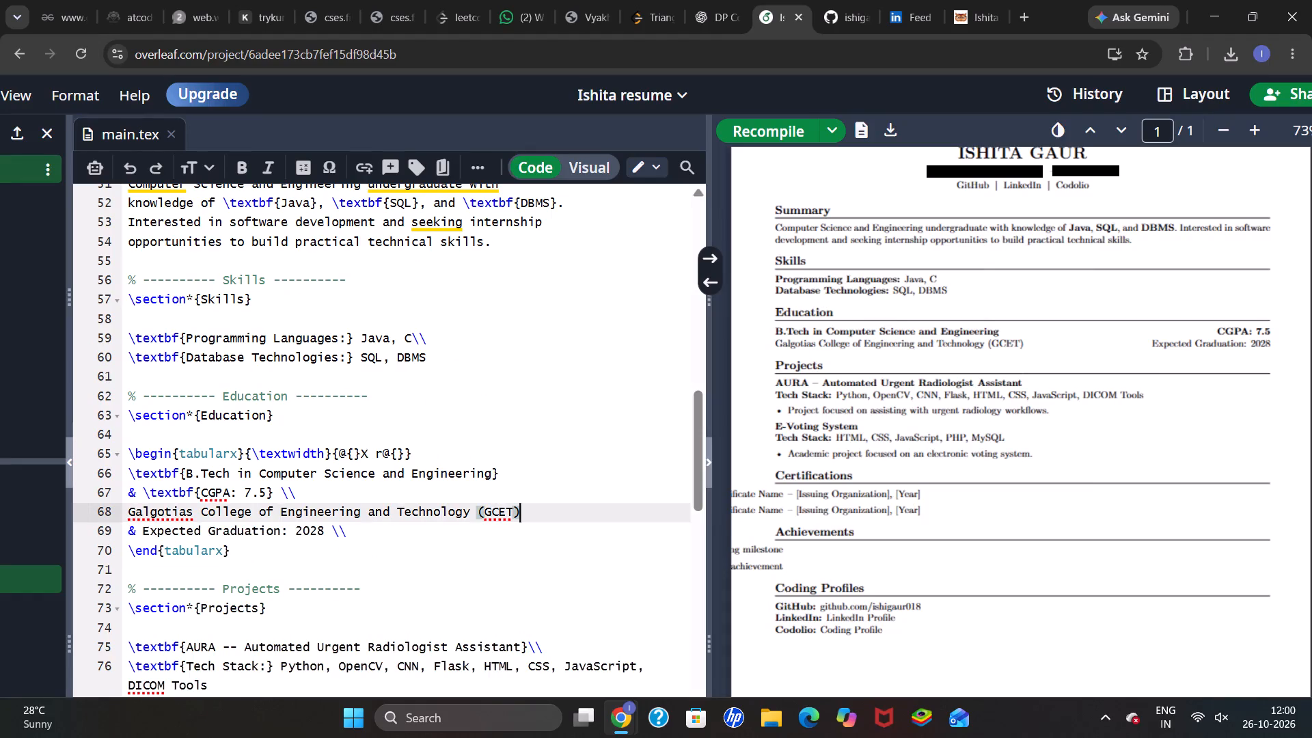
key("Return")
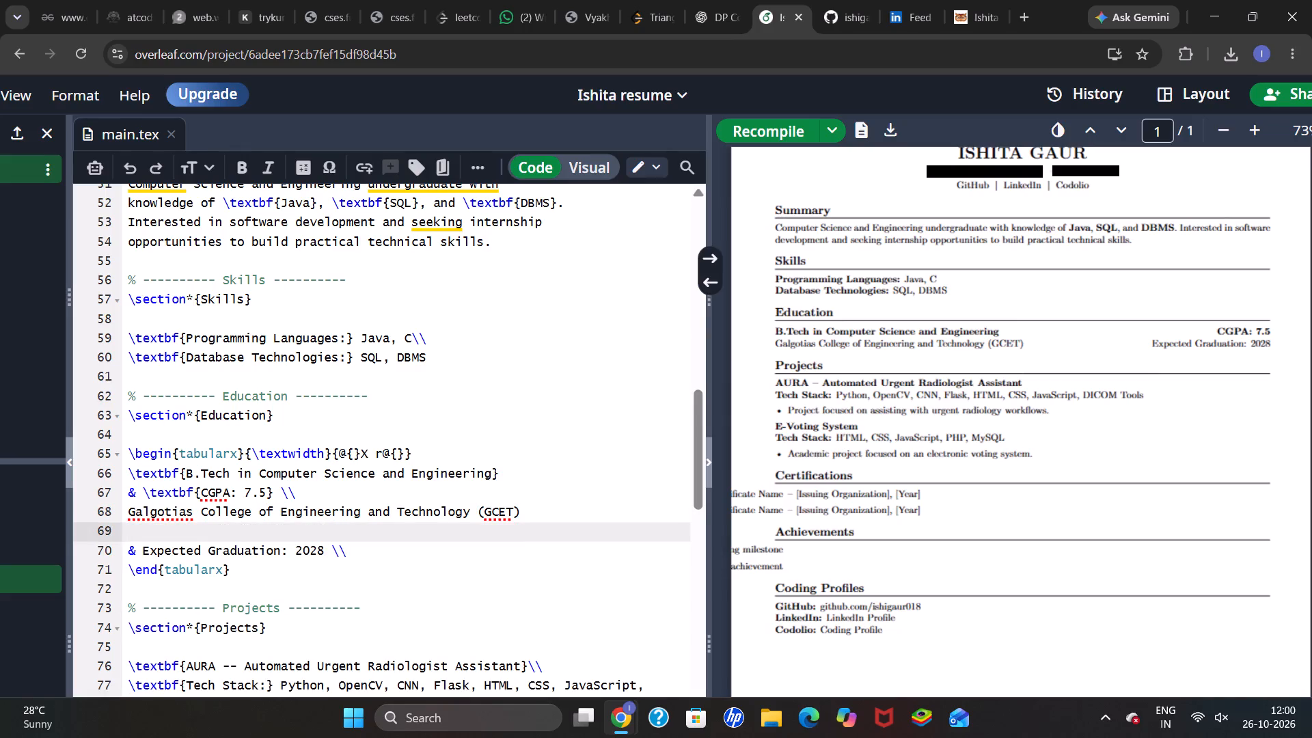
key("BackSpace")
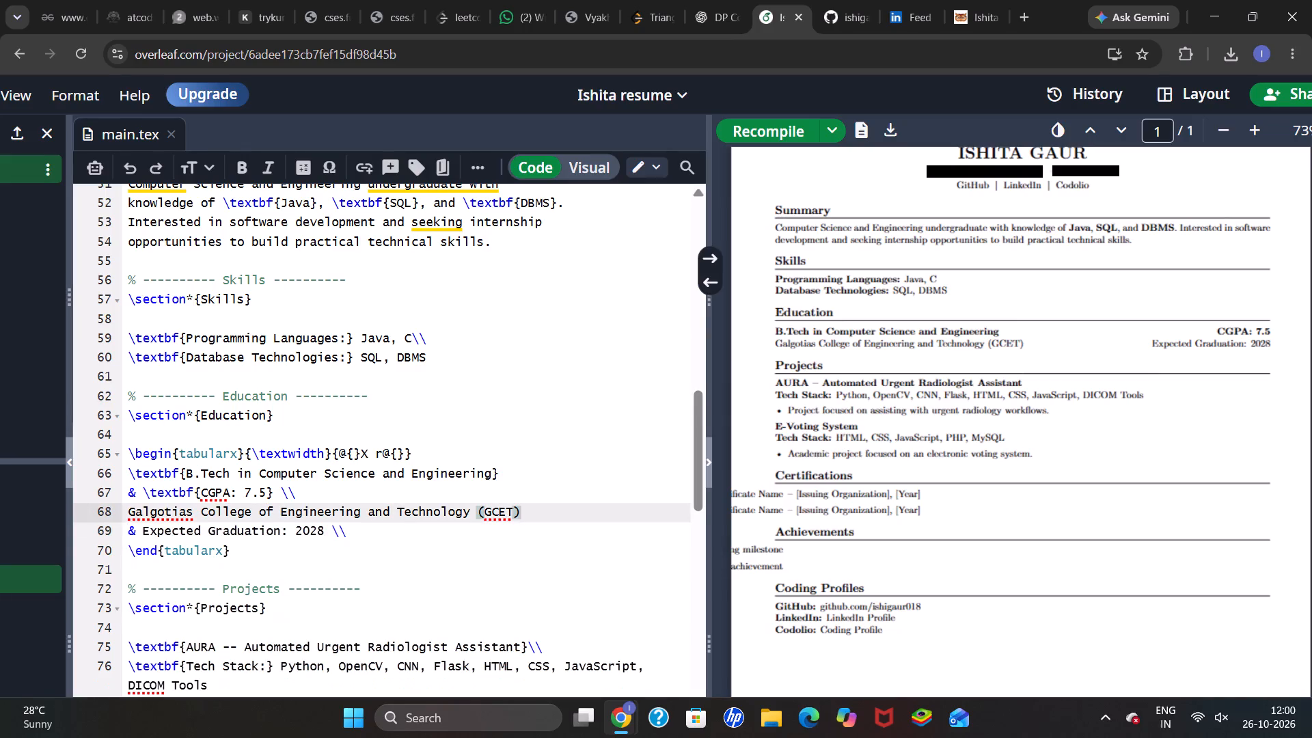
left_click(369, 530)
key("Return")
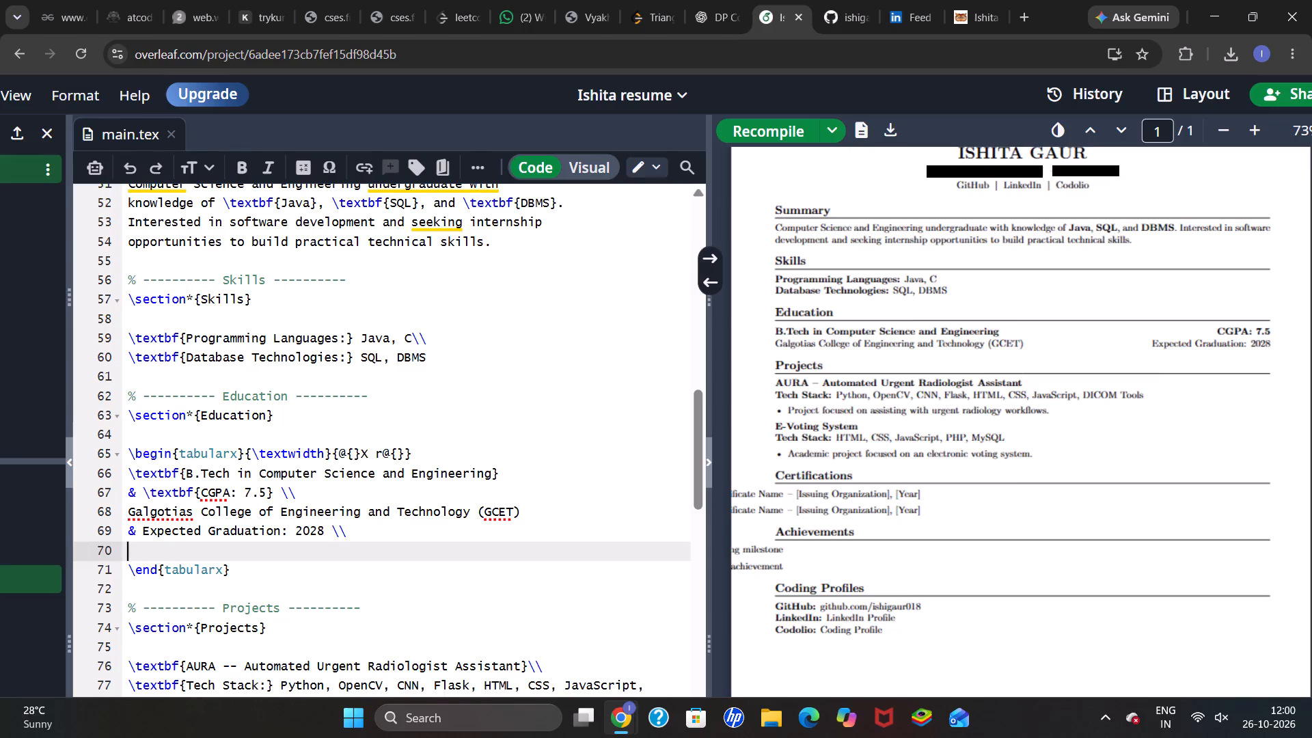
key("backslash")
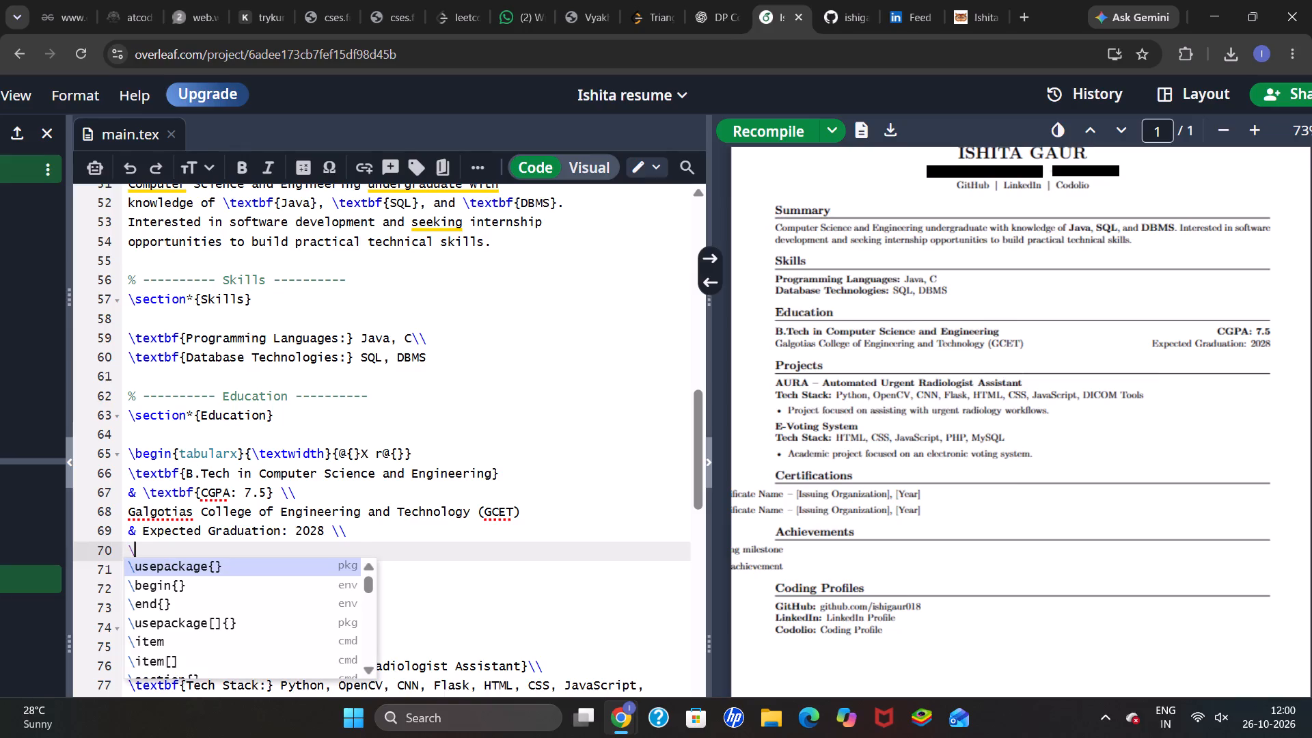
type("TEXTBF")
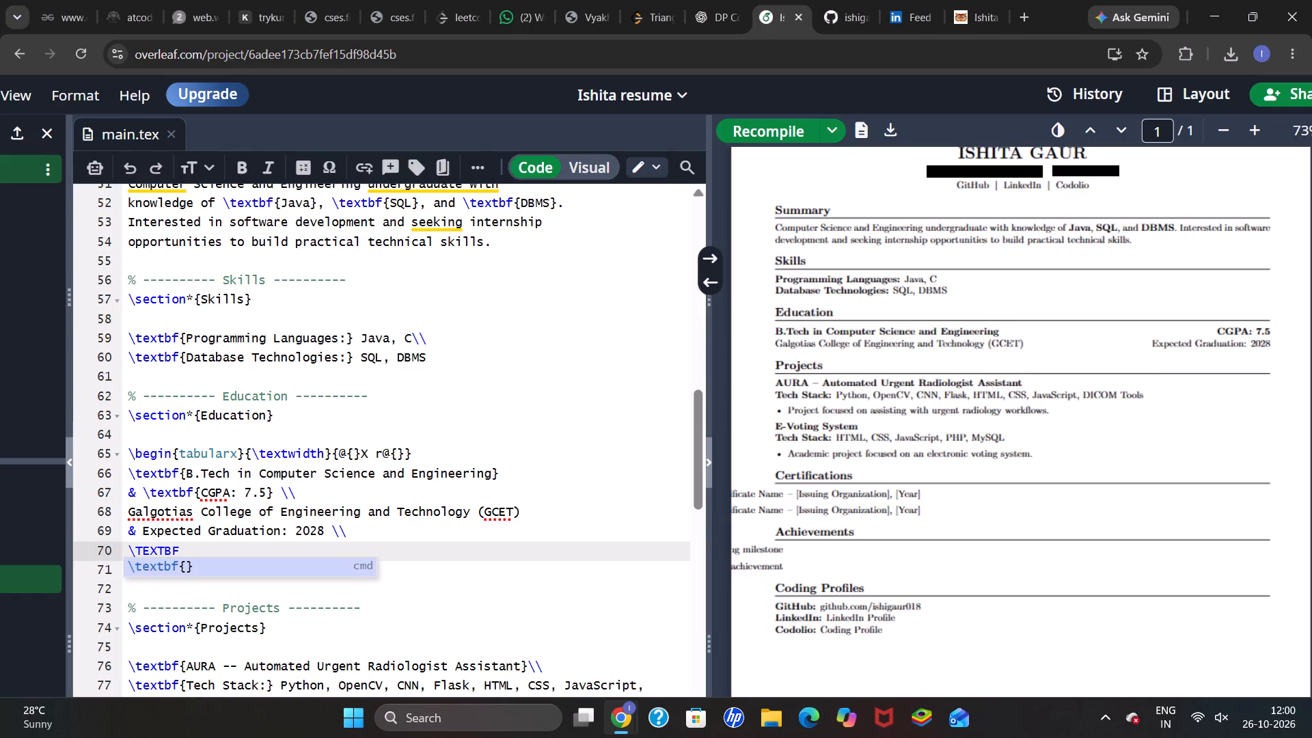
key("shift+braceleft")
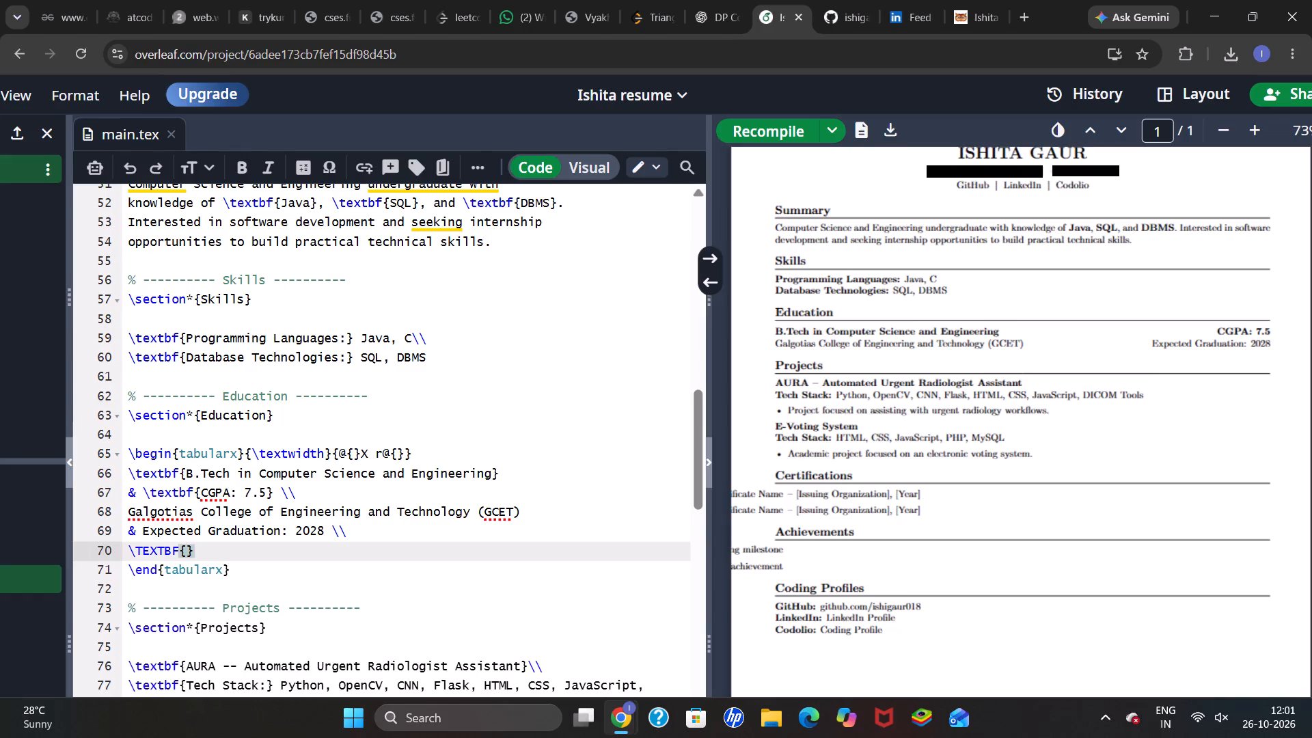
key("c")
key("v")
key("BackSpace")
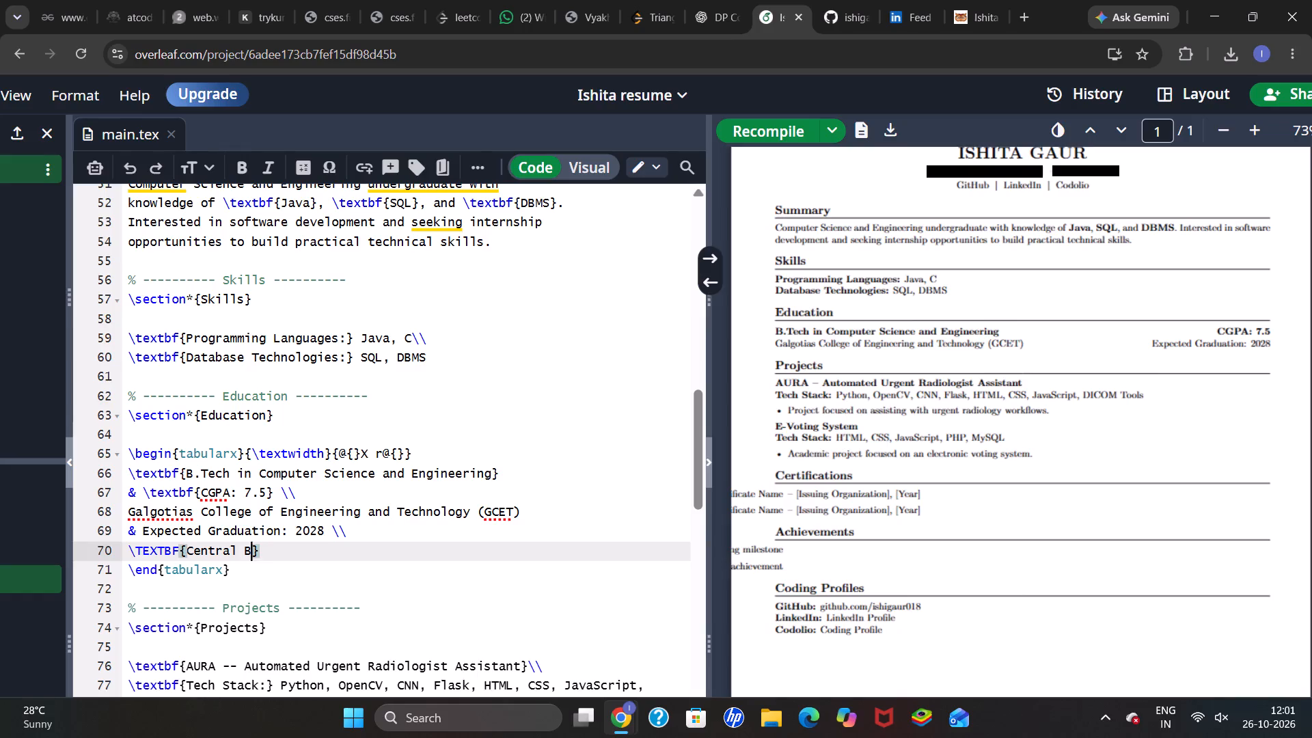
type("oard o")
key("f")
key("BackSpace")
key("BackSpace")
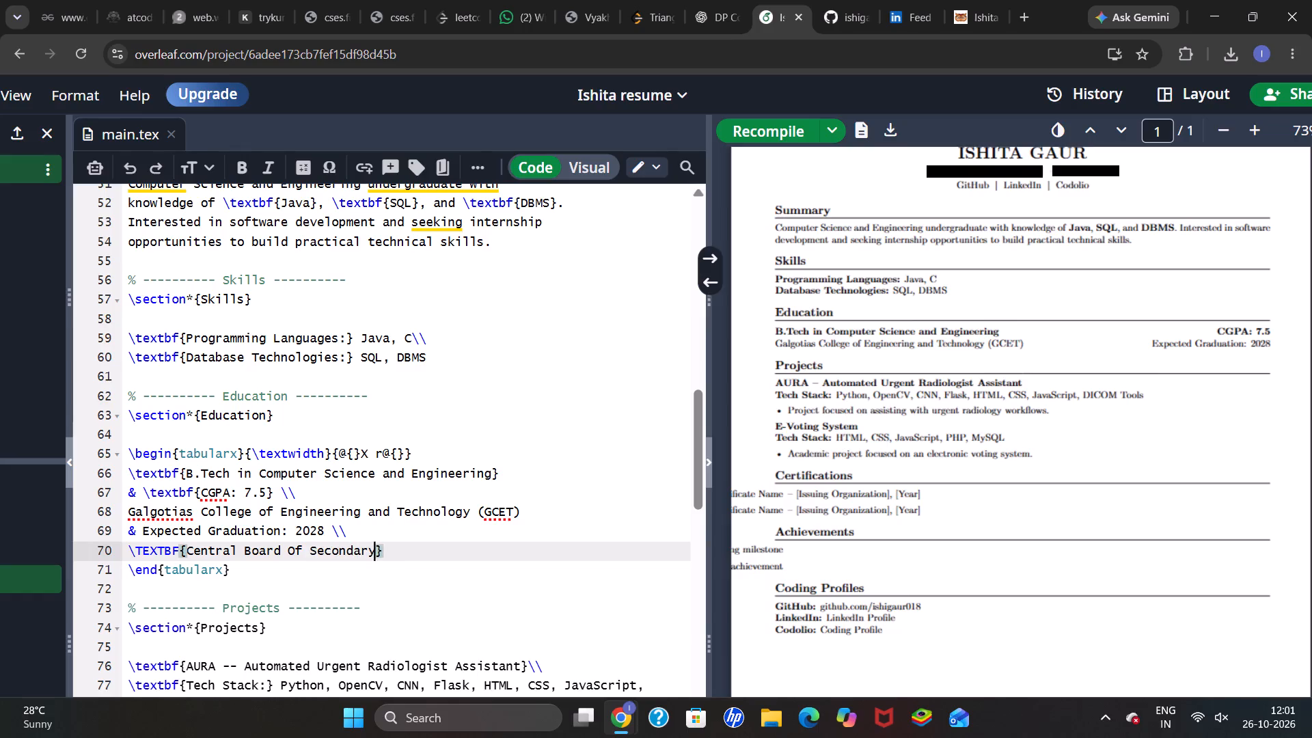
key("space")
left_click(459, 553)
key("Return")
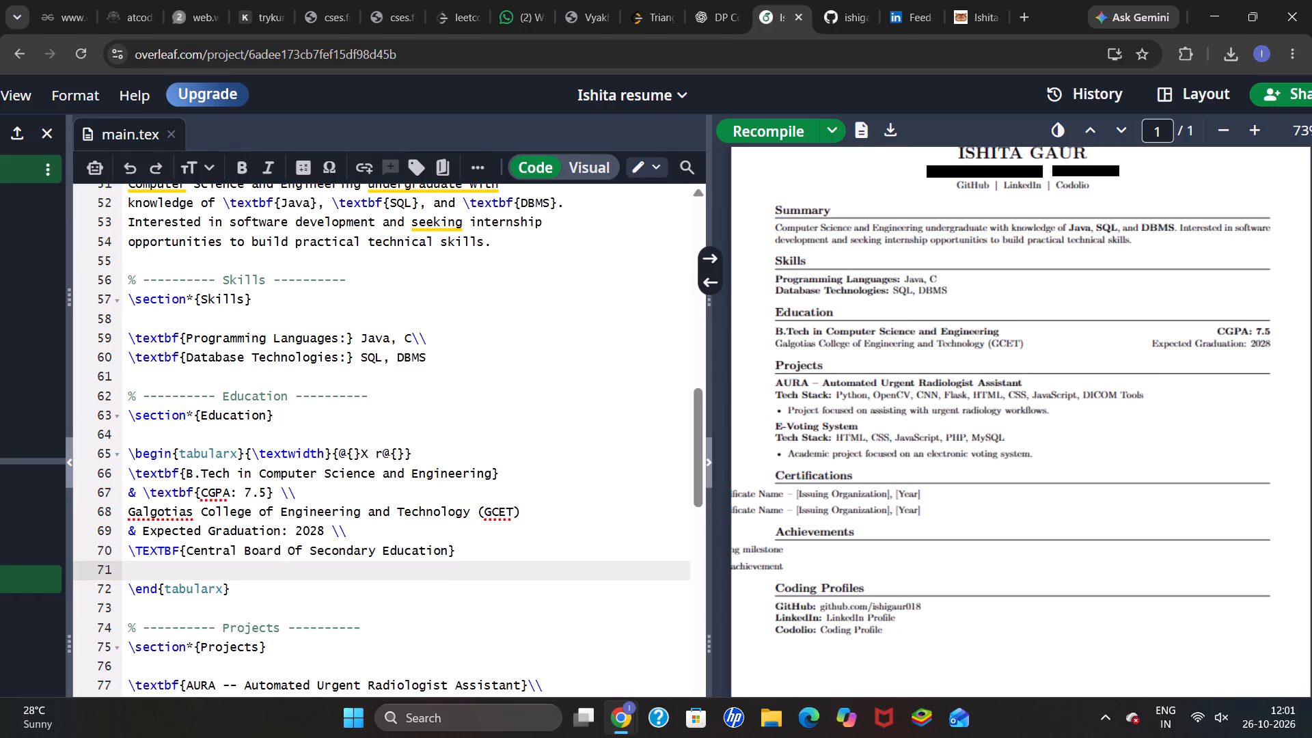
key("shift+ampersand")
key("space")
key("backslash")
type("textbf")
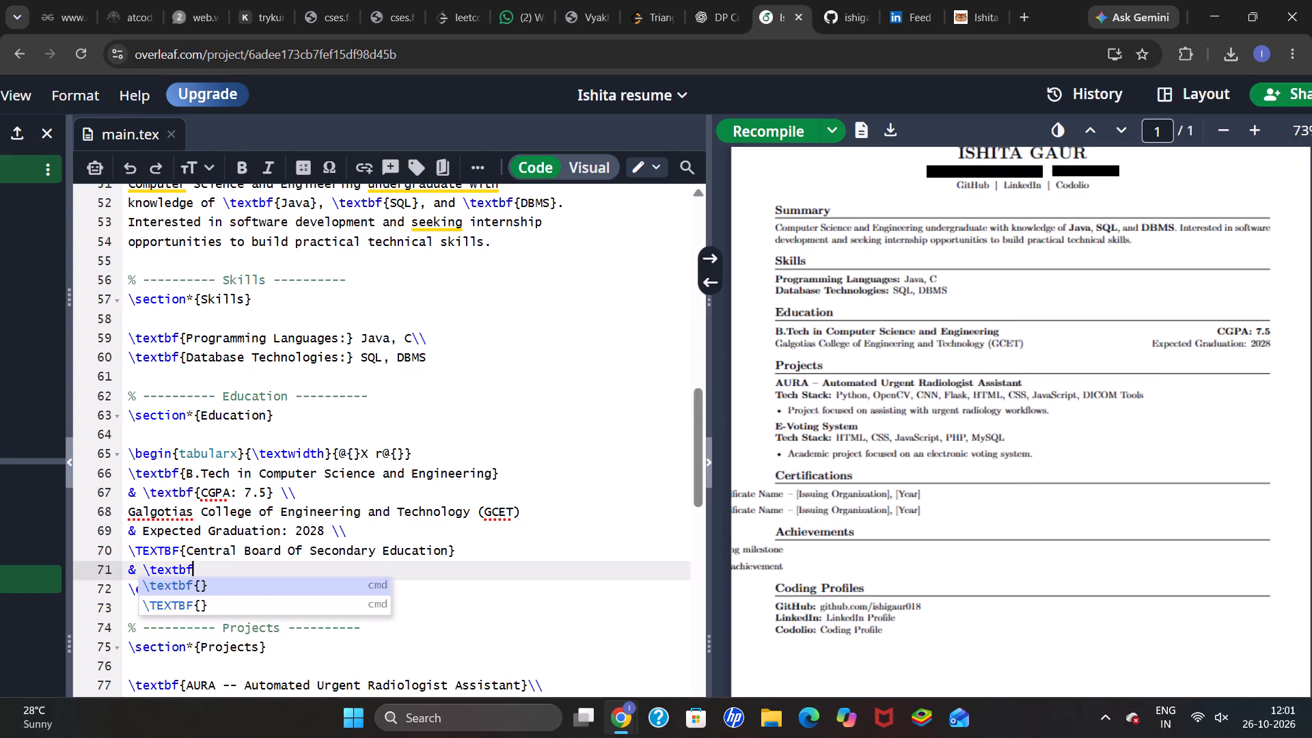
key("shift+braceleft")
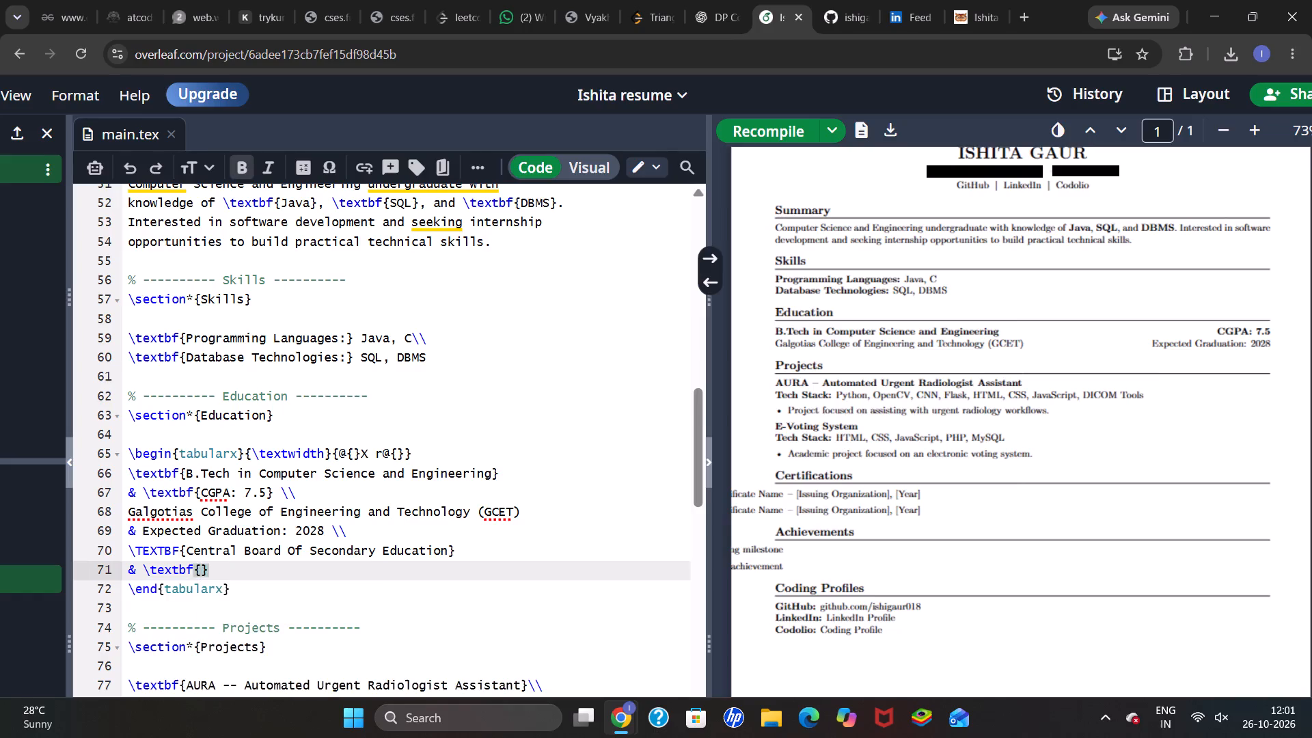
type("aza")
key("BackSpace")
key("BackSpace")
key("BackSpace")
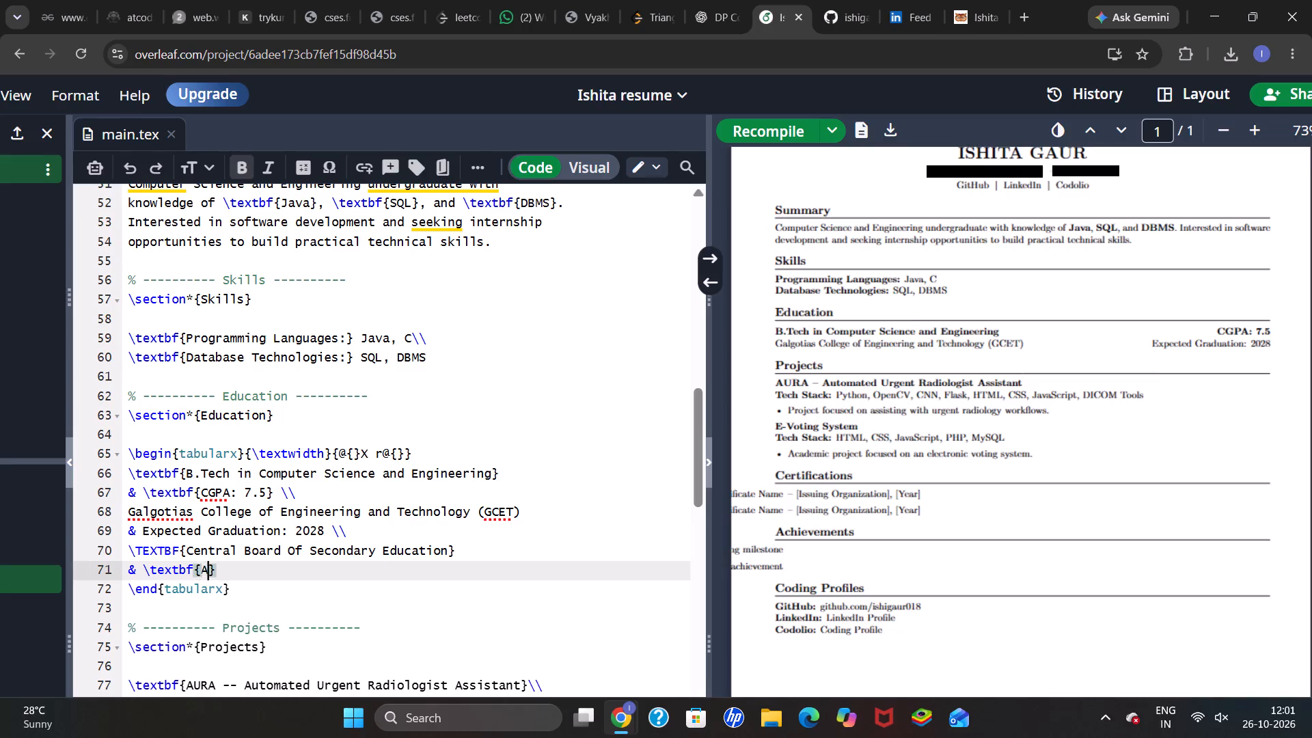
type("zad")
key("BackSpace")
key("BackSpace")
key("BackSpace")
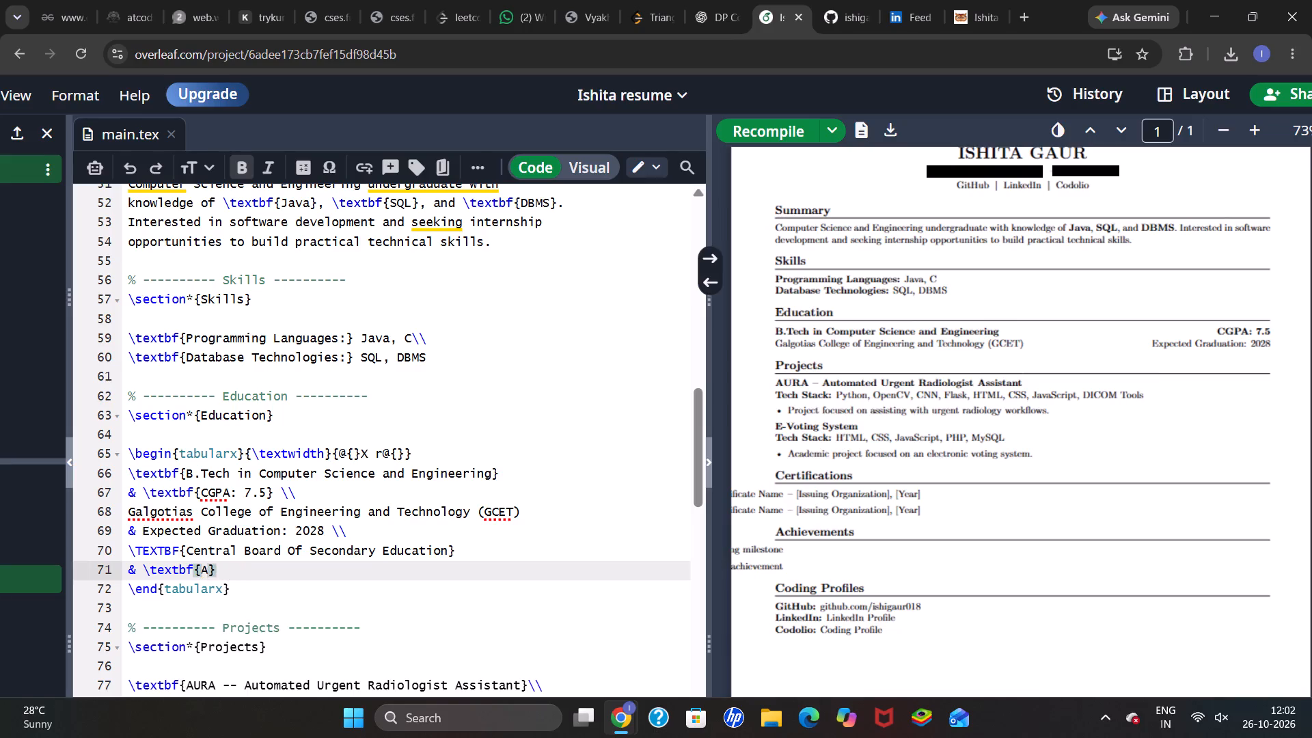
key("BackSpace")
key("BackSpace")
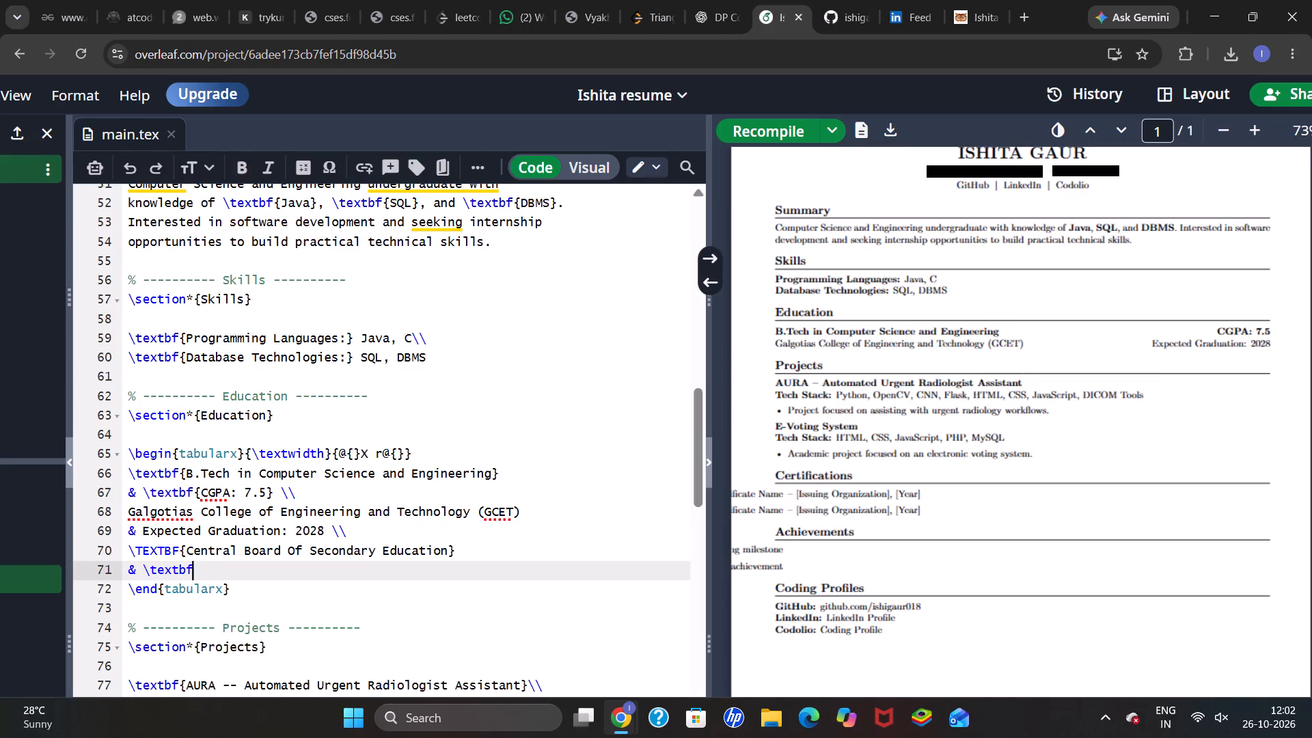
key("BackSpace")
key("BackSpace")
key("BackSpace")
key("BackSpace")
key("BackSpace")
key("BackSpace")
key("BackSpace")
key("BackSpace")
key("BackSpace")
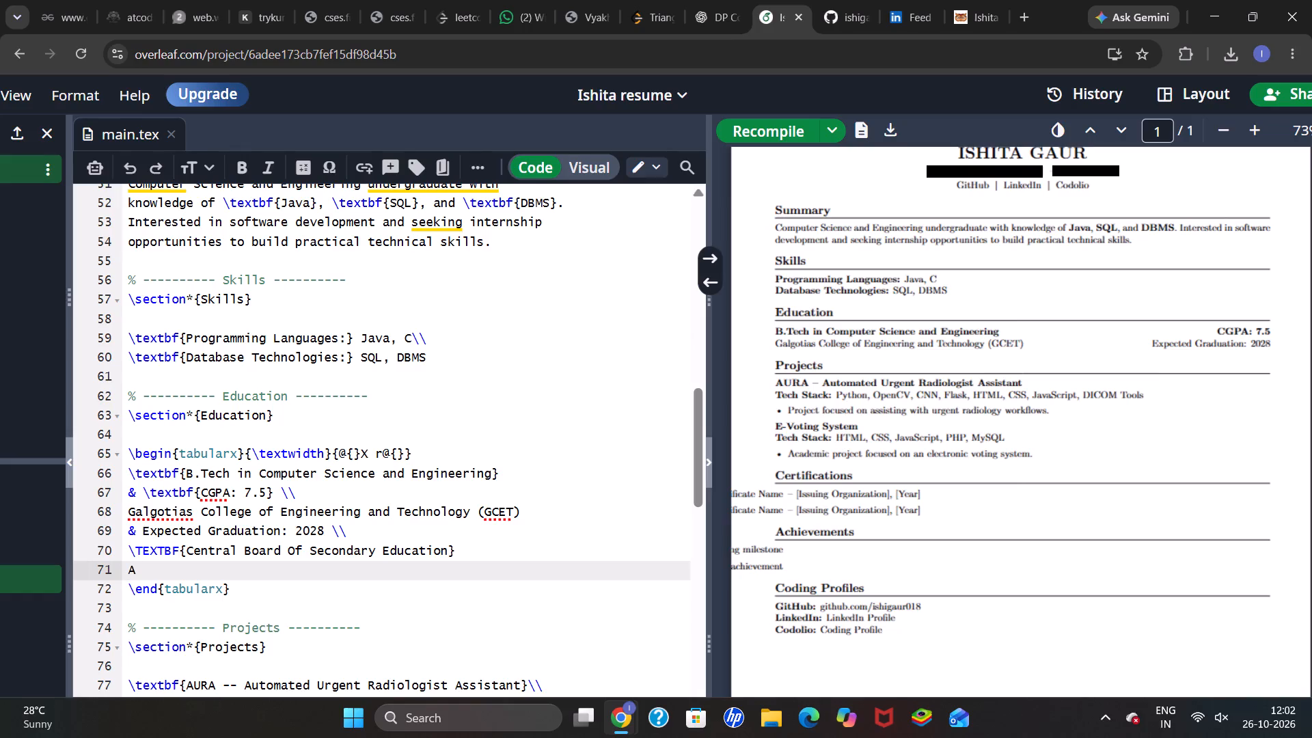
Enter "Azad Public School" as plain text on the line below the Central Board Of Secondary Education entry.
type("zad")
key("space")
type("ol")
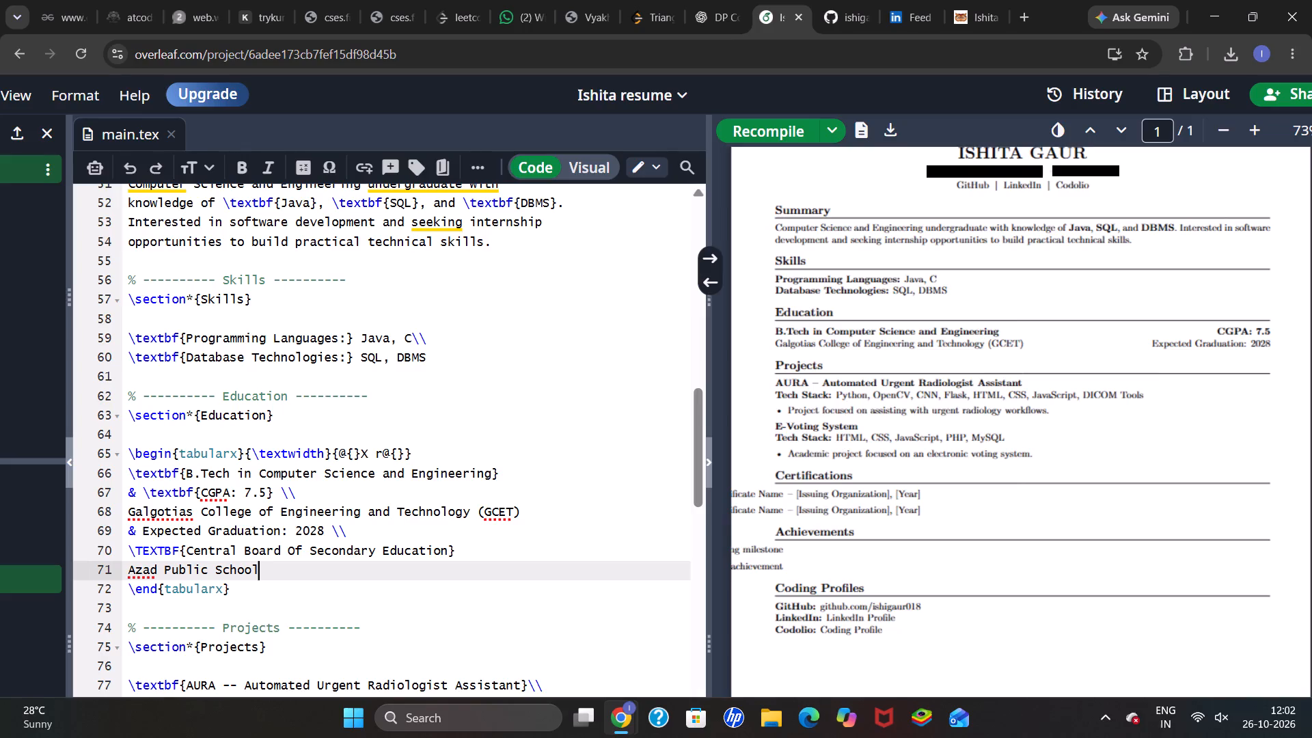
key("space")
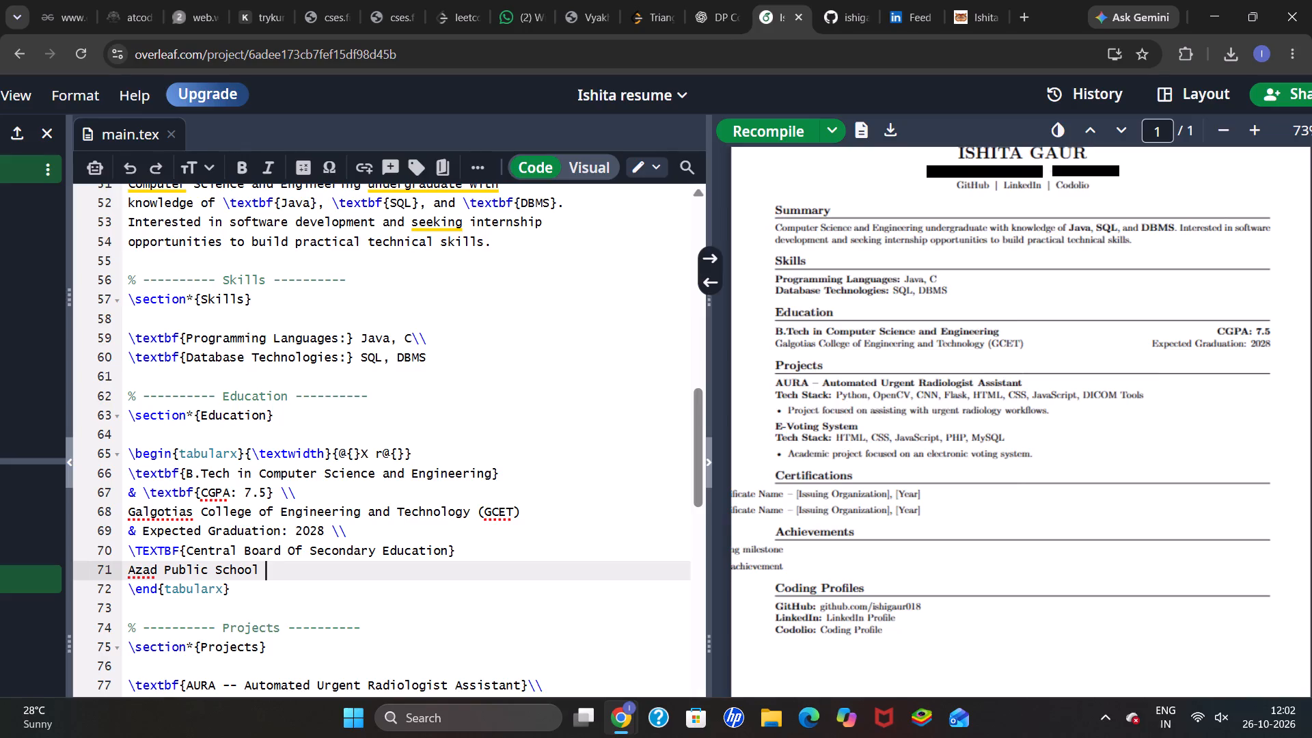
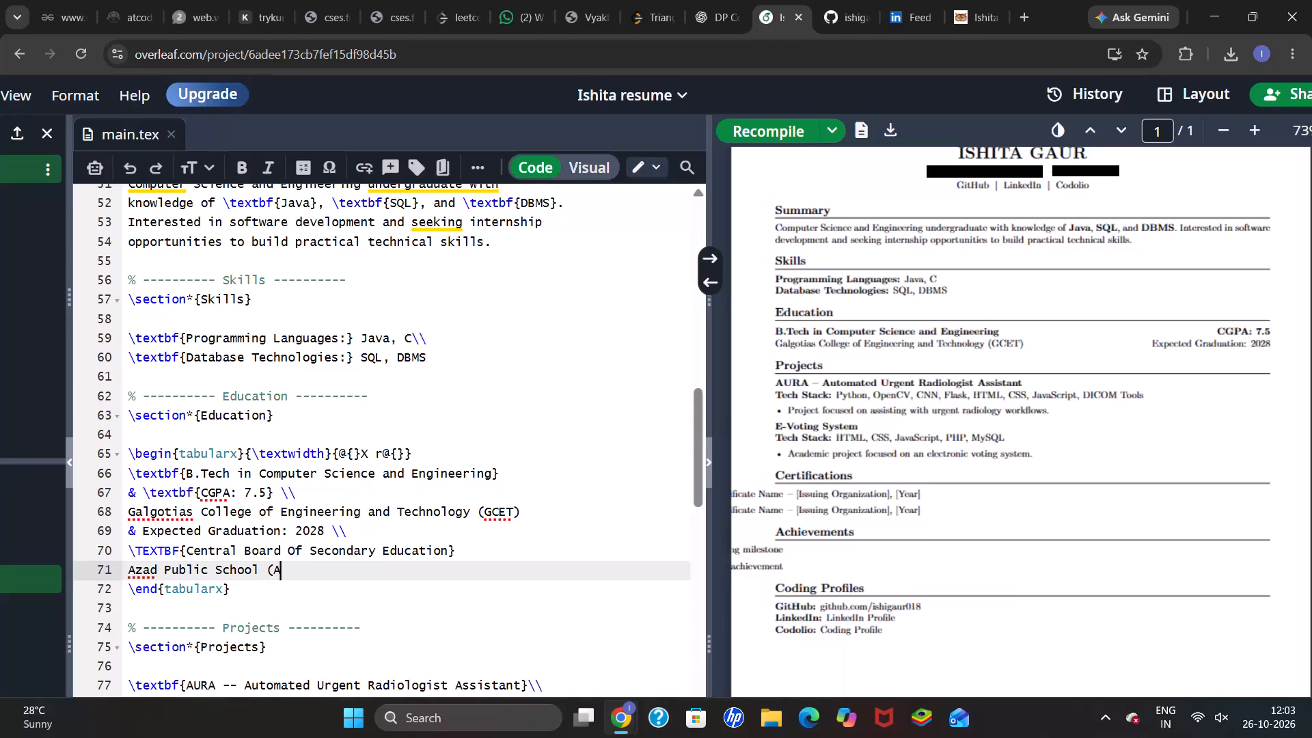
Finish the abbreviation "(APS)" after Azad Public School in the Education table code.
key("shift+parenright")
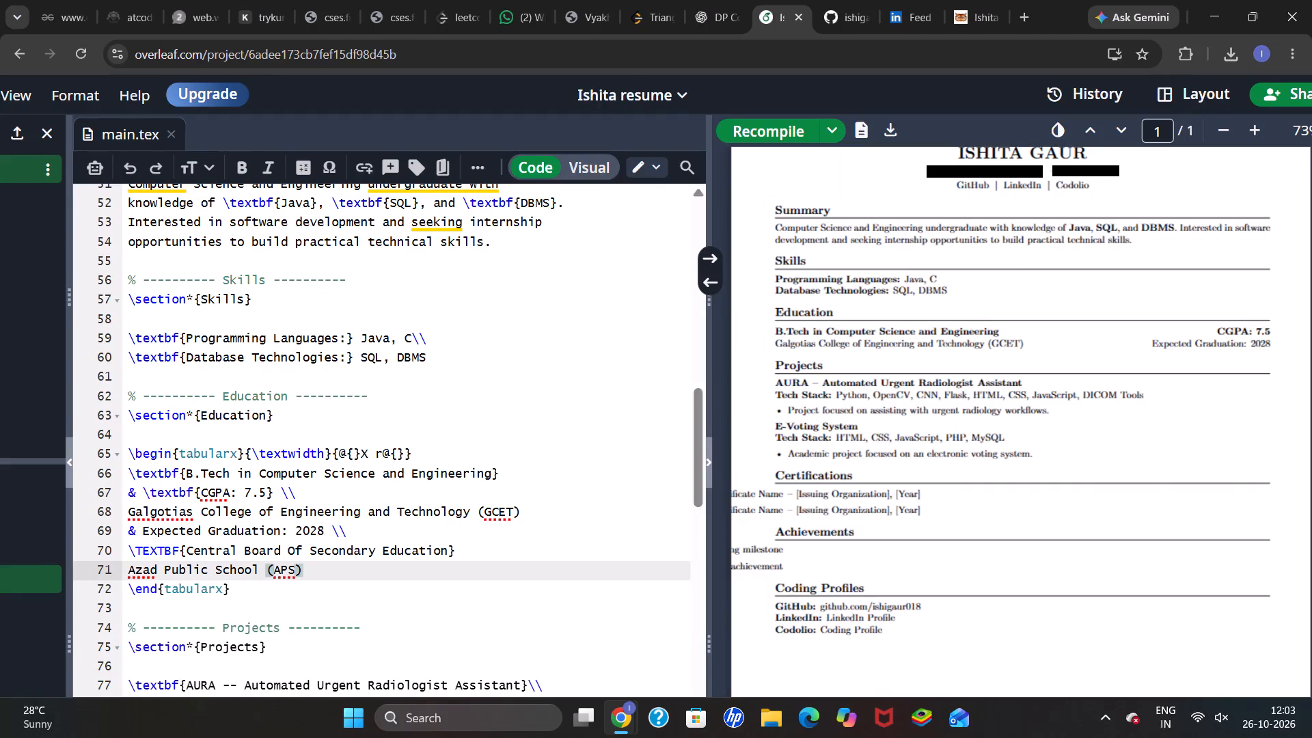
Remove the word "Expected" before "Graduation: 2028" in the Education table code and recompile the PDF.
left_click(206, 530)
key("BackSpace")
key("BackSpace")
key("BackSpace")
key("BackSpace")
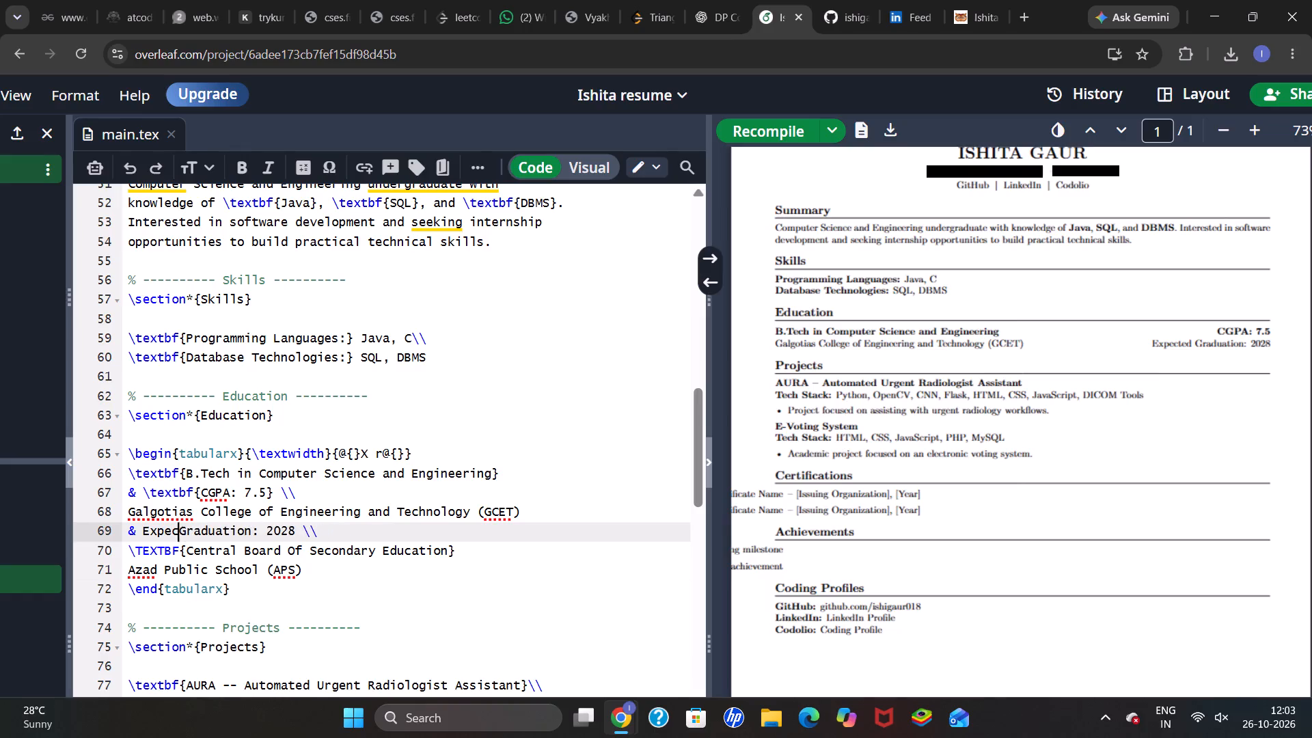
key("BackSpace")
key("BackSpace")
key("BackSpace")
key("BackSpace")
key("BackSpace")
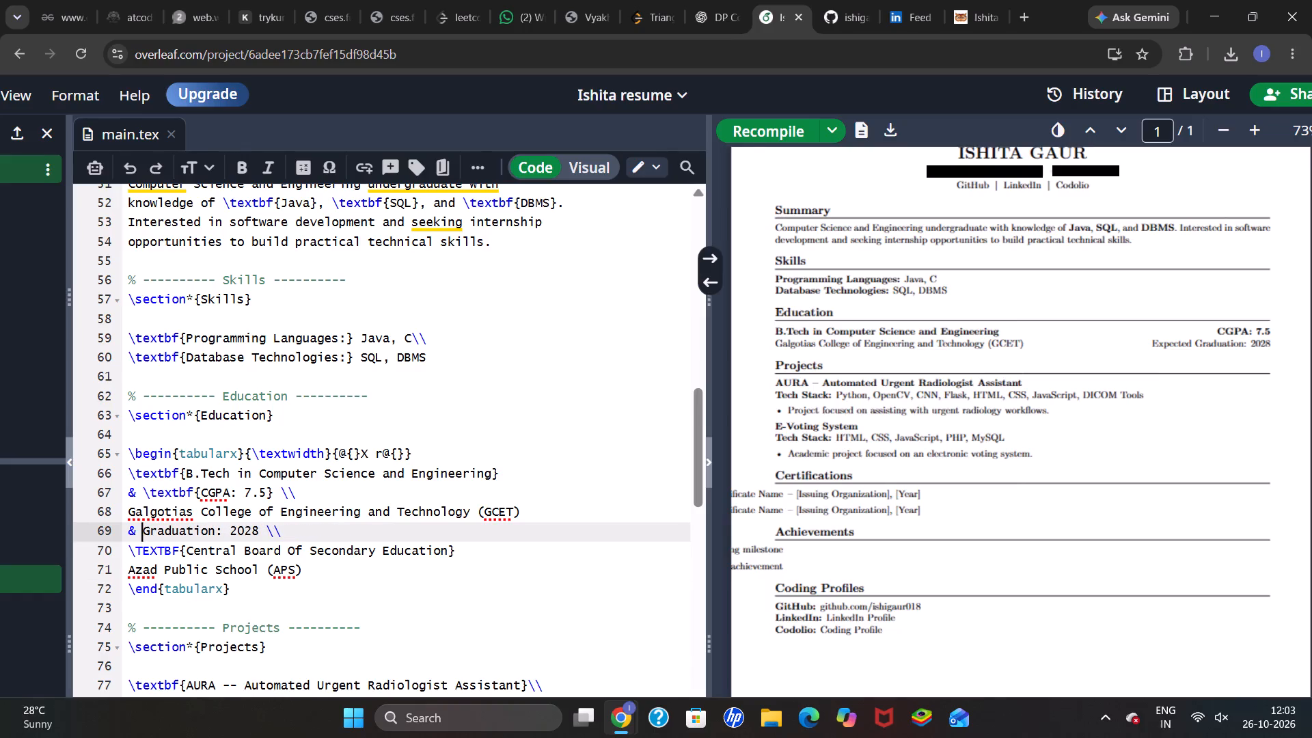
left_click(746, 136)
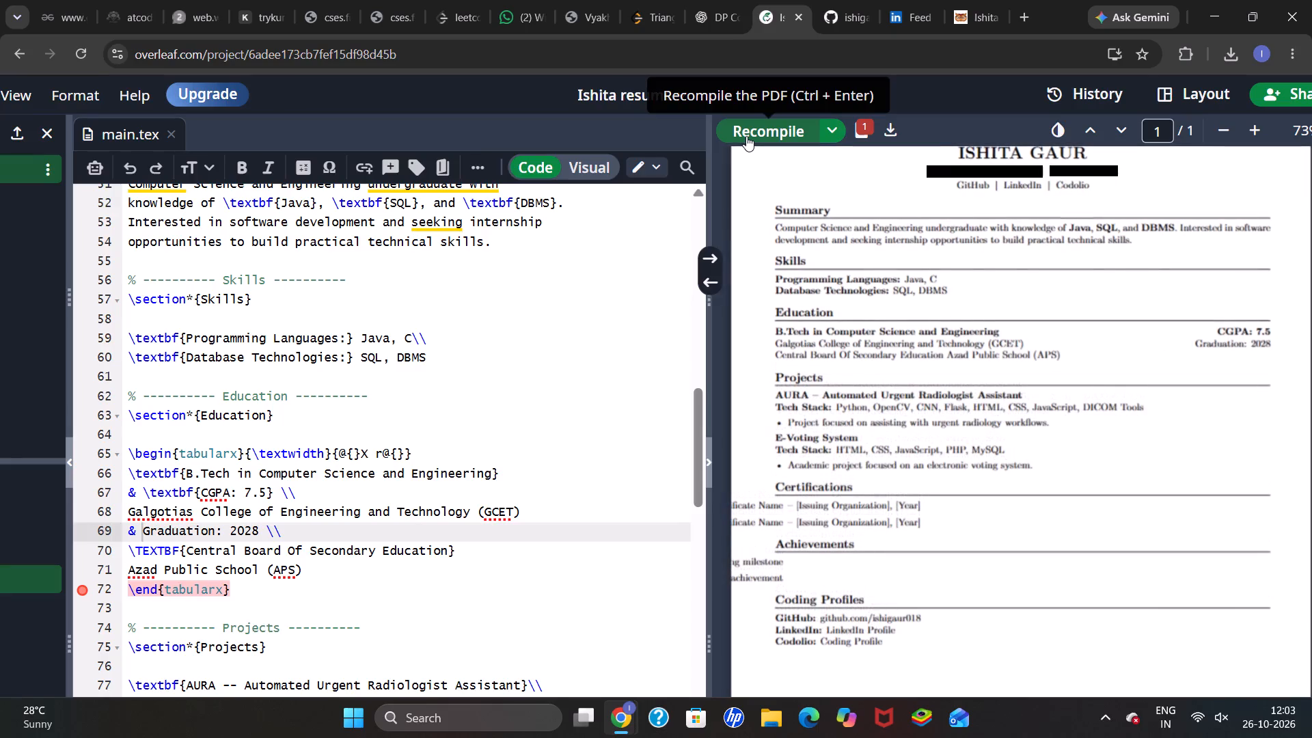
Add a \\ line break after the Central Board Of Secondary Education entry and recompile the PDF.
scroll(491, 406, "down", 1)
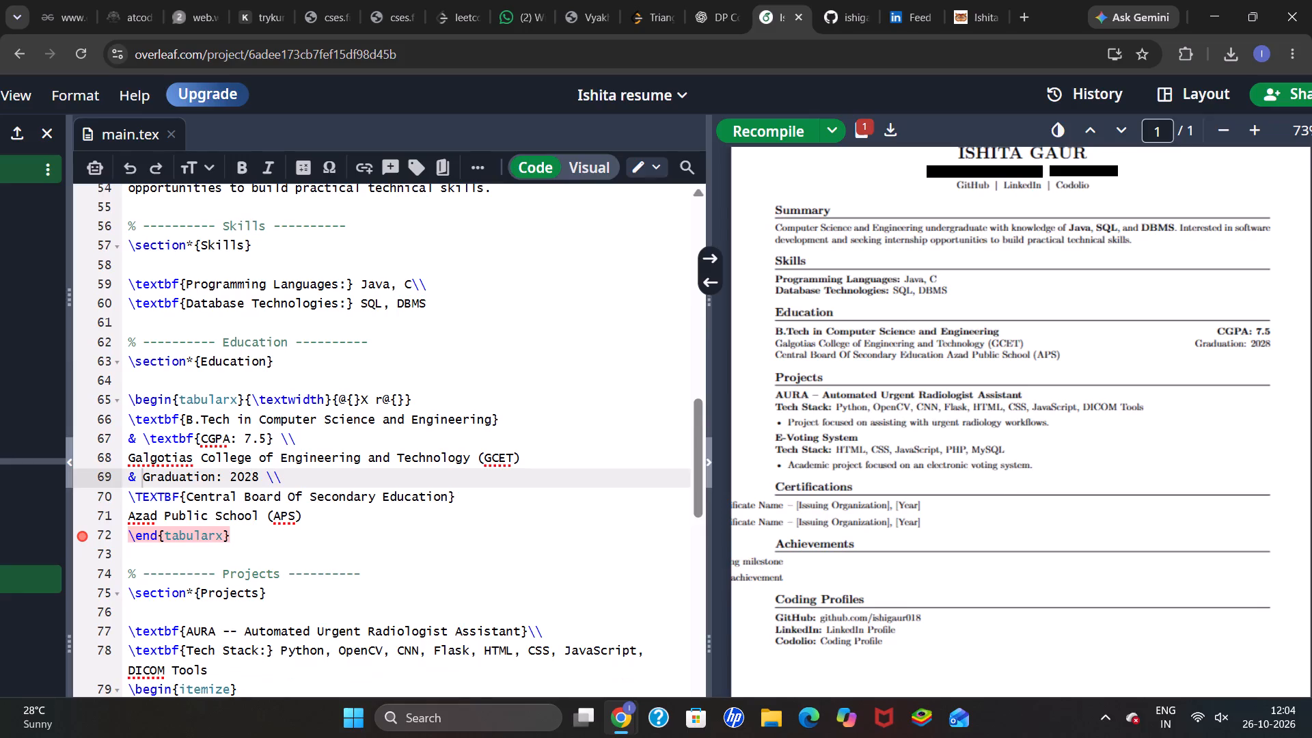
scroll(491, 406, "up", 1)
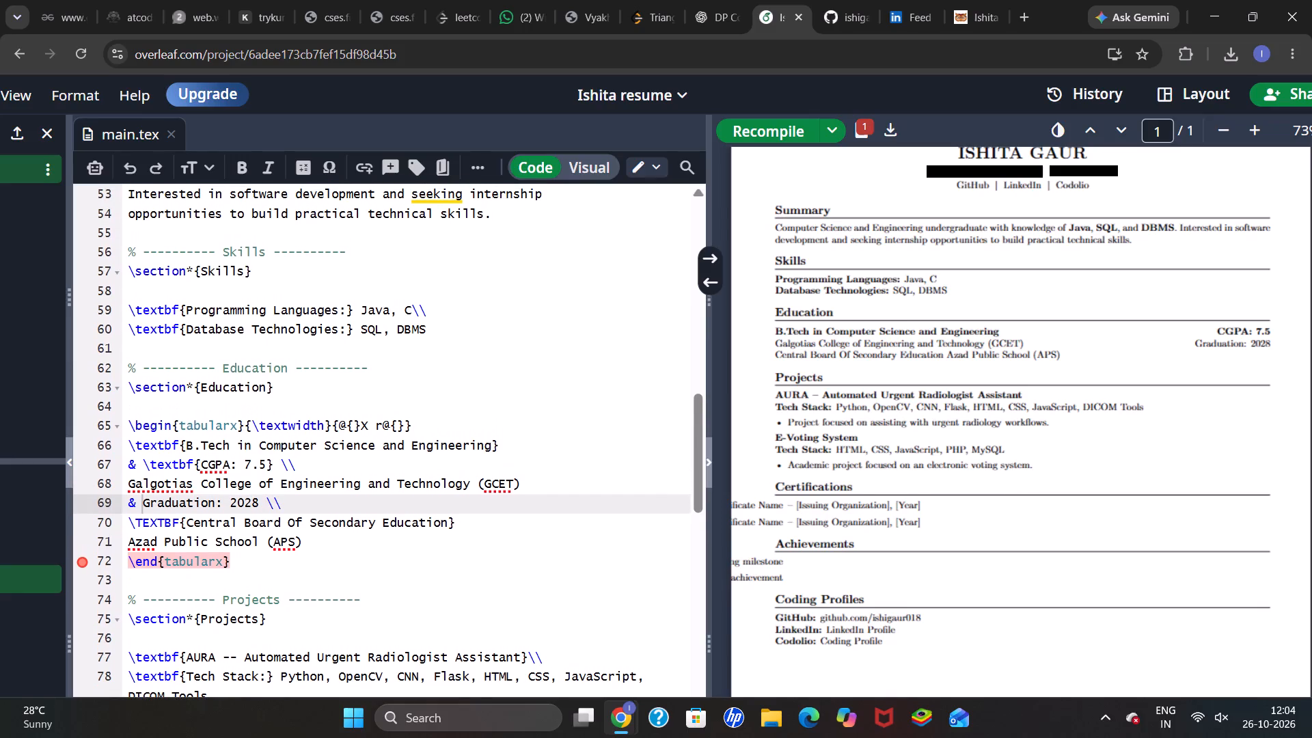
left_click(461, 523)
type("\\\\")
left_click(765, 123)
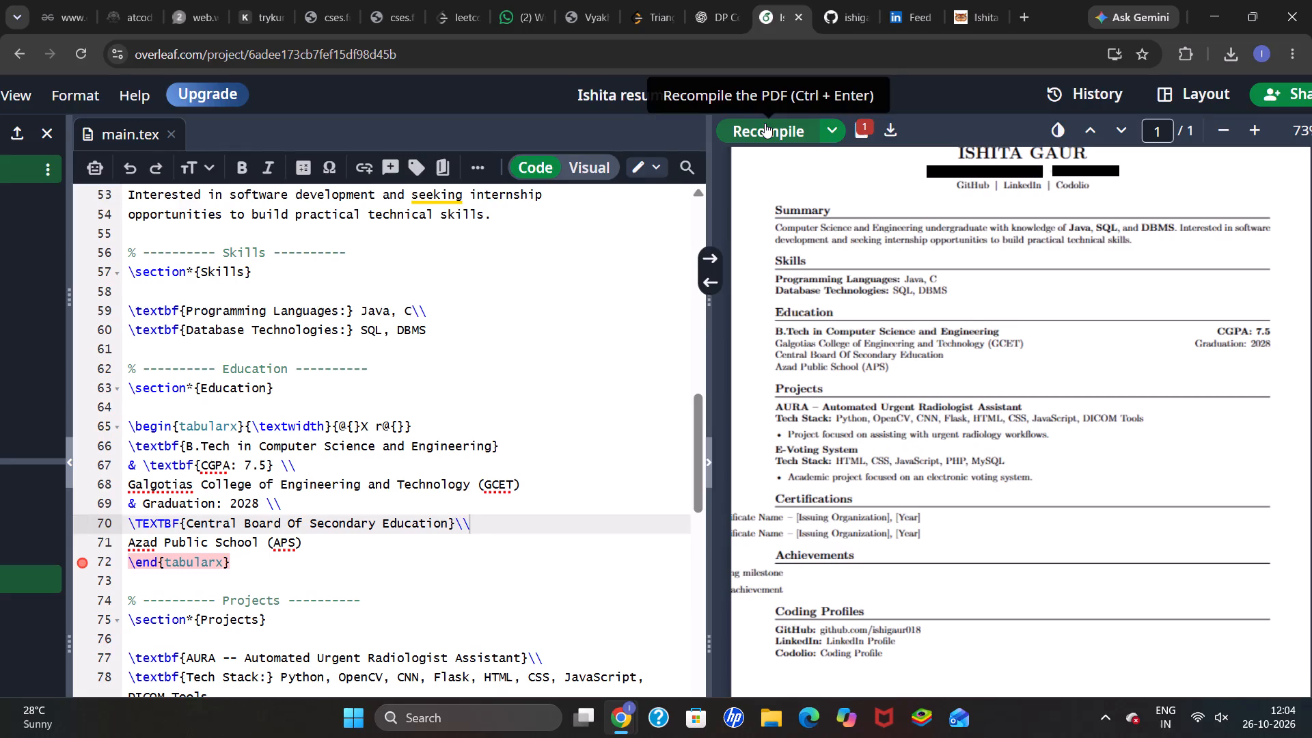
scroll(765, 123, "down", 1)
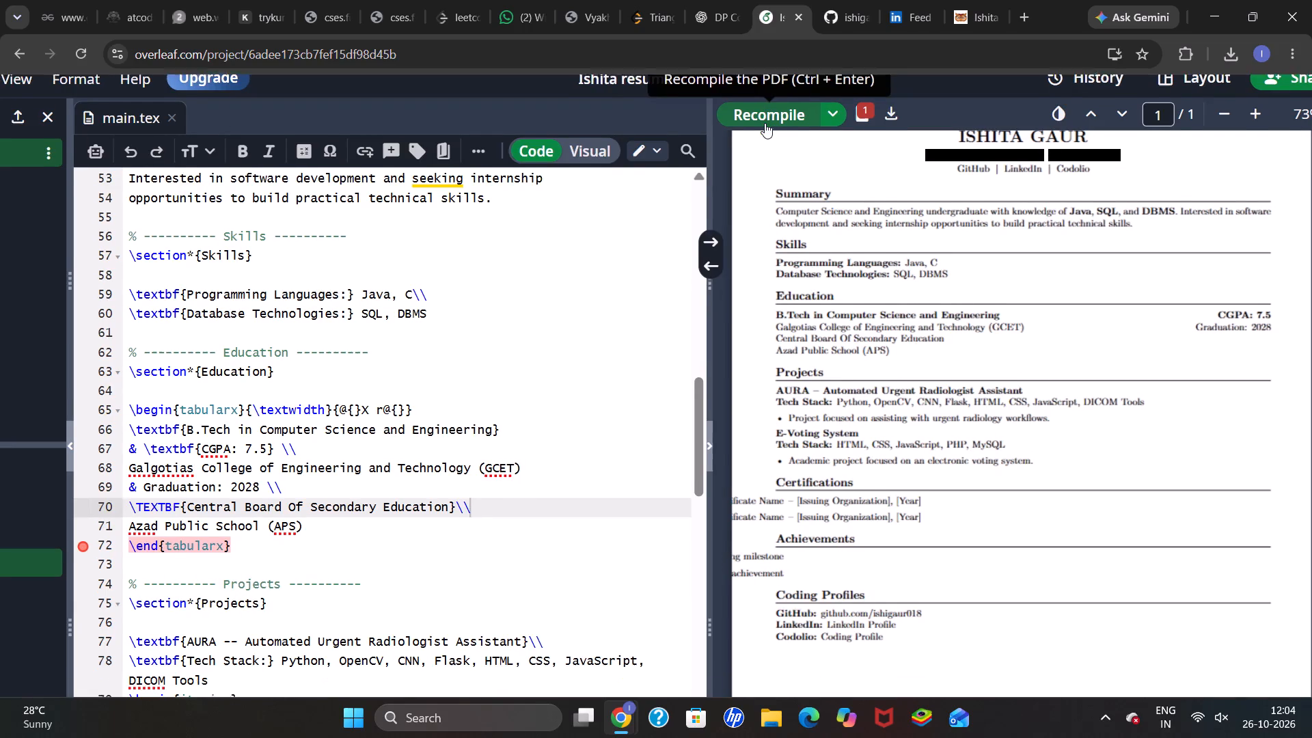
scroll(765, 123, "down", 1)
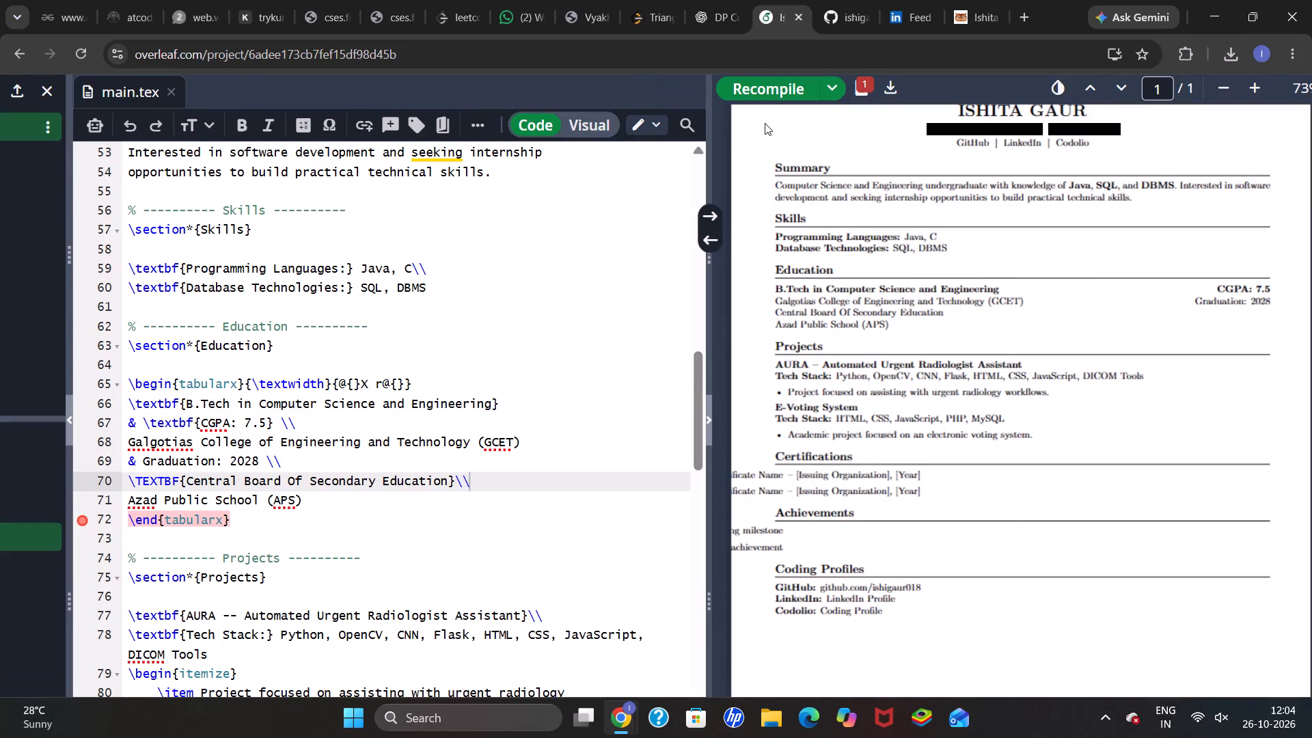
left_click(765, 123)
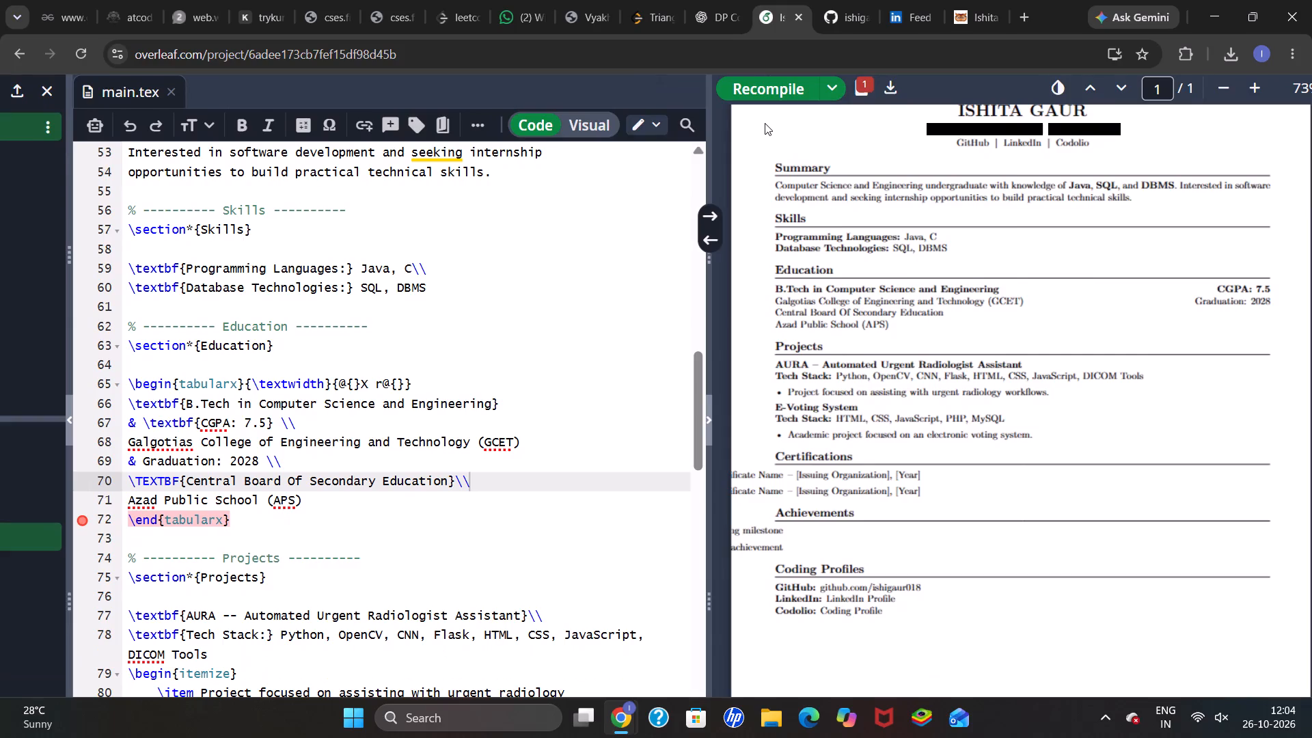
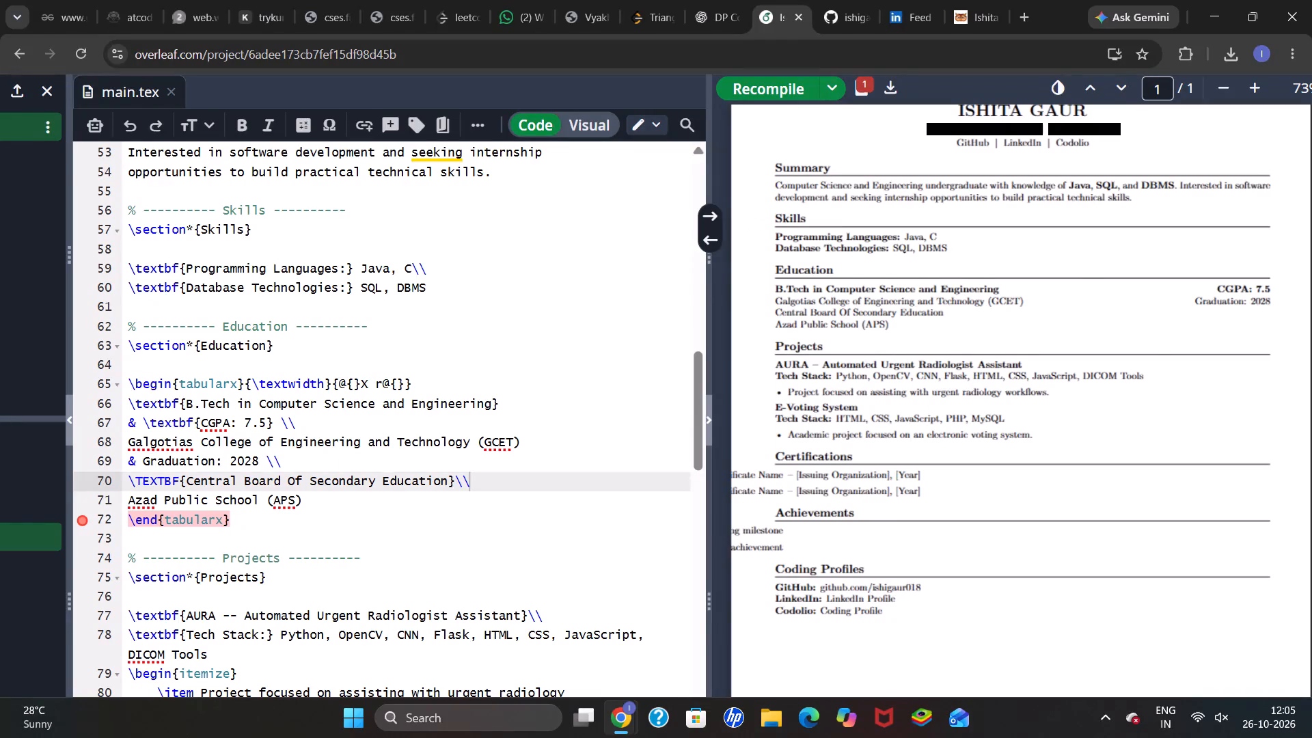
Delete the bracketed placeholder text from both Achievements items, keeping the empty \item commands, and recompile the PDF.
scroll(583, 392, "down", 2)
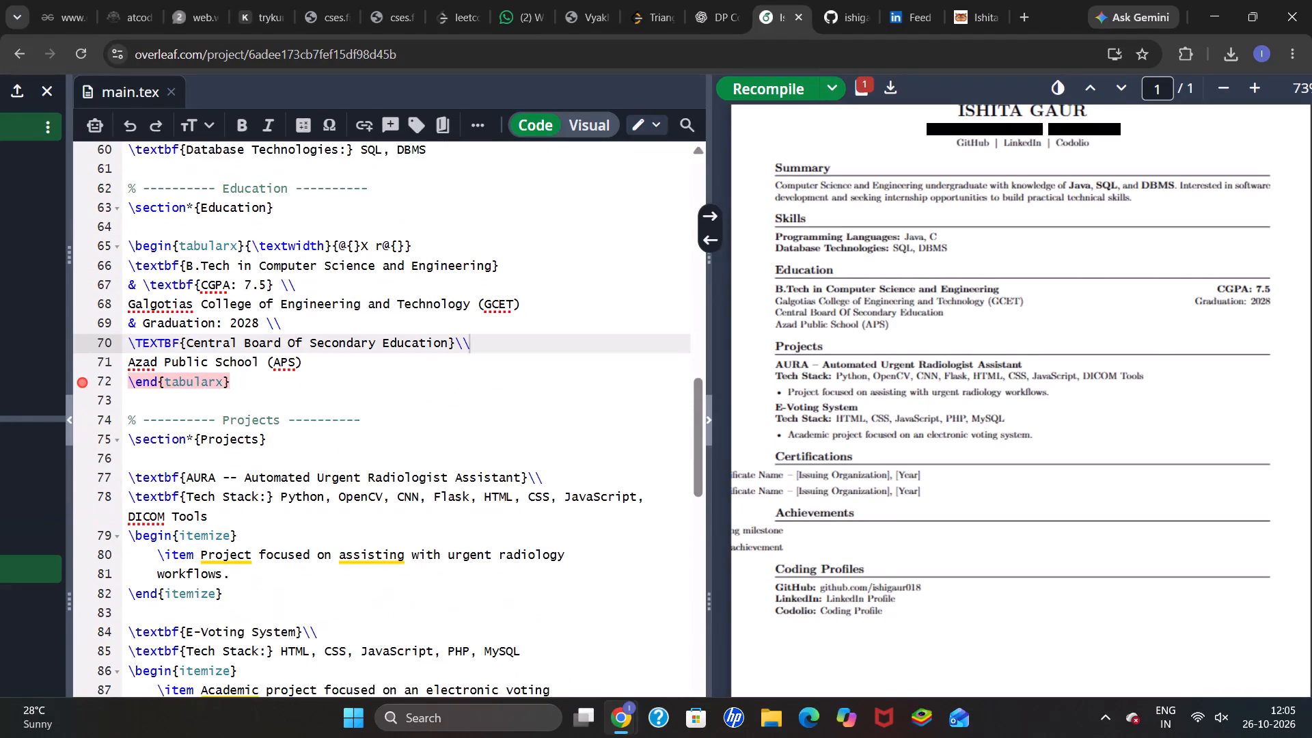
scroll(583, 392, "down", 3)
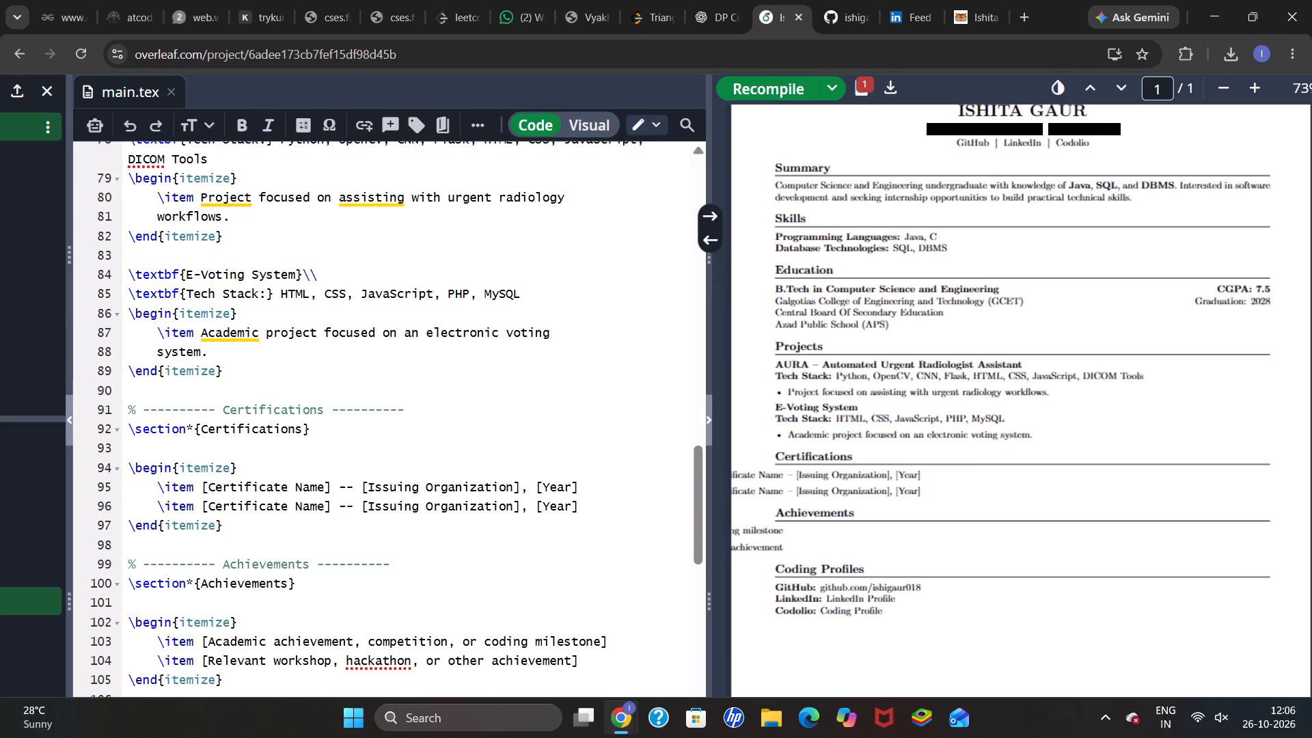
scroll(484, 529, "down", 1)
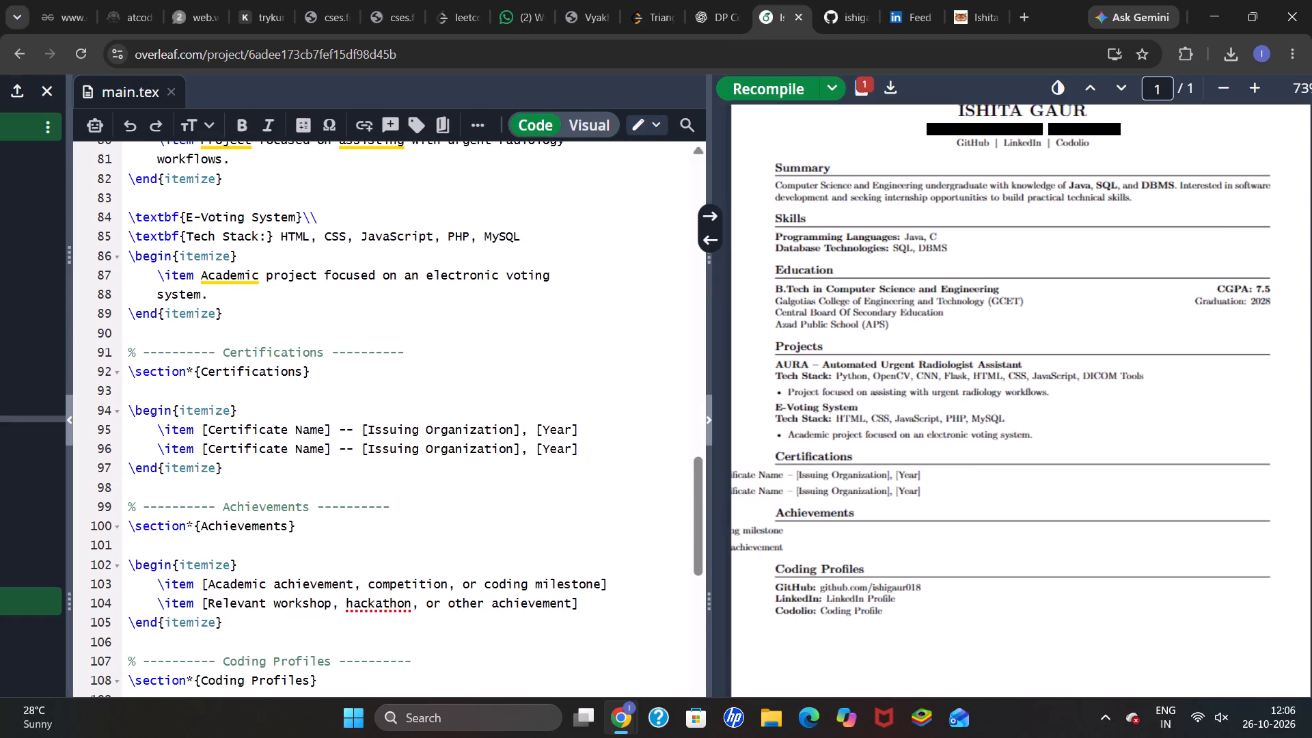
scroll(484, 529, "down", 1)
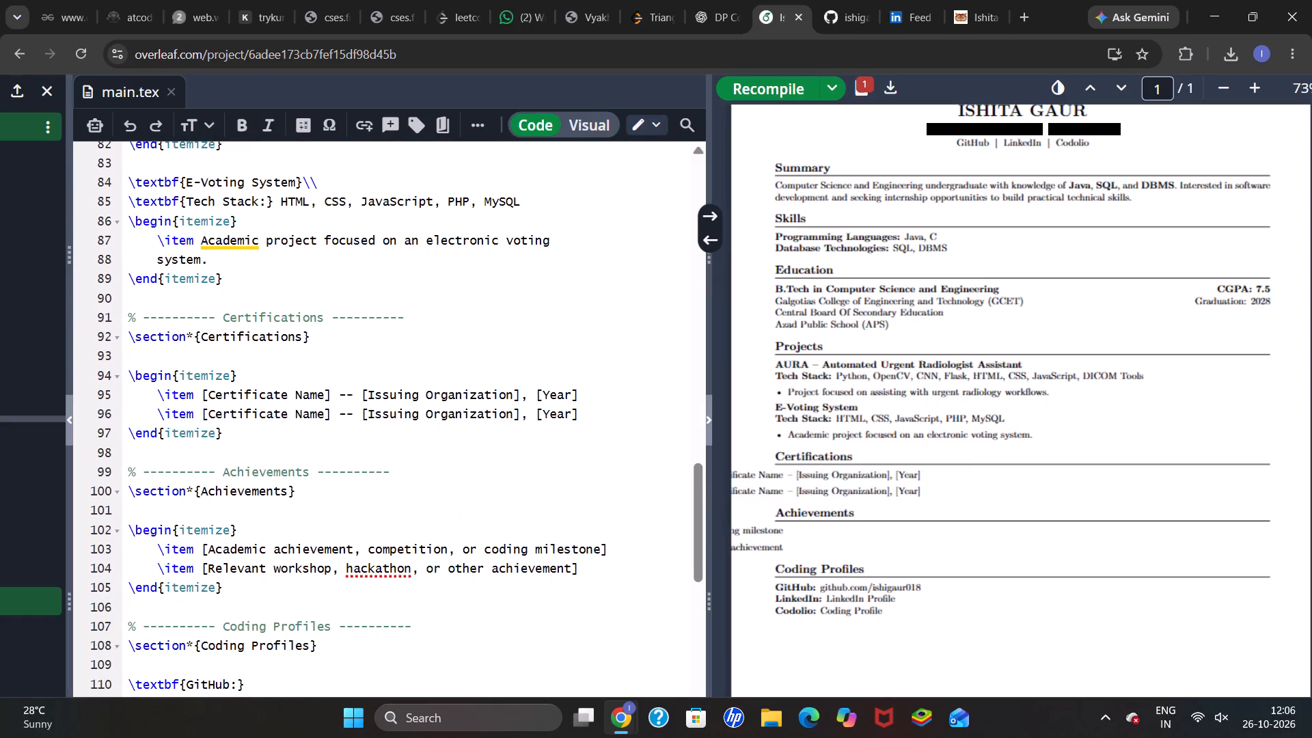
left_click_drag(578, 567, 227, 560)
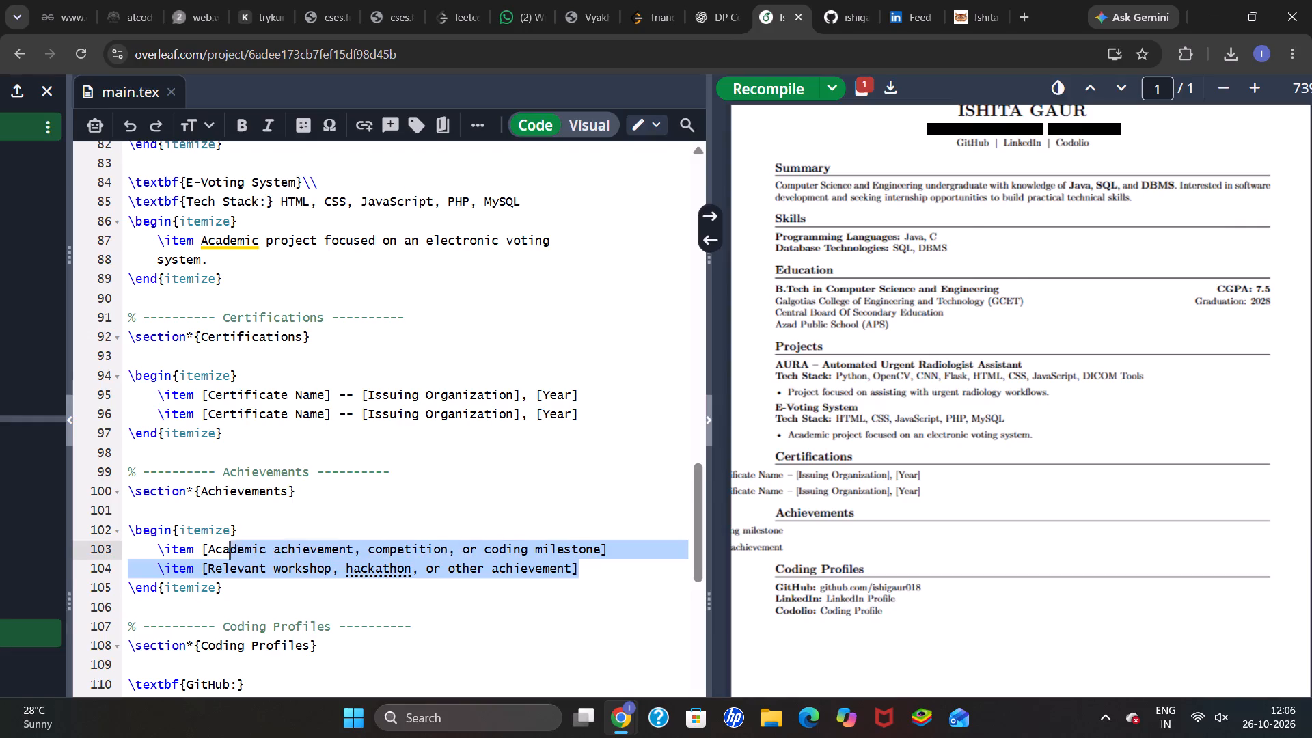
left_click_drag(227, 560, 202, 548)
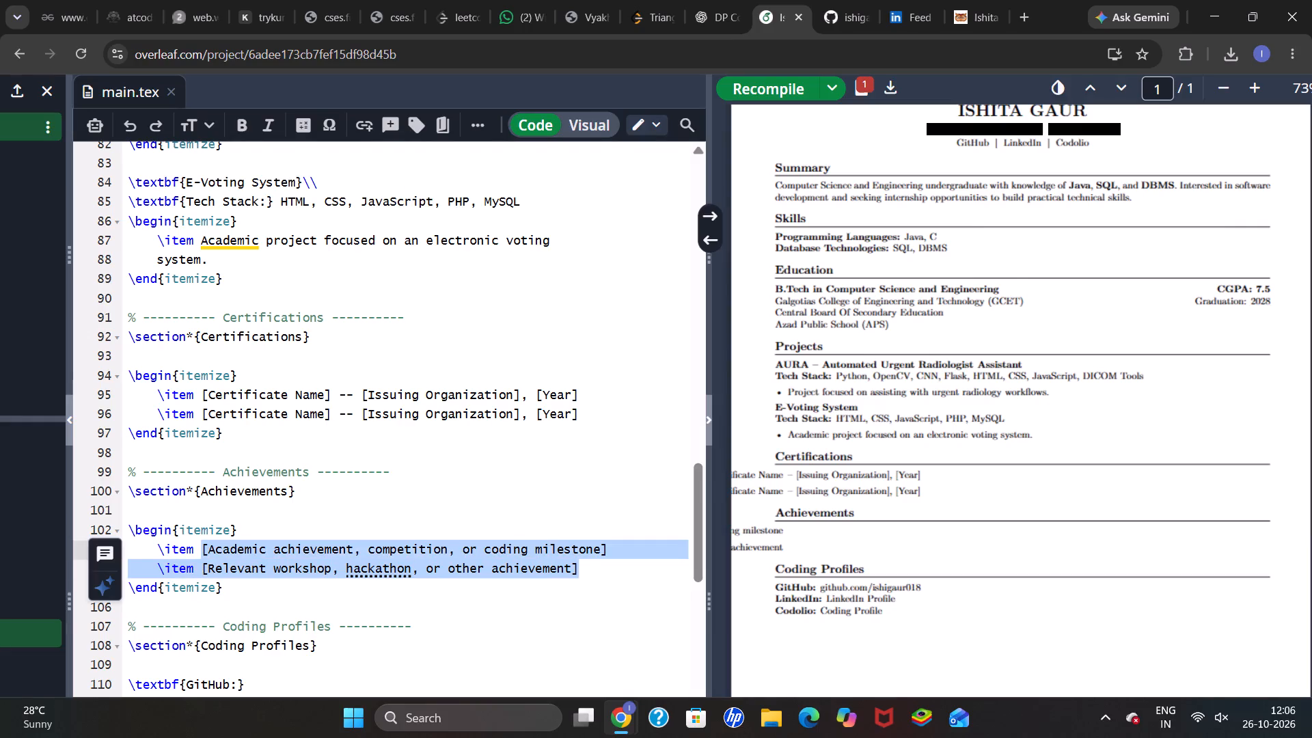
left_click_drag(252, 587, 221, 580)
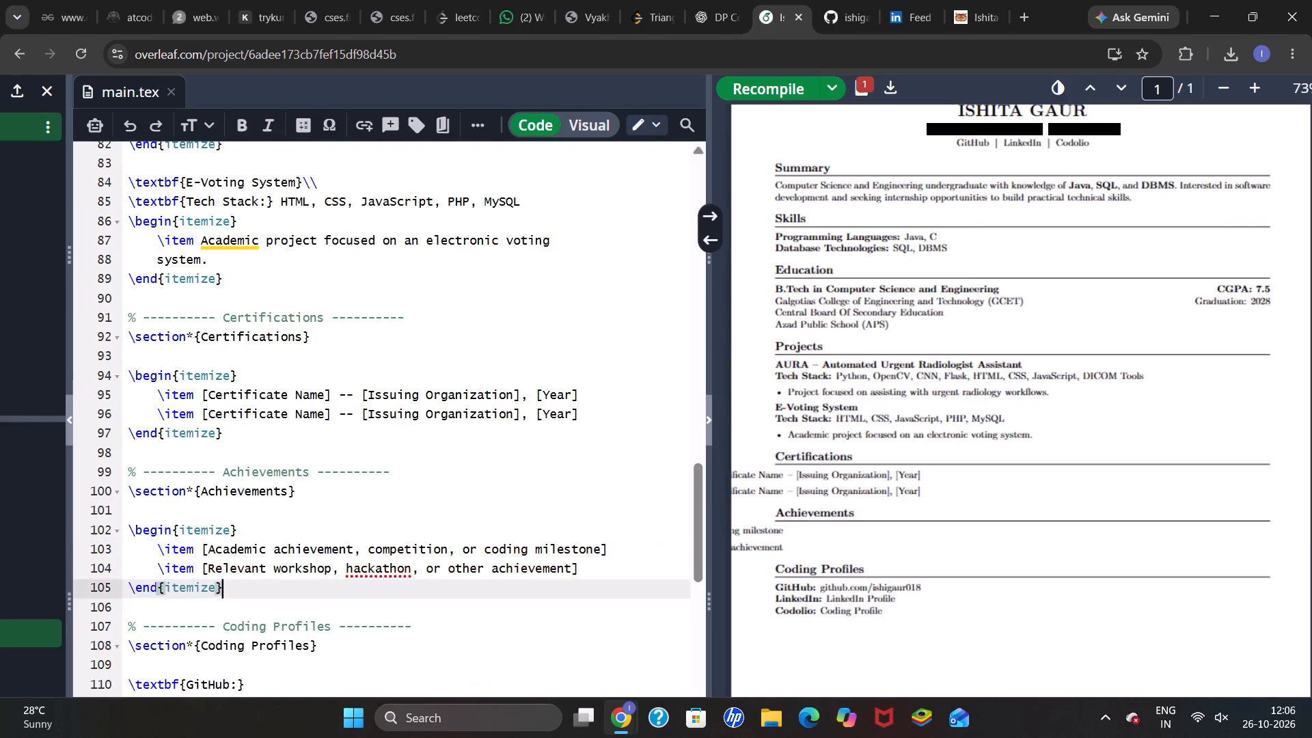
left_click_drag(221, 580, 234, 589)
left_click(234, 589)
left_click_drag(202, 549, 607, 555)
key("BackSpace")
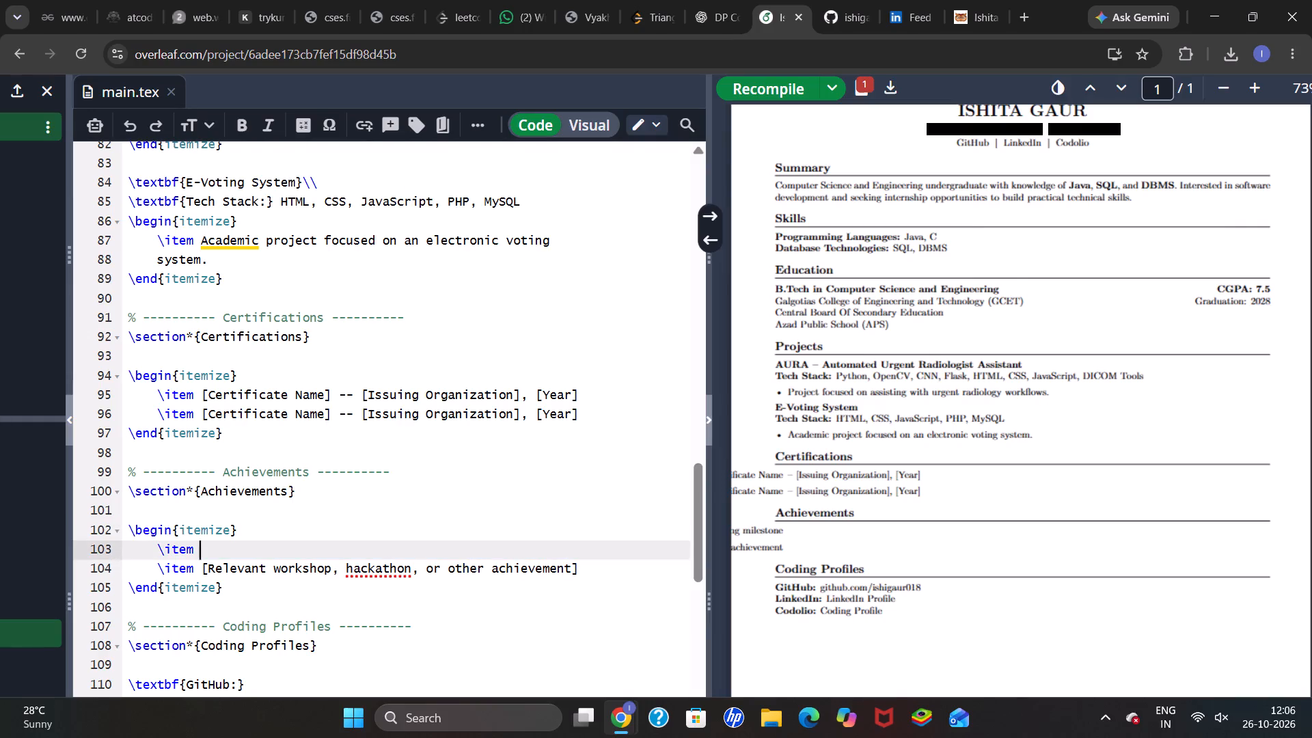
left_click_drag(200, 564, 591, 574)
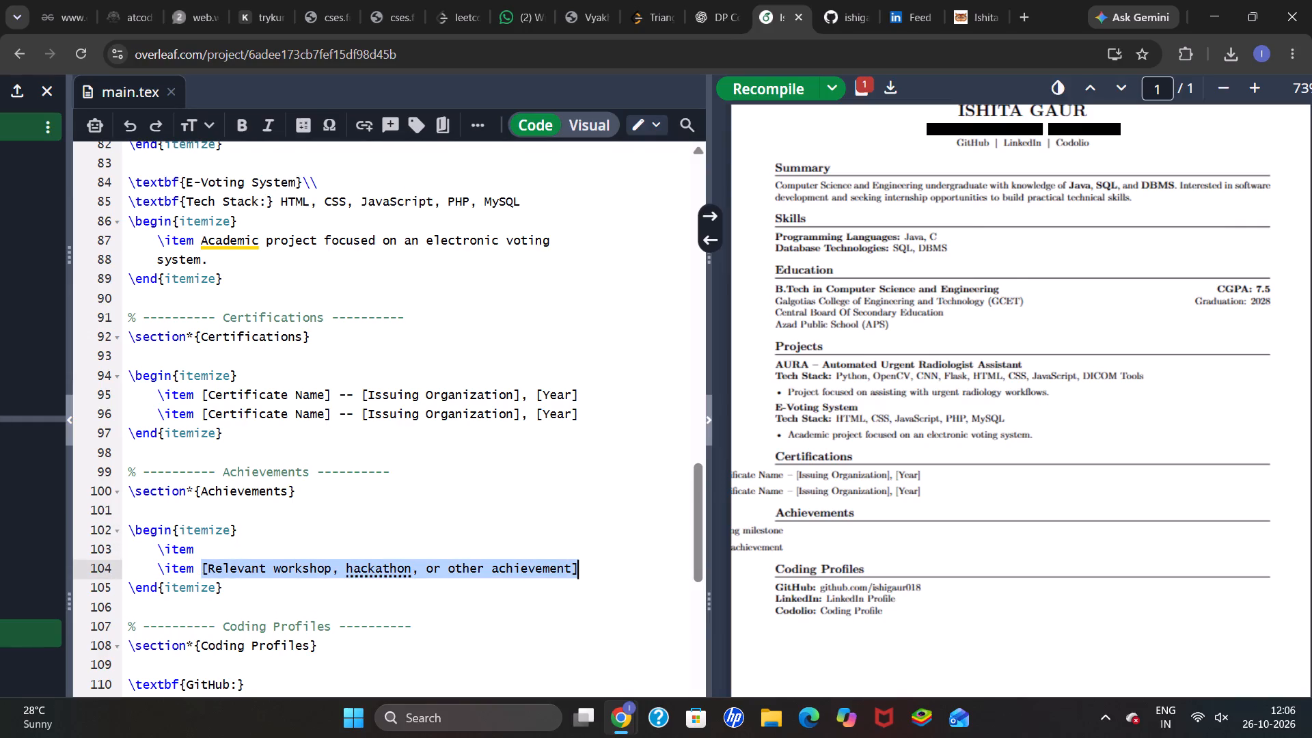
left_click_drag(591, 574, 592, 574)
key("BackSpace")
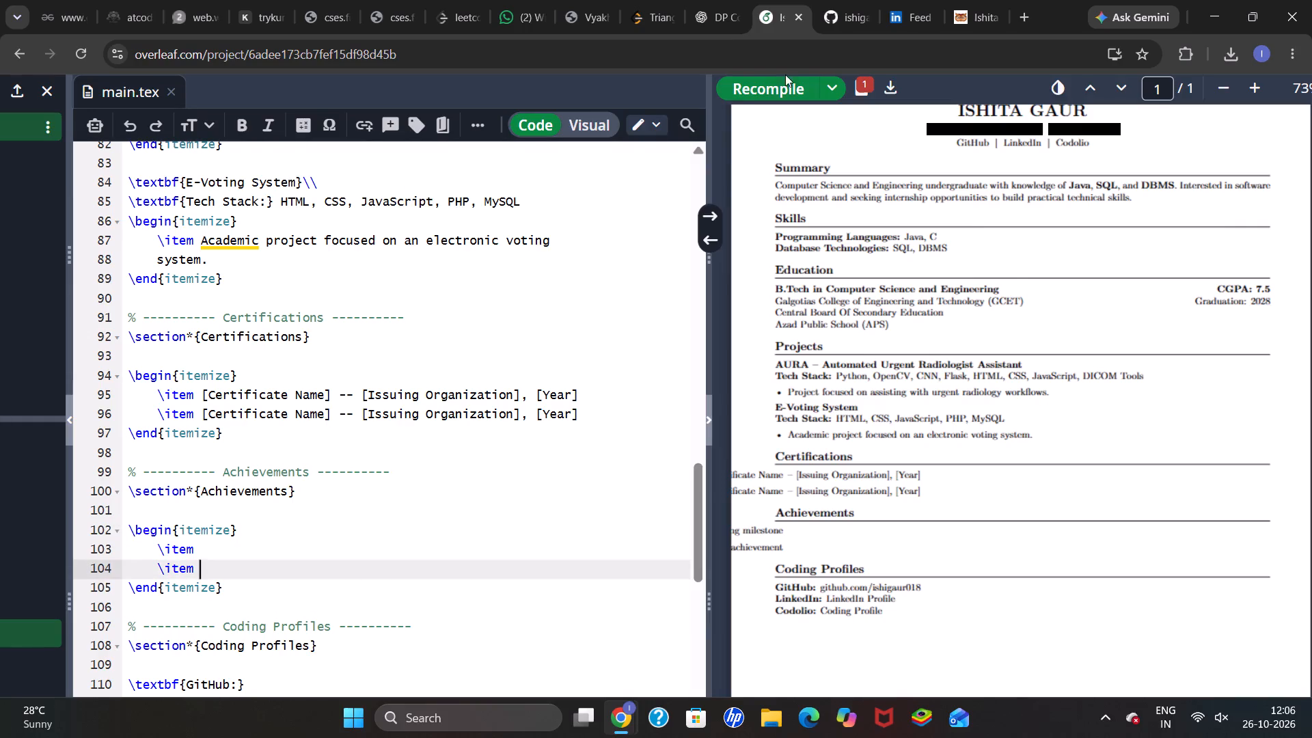
left_click(782, 82)
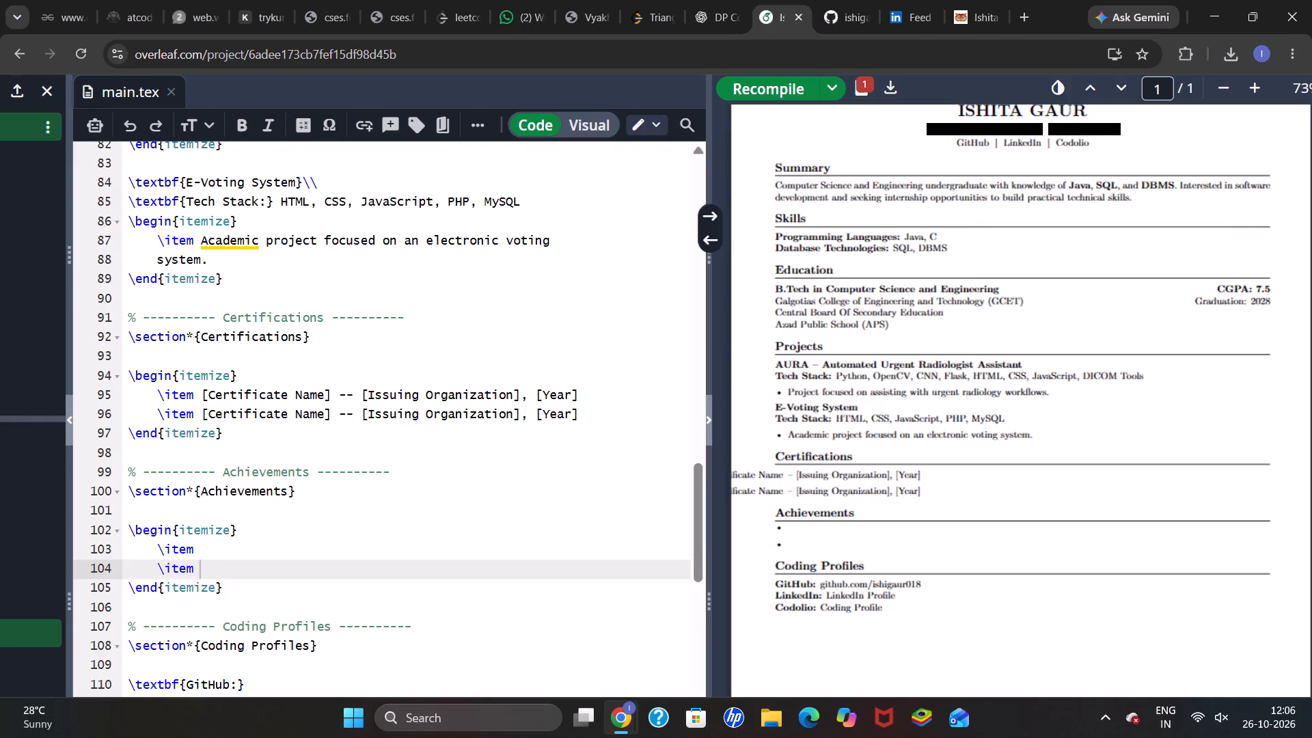
Delete the certificate name, issuing organization and year placeholders from both Certifications items, keeping the \item commands, and recompile the PDF.
left_click_drag(201, 394, 233, 396)
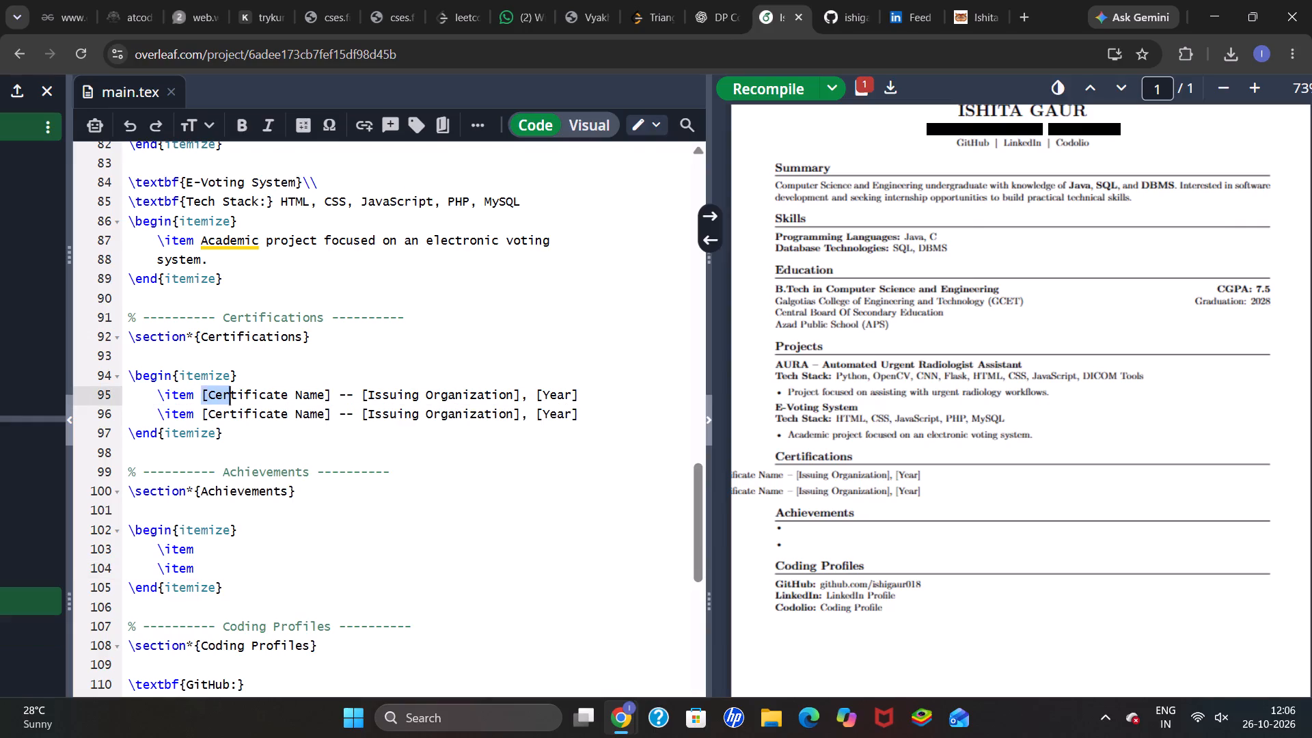
left_click_drag(233, 396, 580, 406)
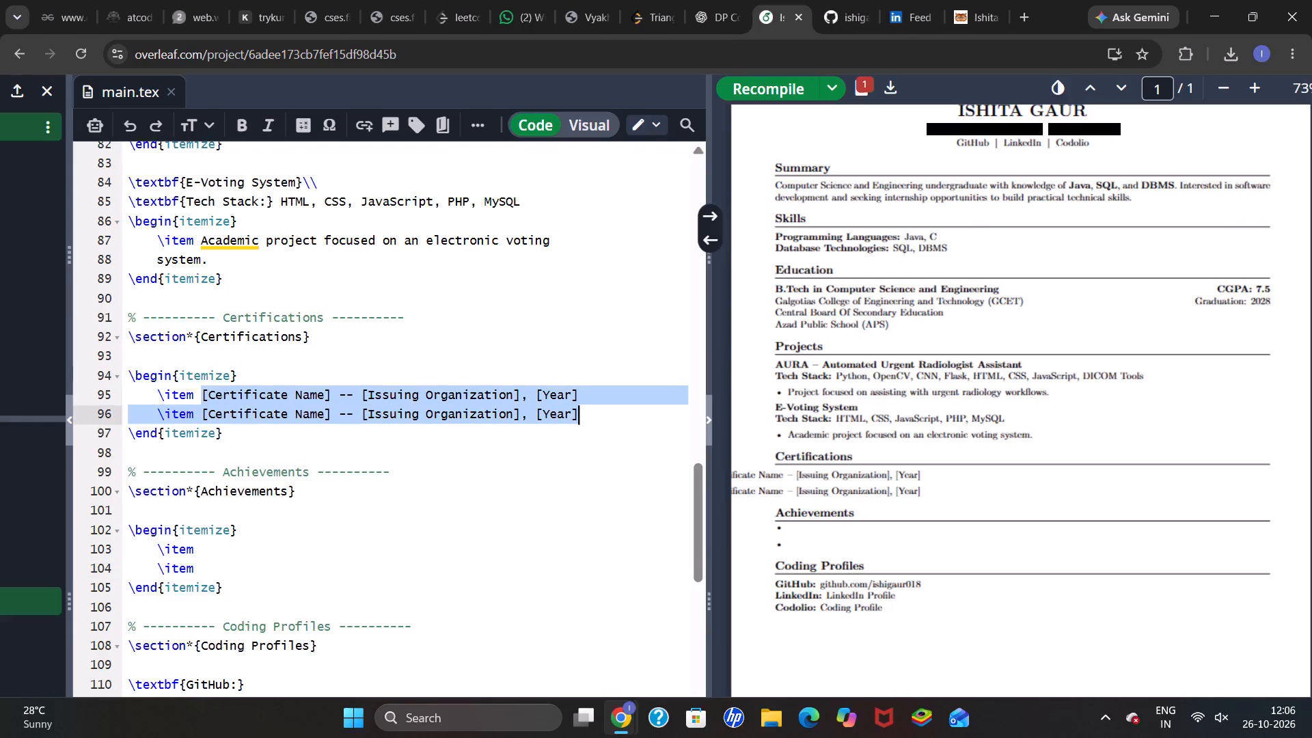
left_click_drag(580, 406, 522, 396)
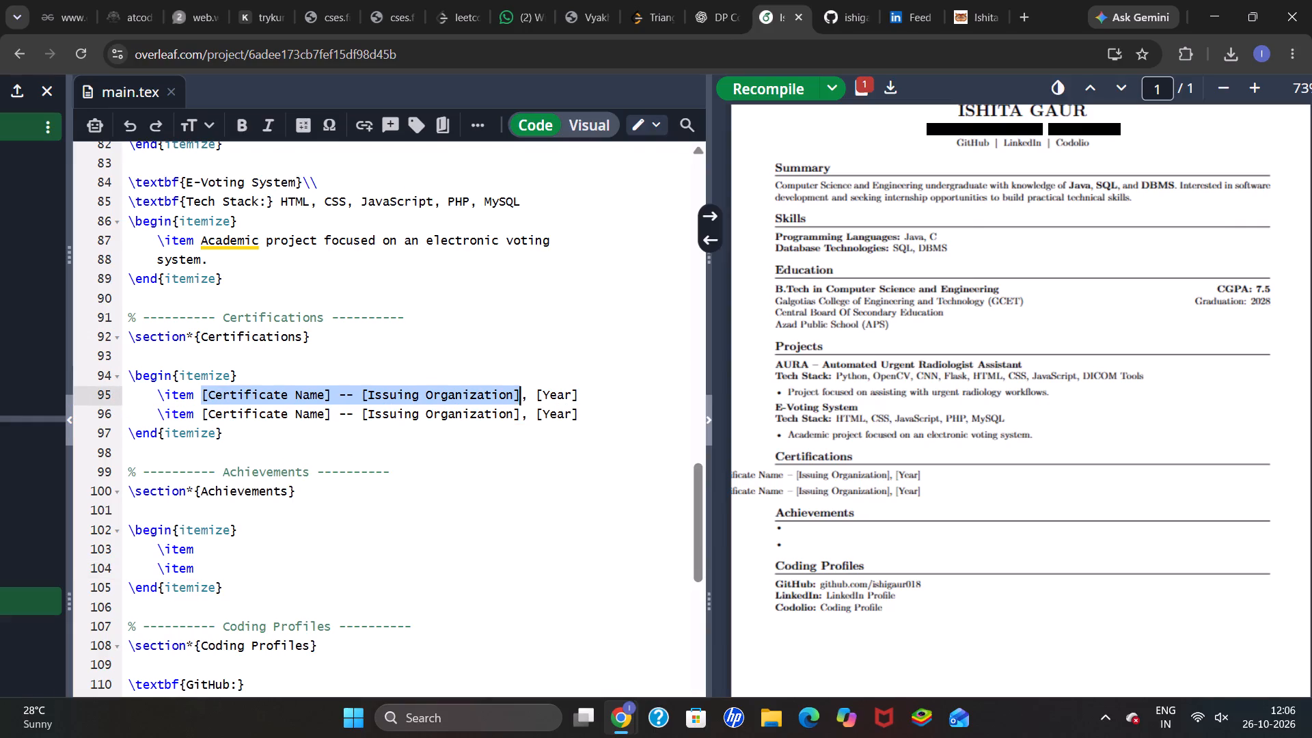
left_click_drag(522, 396, 511, 398)
left_click(511, 398)
left_click(551, 396)
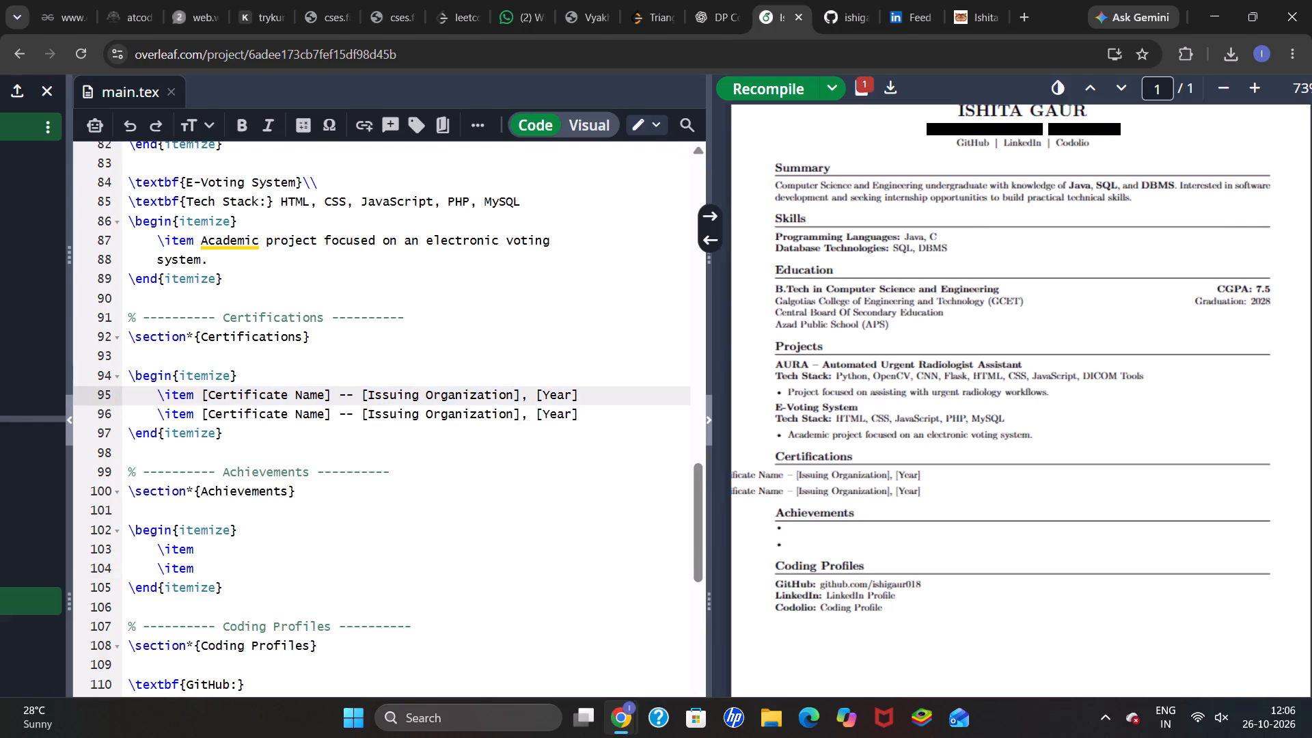
left_click_drag(204, 398, 569, 401)
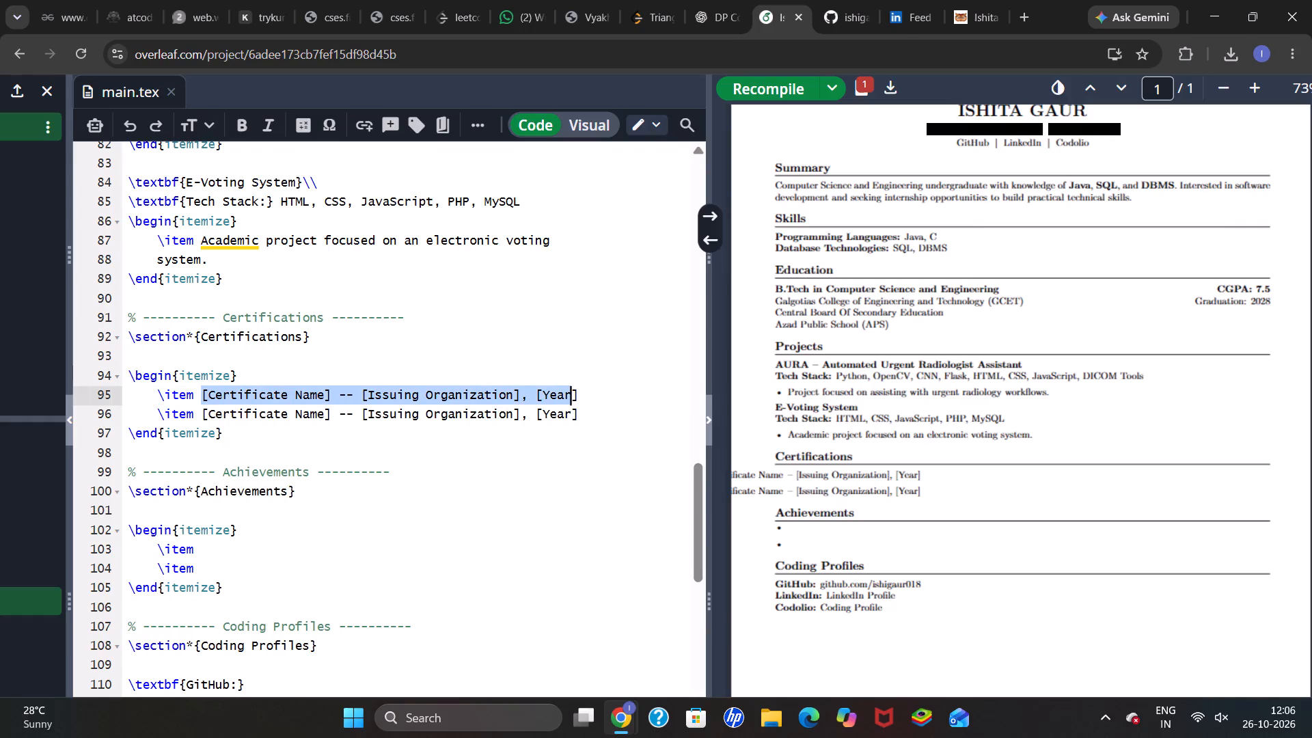
left_click_drag(569, 401, 577, 402)
key("BackSpace")
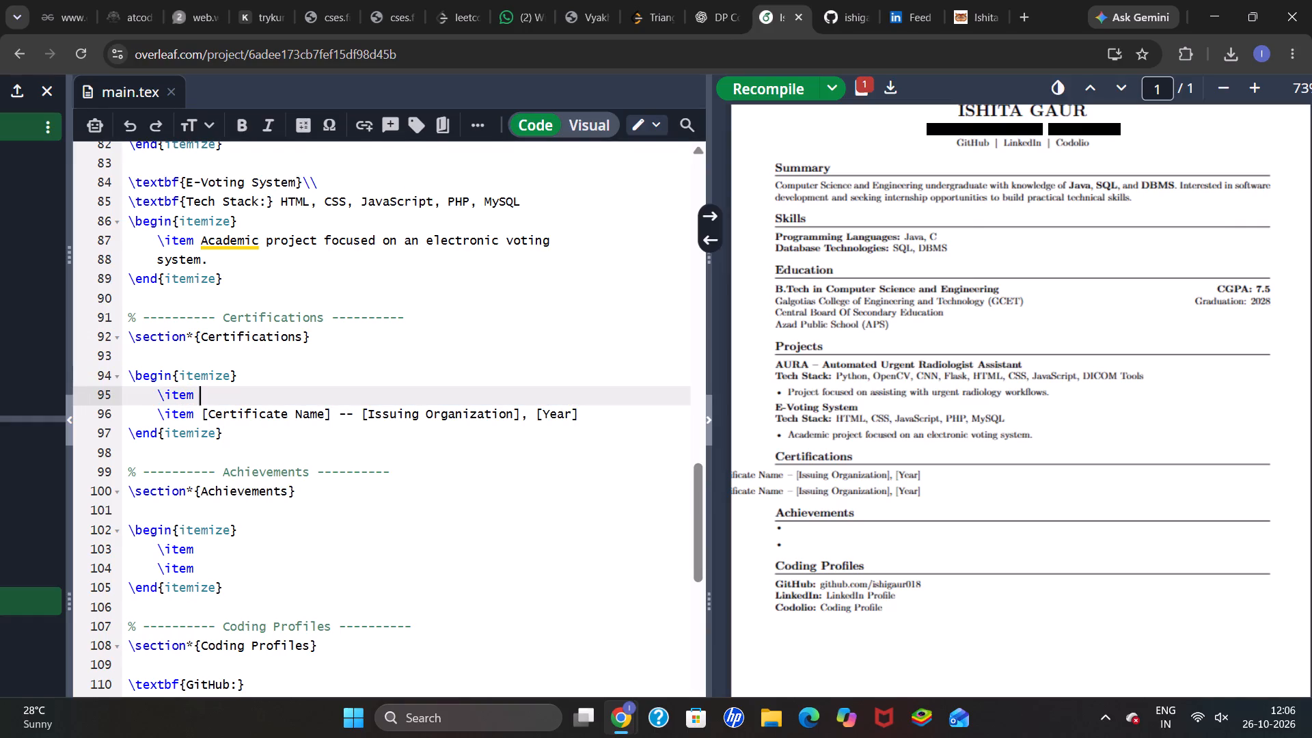
left_click_drag(202, 412, 208, 413)
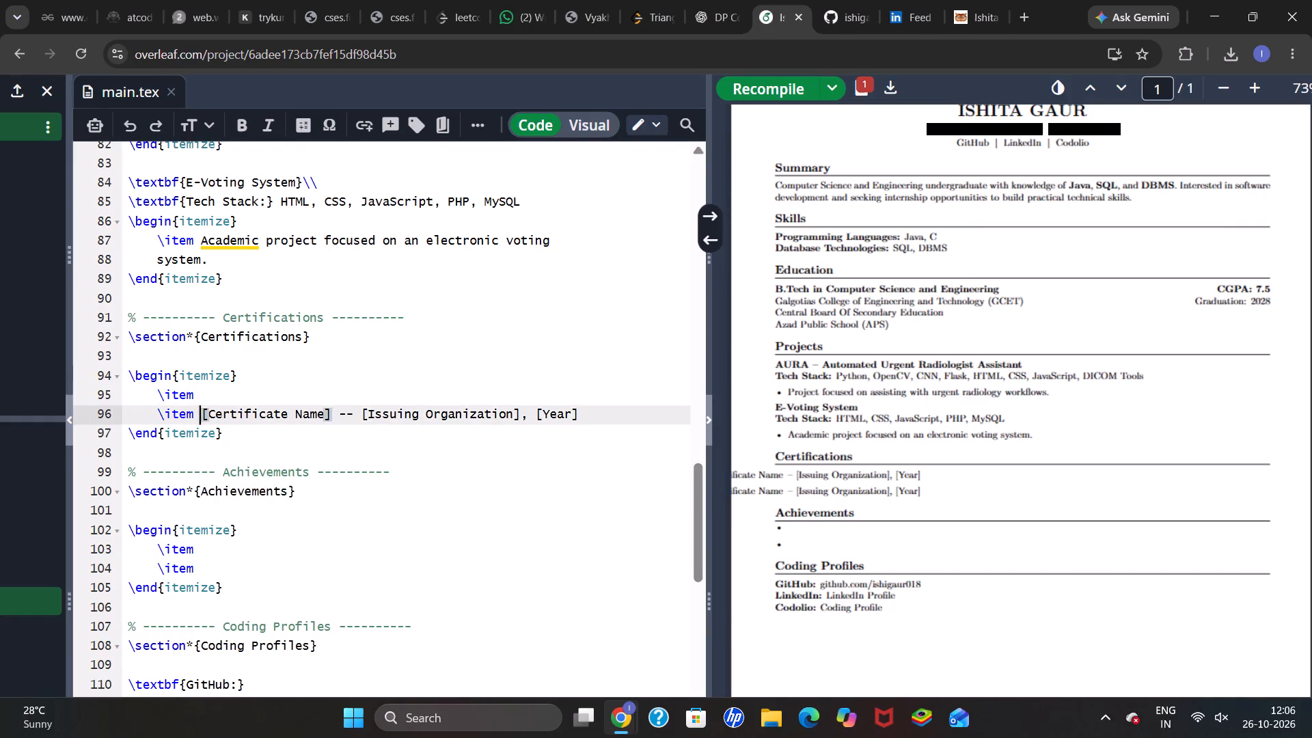
left_click_drag(208, 413, 582, 405)
key("BackSpace")
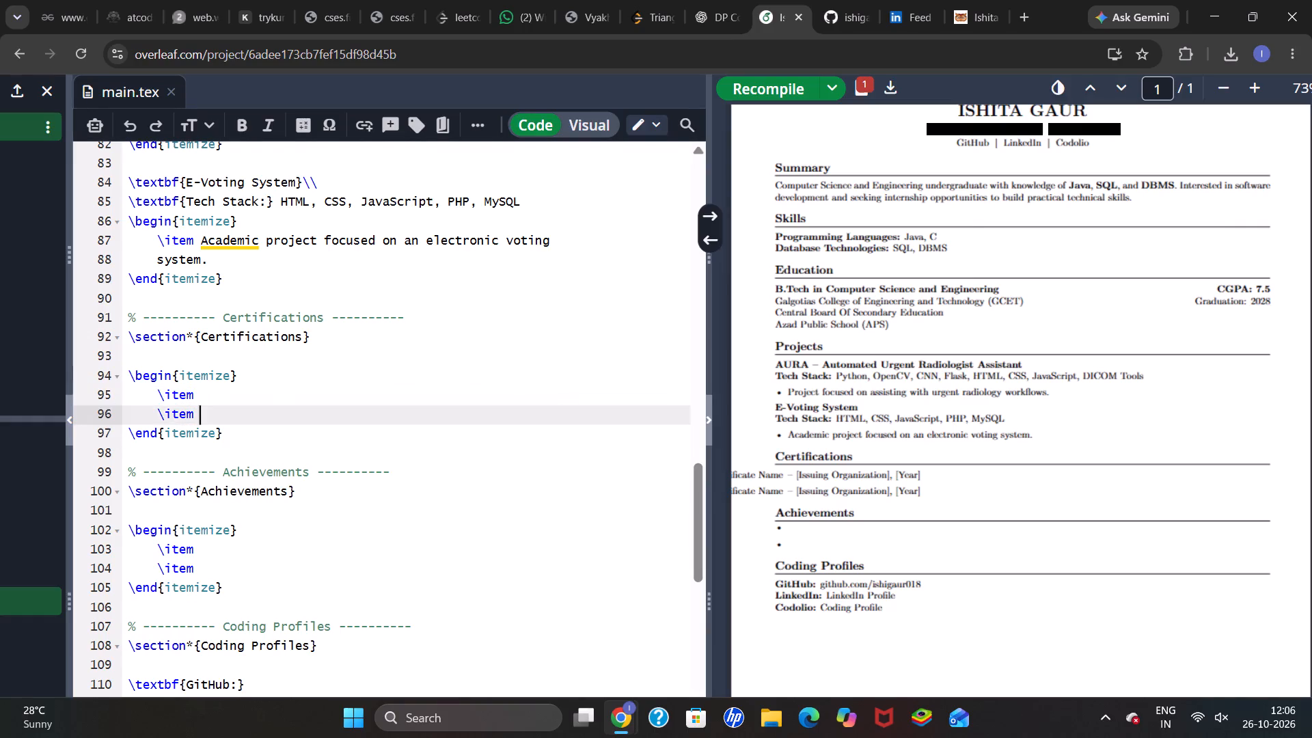
left_click(745, 96)
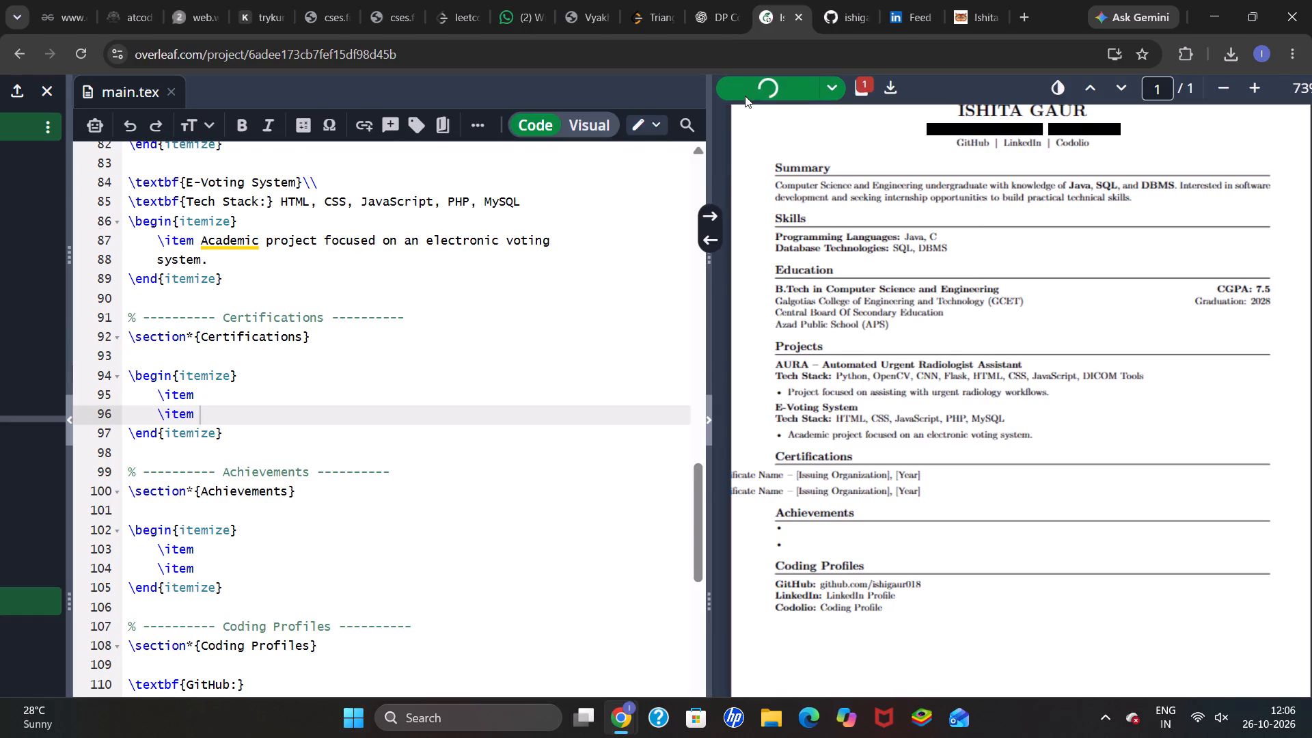